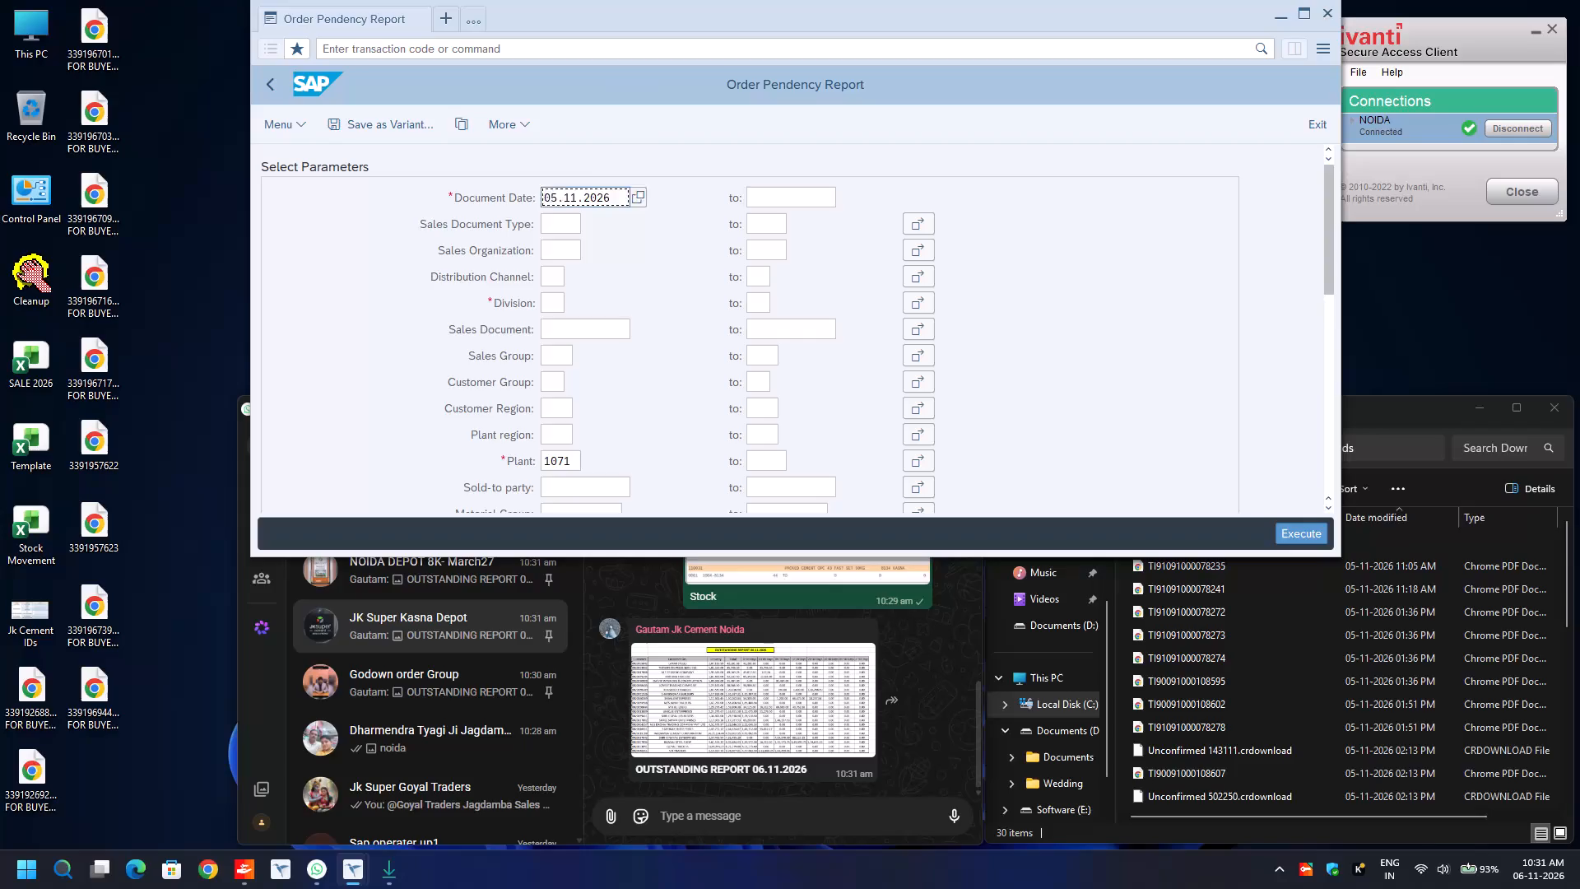
# Set the end of the Document Date range to 30.11.2026.
pyautogui.press('BackSpace')
pyautogui.press('Down')
pyautogui.press('Return')
pyautogui.press('Return')
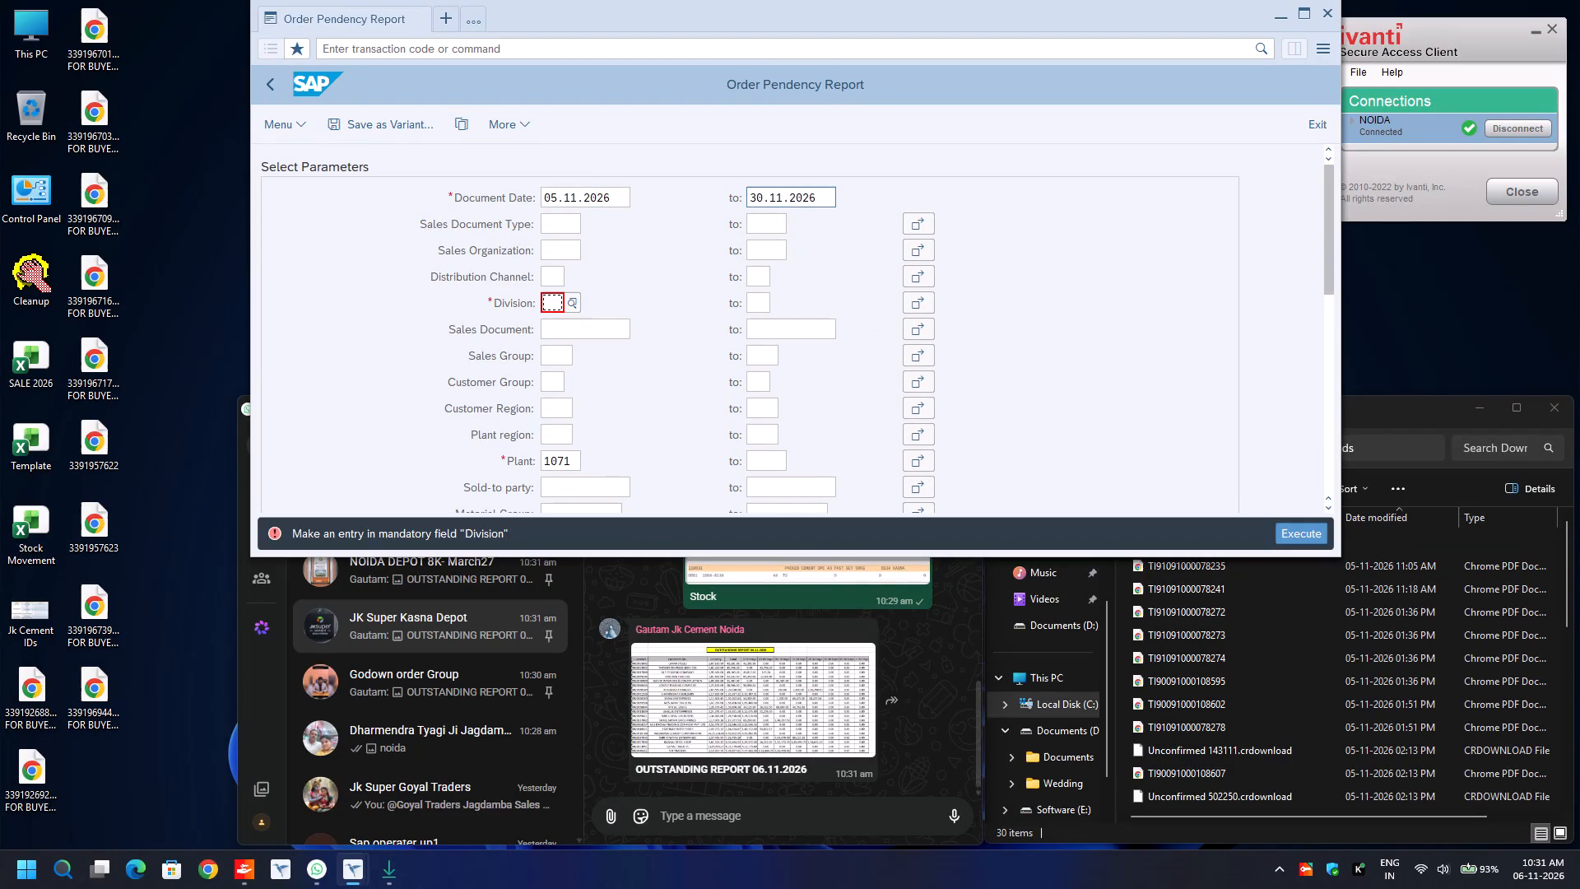
# Fill in the mandatory Division range from 00 to 99.
pyautogui.press('BackSpace')
pyautogui.press('Down')
pyautogui.press('Return')
pyautogui.press('Tab')
pyautogui.press('BackSpace')
pyautogui.press('Down')
pyautogui.press('Return')
# Replace the Plant selection value with the previously used wildcard entry *.
pyautogui.press('Down')
pyautogui.press('Down')
pyautogui.press('Down')
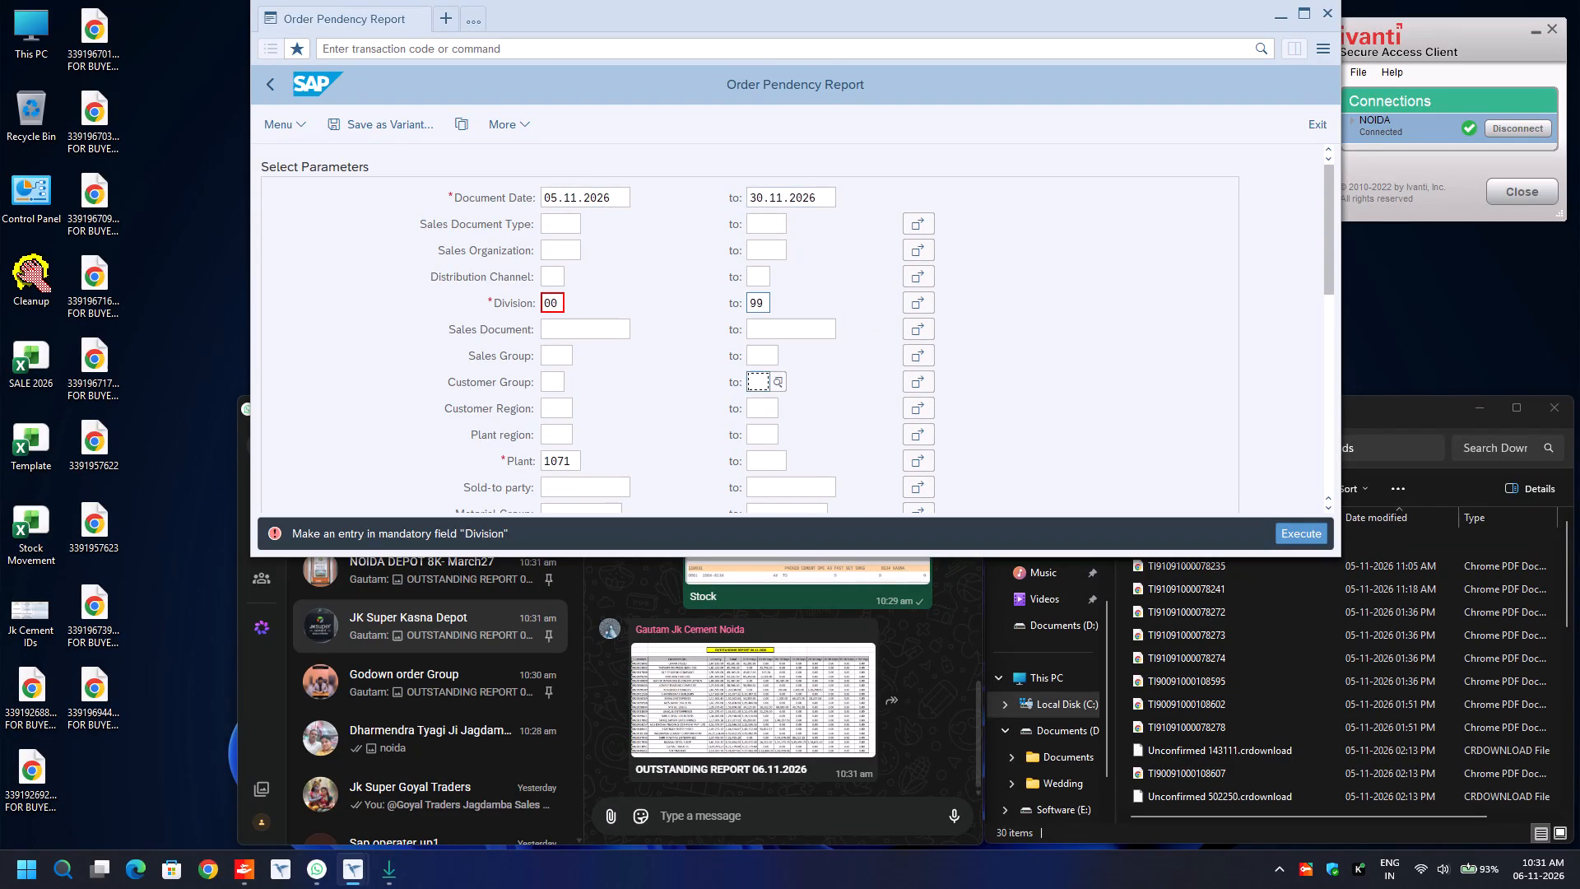
pyautogui.press('Down')
pyautogui.press('Tab')
pyautogui.press('Tab')
pyautogui.press('Down')
pyautogui.hotkey('ctrl', 'a')
pyautogui.press('BackSpace')
pyautogui.press('BackSpace')
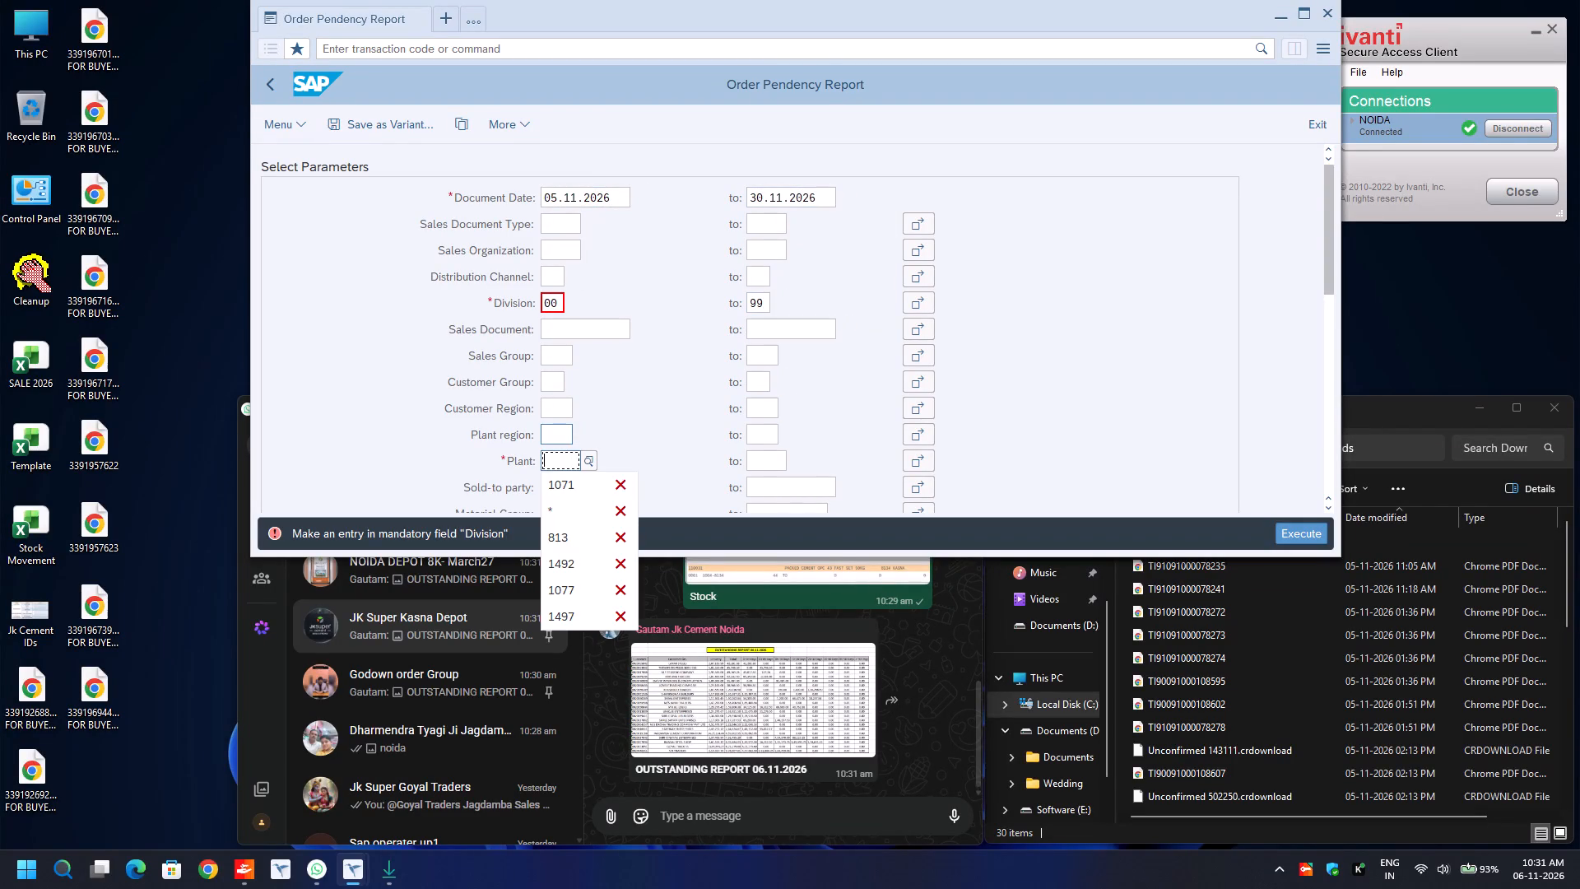
pyautogui.press('Down')
pyautogui.press('Down')
pyautogui.press('Return')
# Choose Schedule Open Orders as the order category for the report.
pyautogui.scroll(-8, 356, 277)
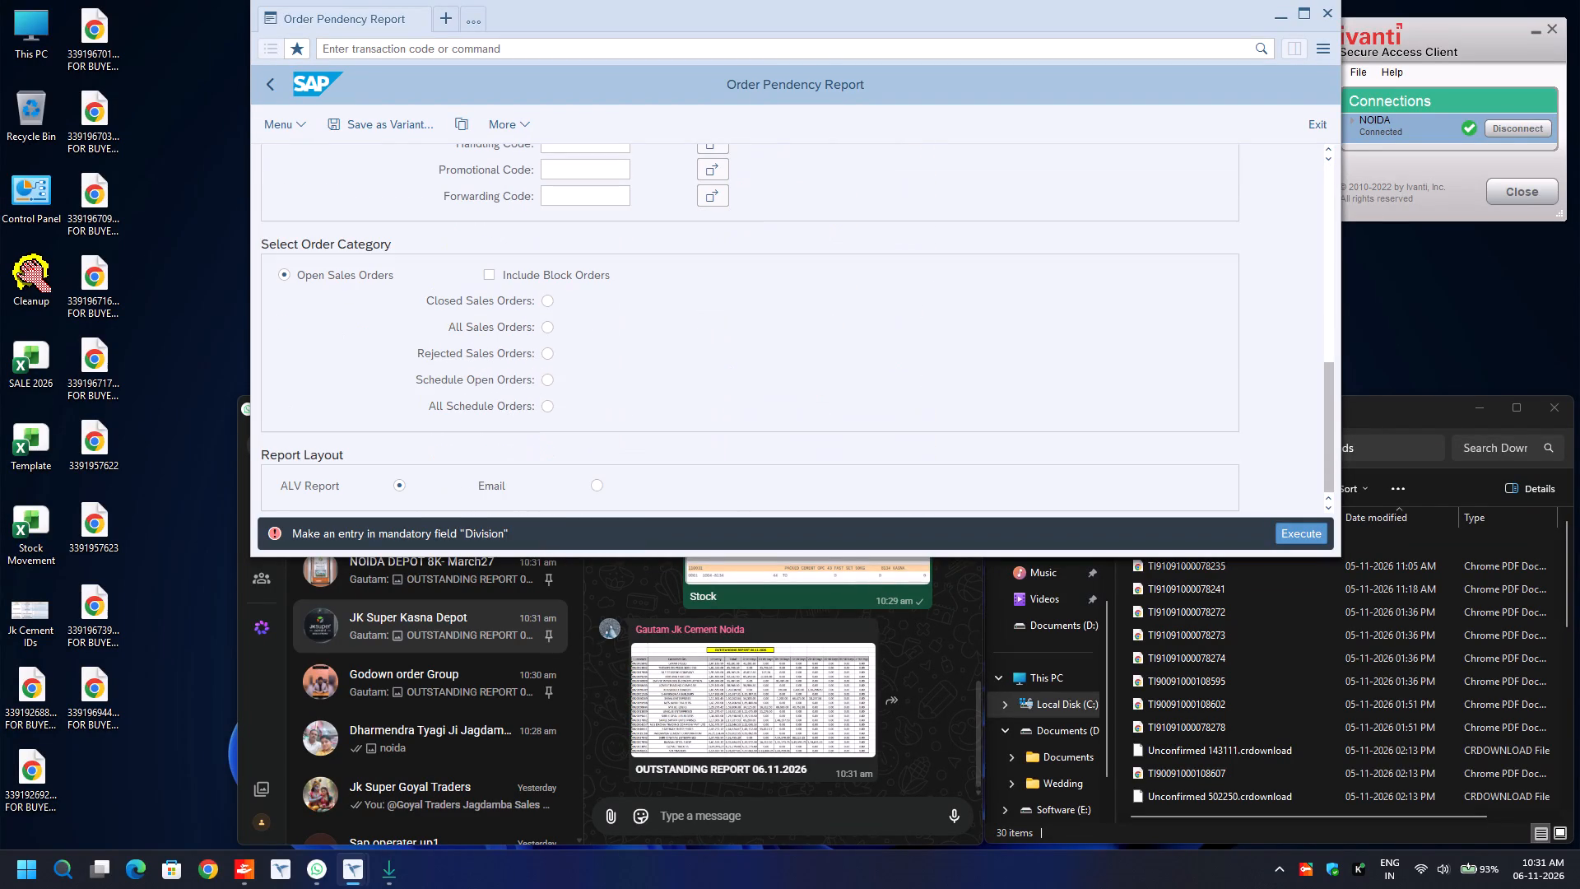
pyautogui.click(541, 378)
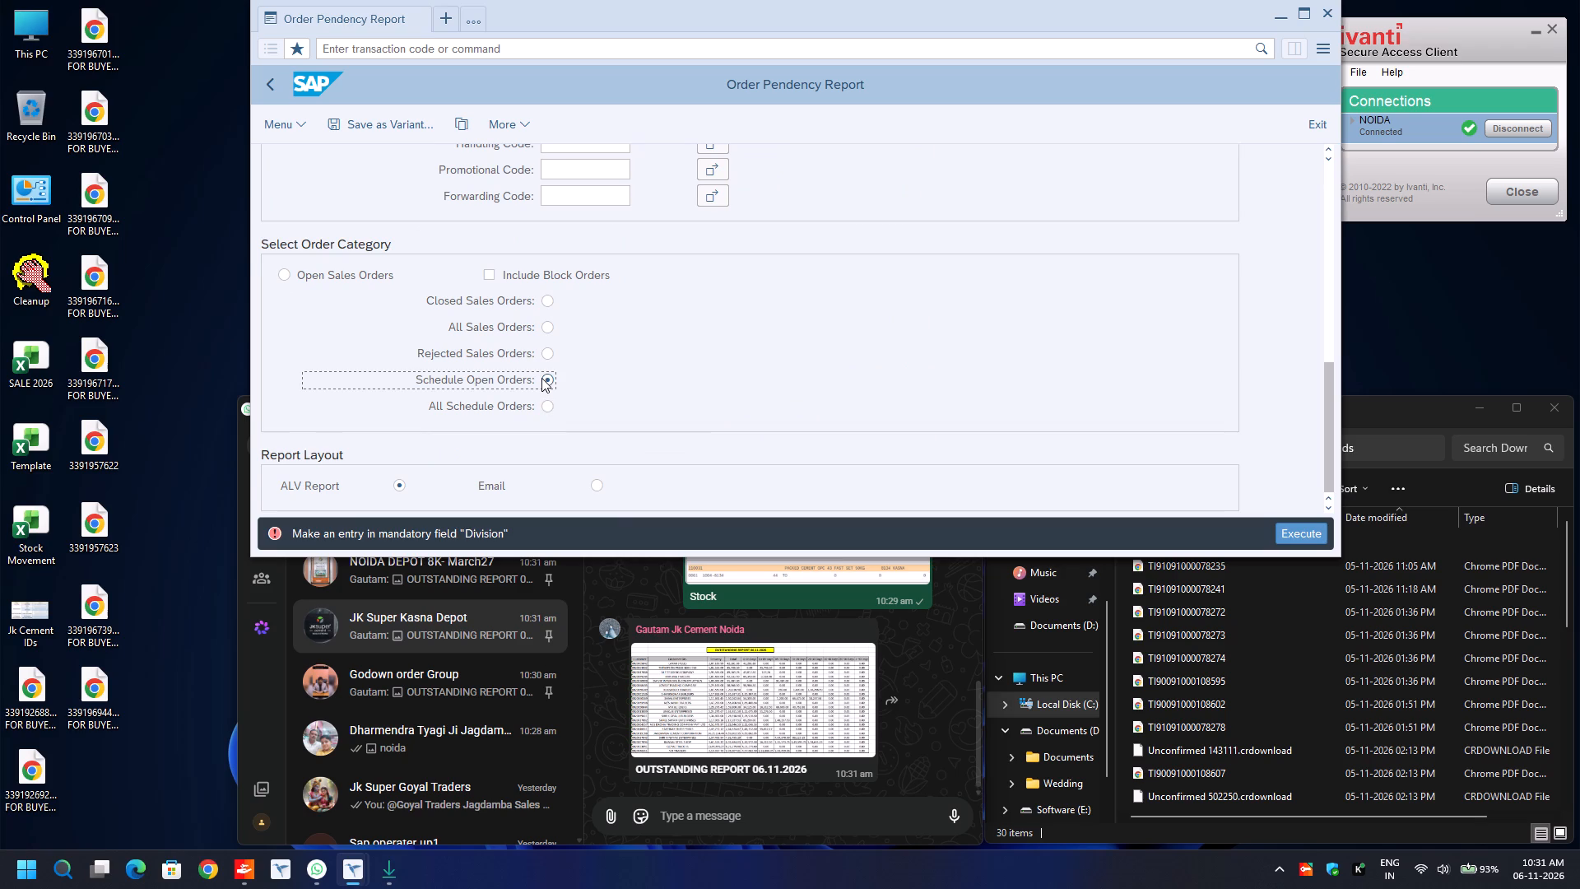
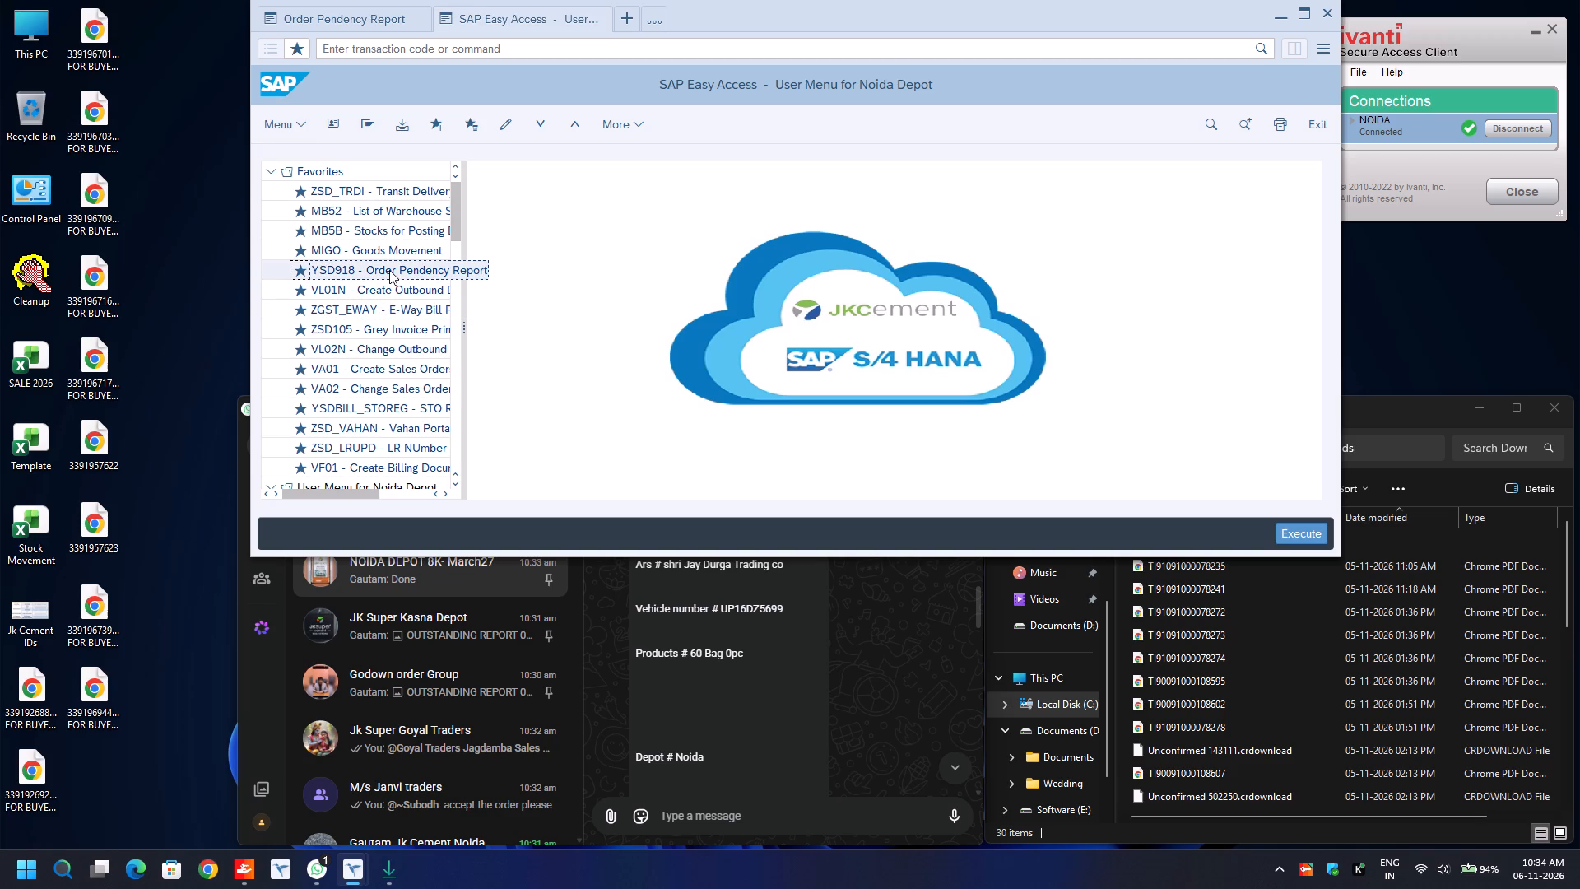
# Open the VL01N favourite for creating an outbound delivery with order reference.
pyautogui.press('Down')
pyautogui.press('Down')
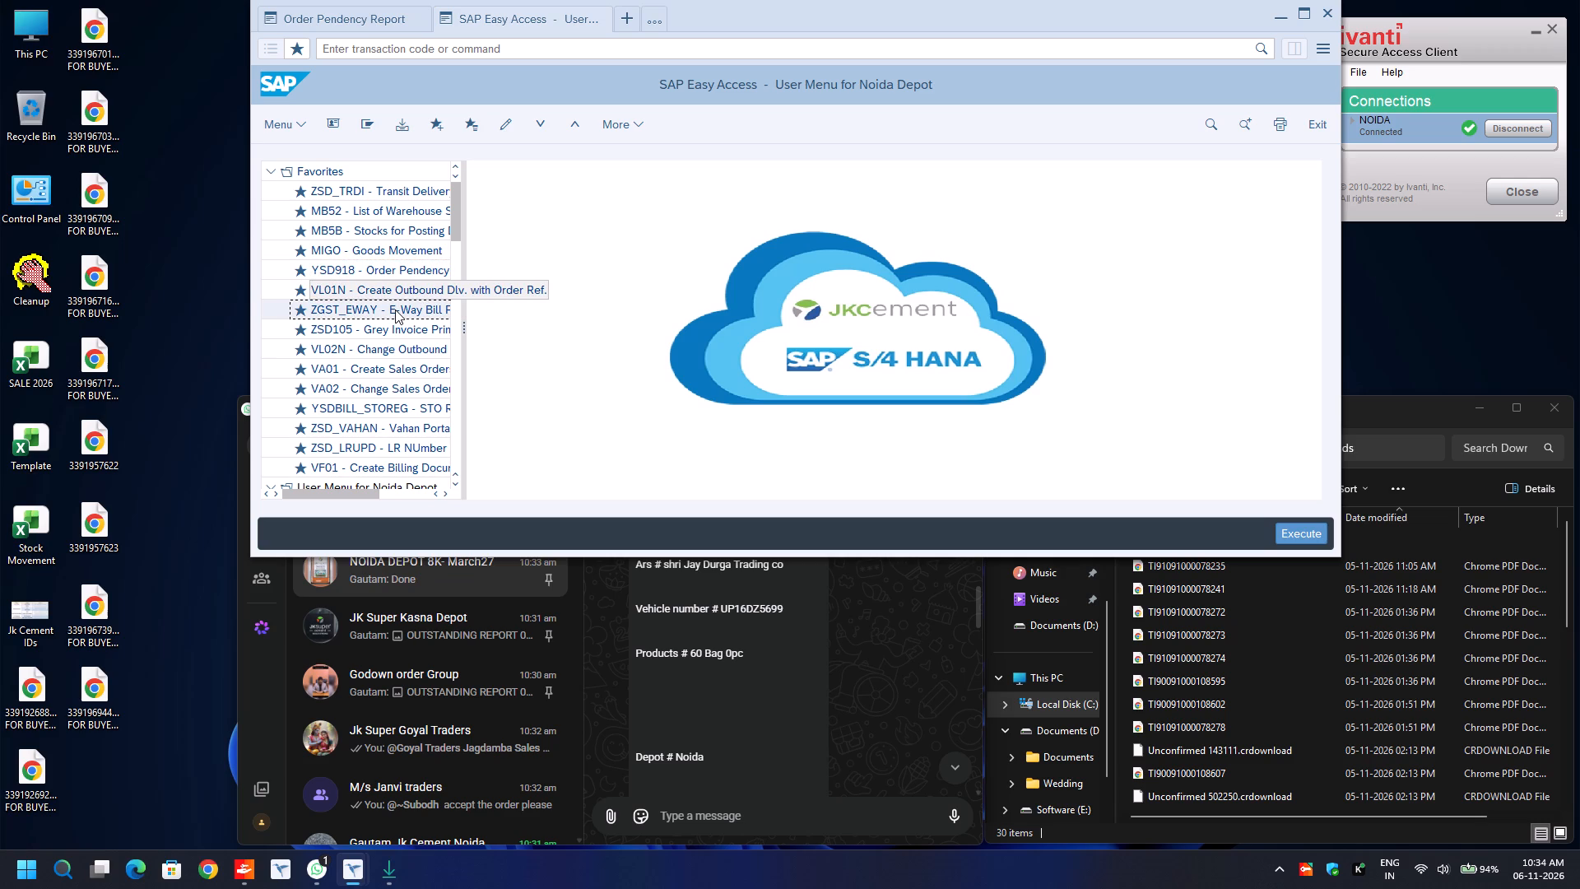
pyautogui.press('Up')
pyautogui.press('Return')
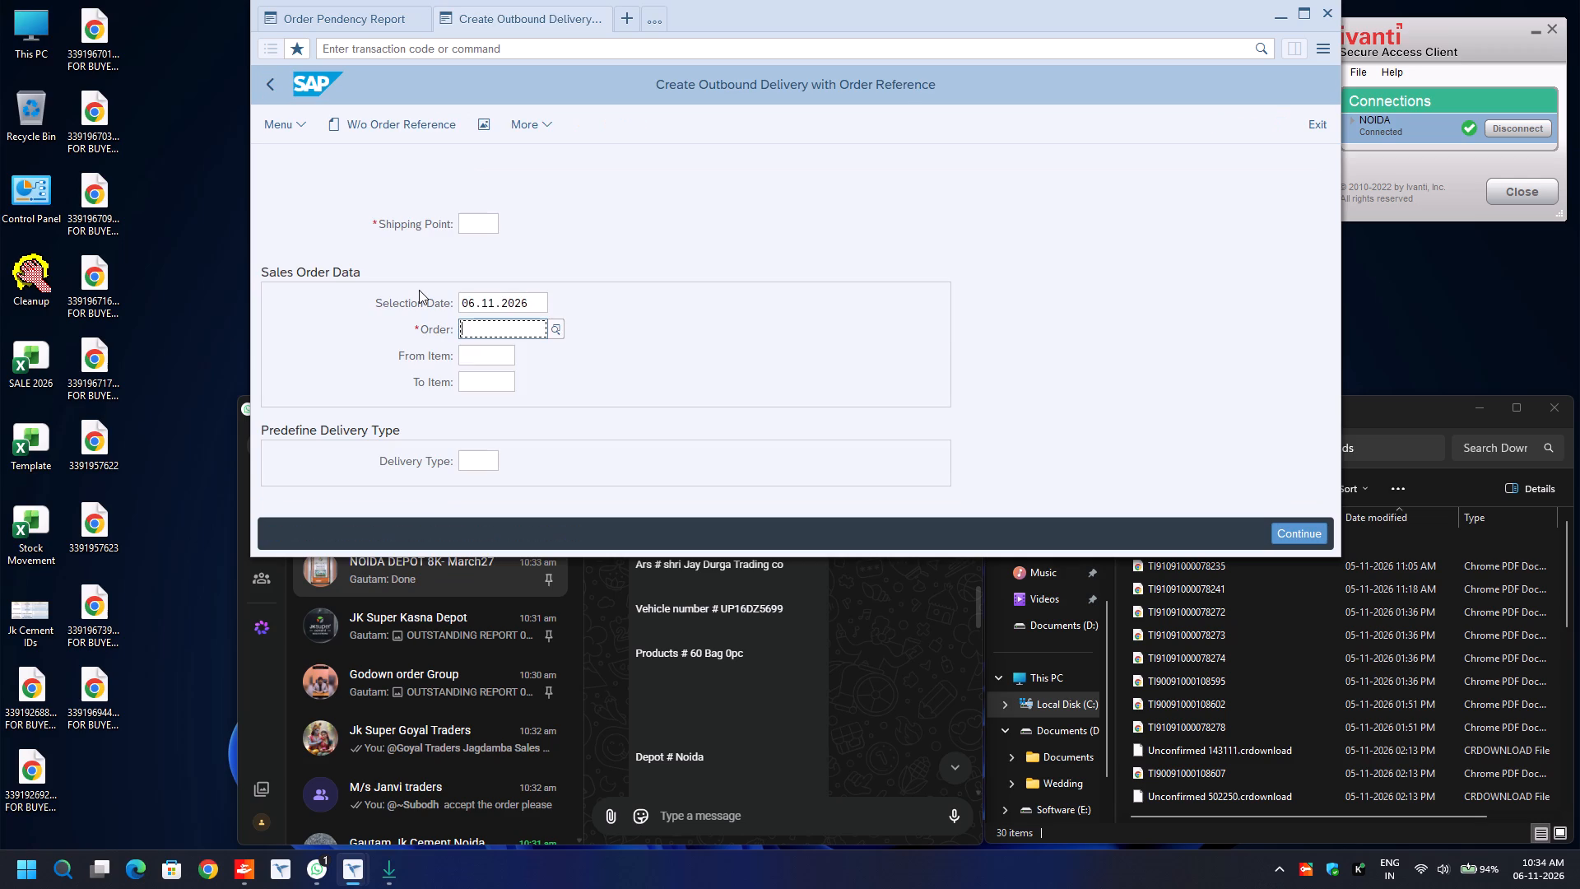
pyautogui.hotkey('ctrl', 'v')
pyautogui.press('Up')
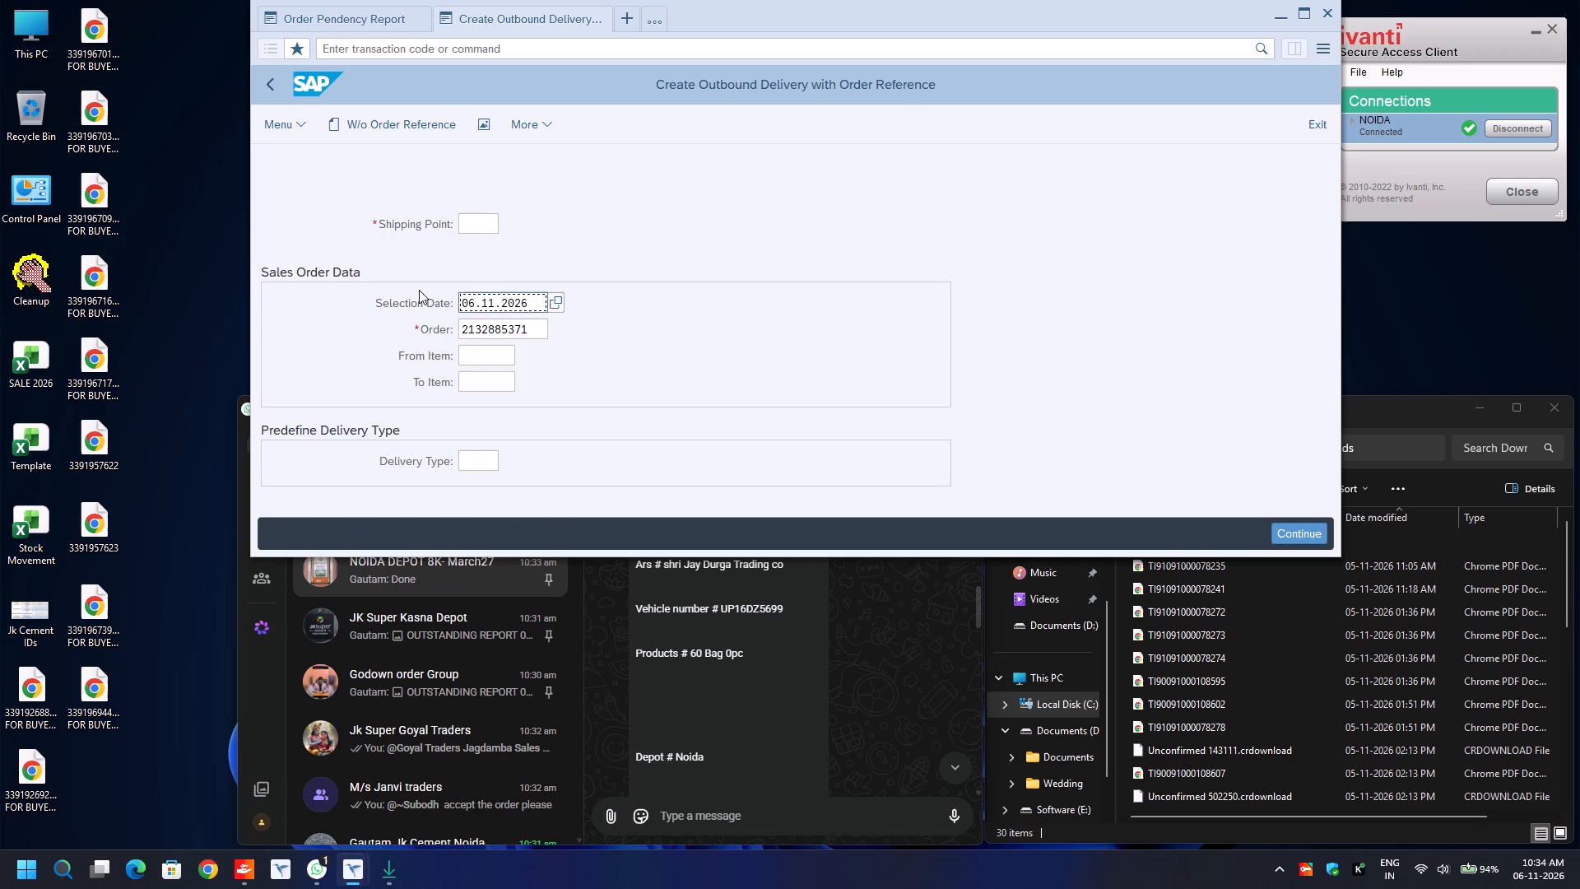
pyautogui.press('Up')
pyautogui.write('1071')
pyautogui.press('Return')
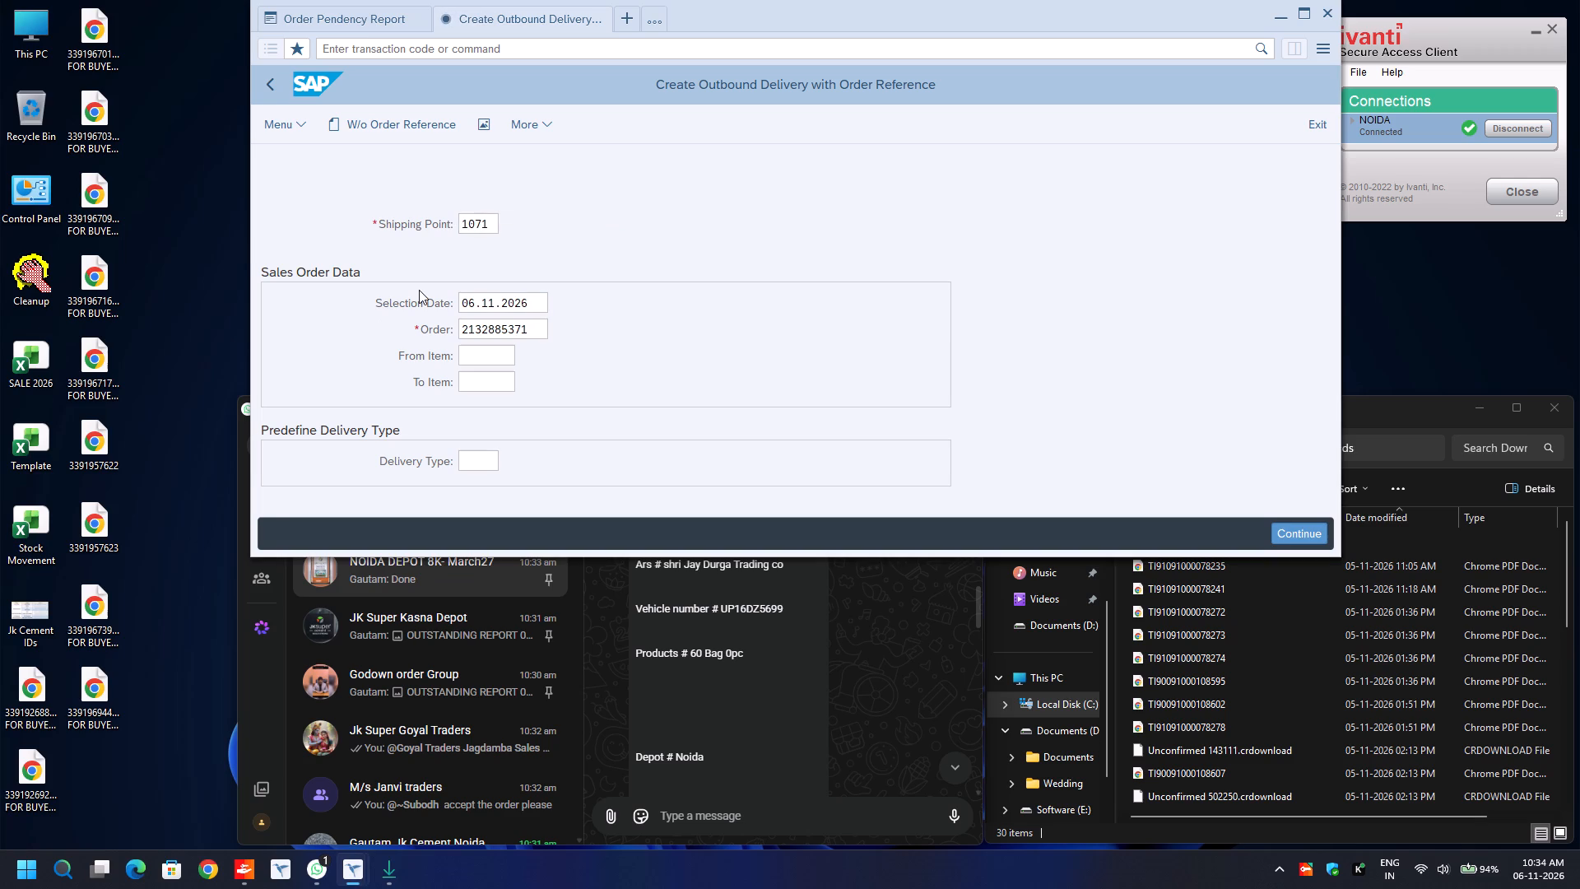
# Fill in the picking data for item 10 with picked quantity 3 and batch 1004-1071.
pyautogui.click(403, 253)
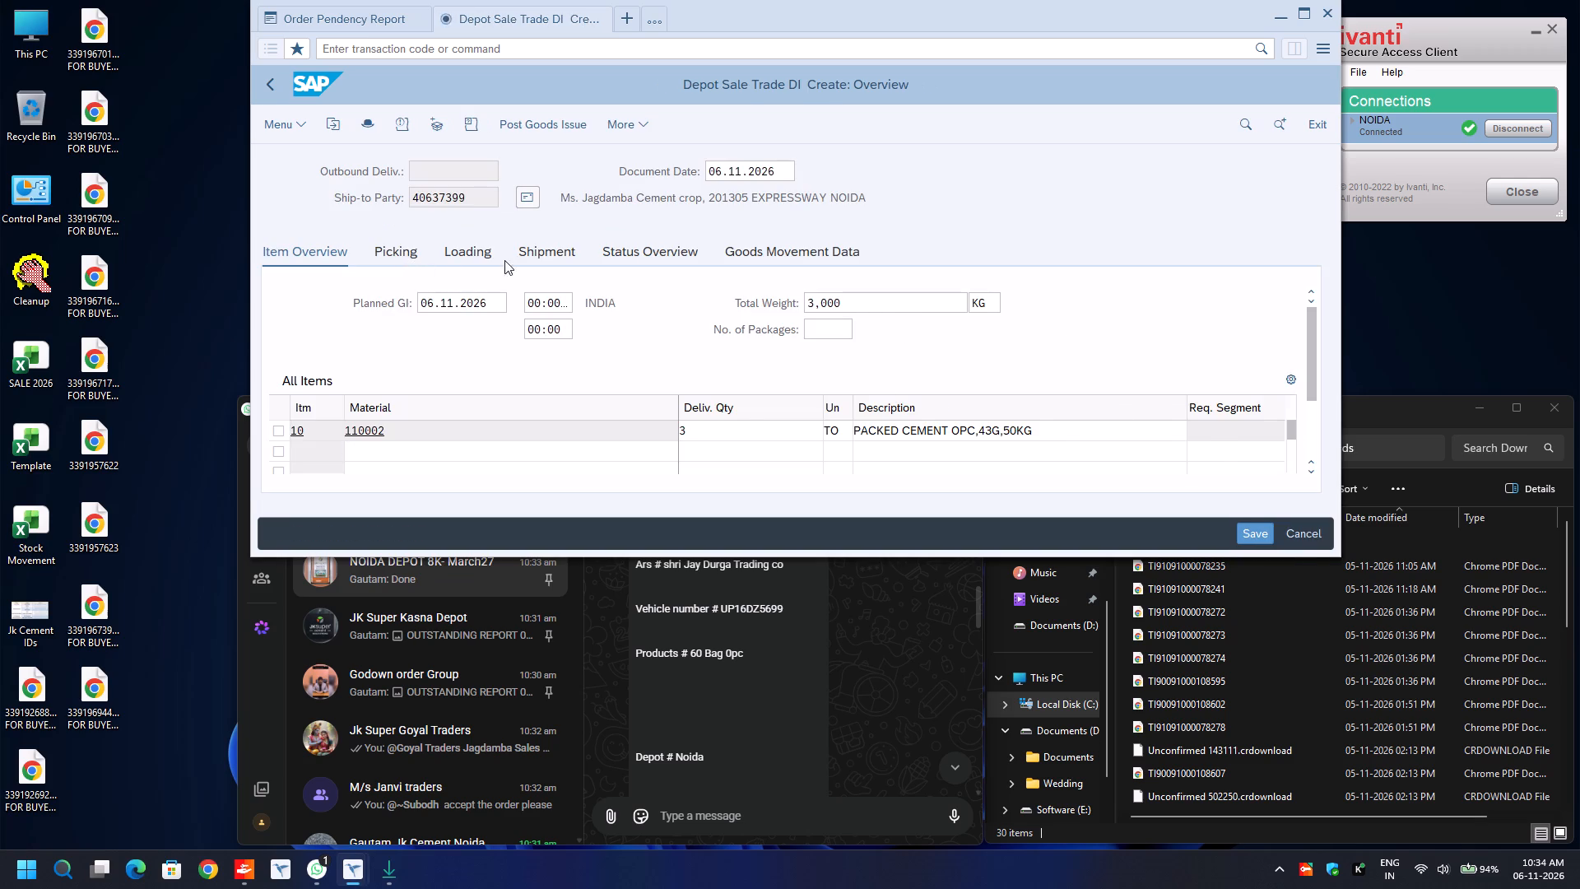
pyautogui.click(1094, 425)
pyautogui.press('3')
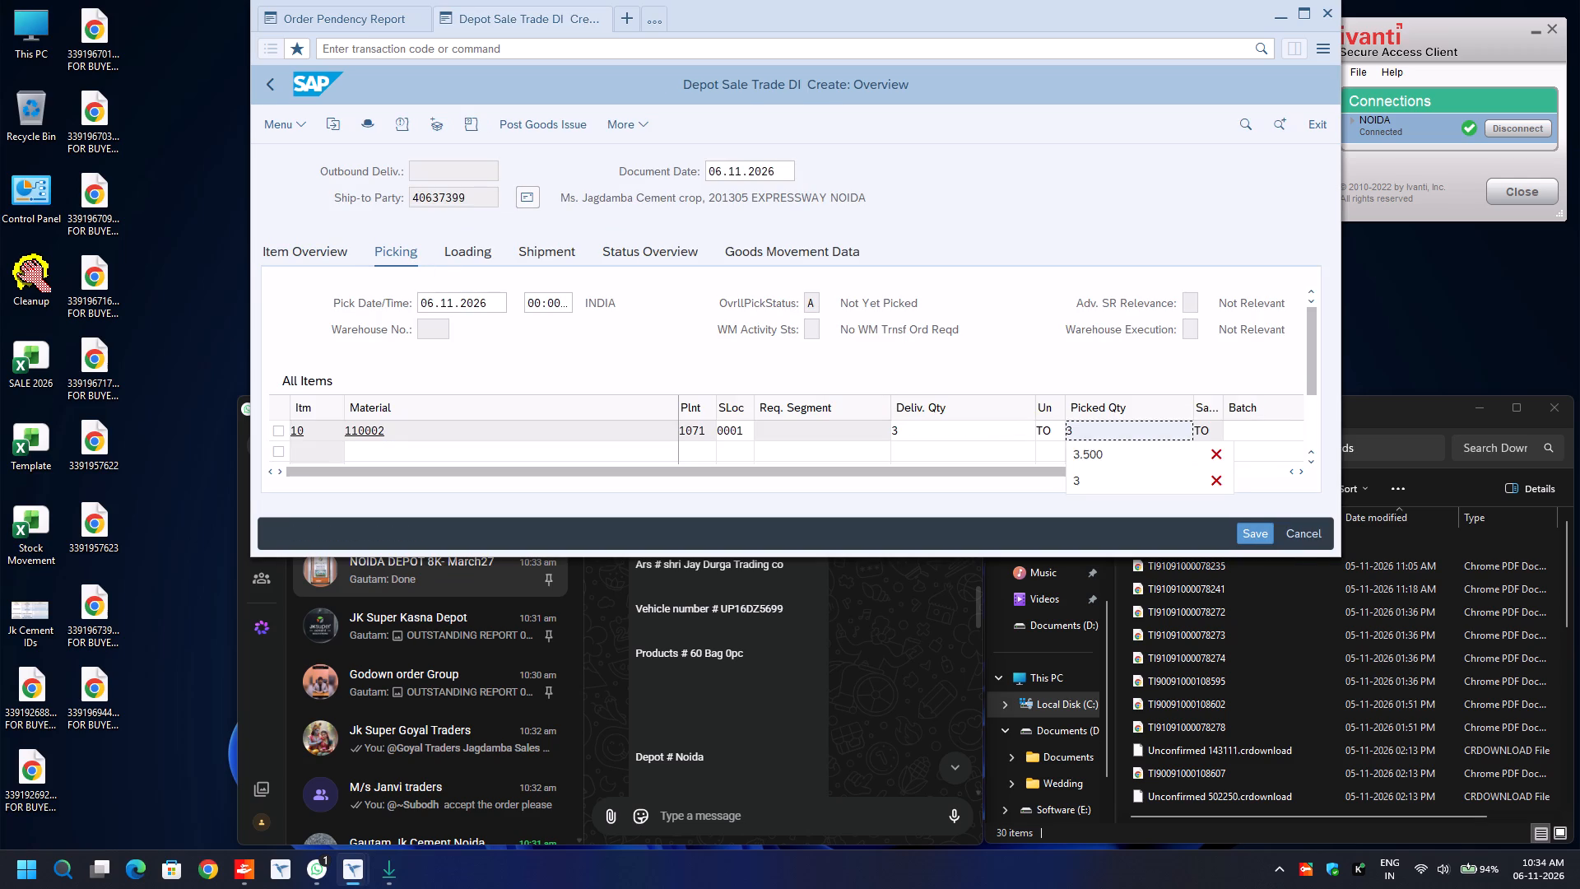
pyautogui.press('Tab')
pyautogui.write('1004')
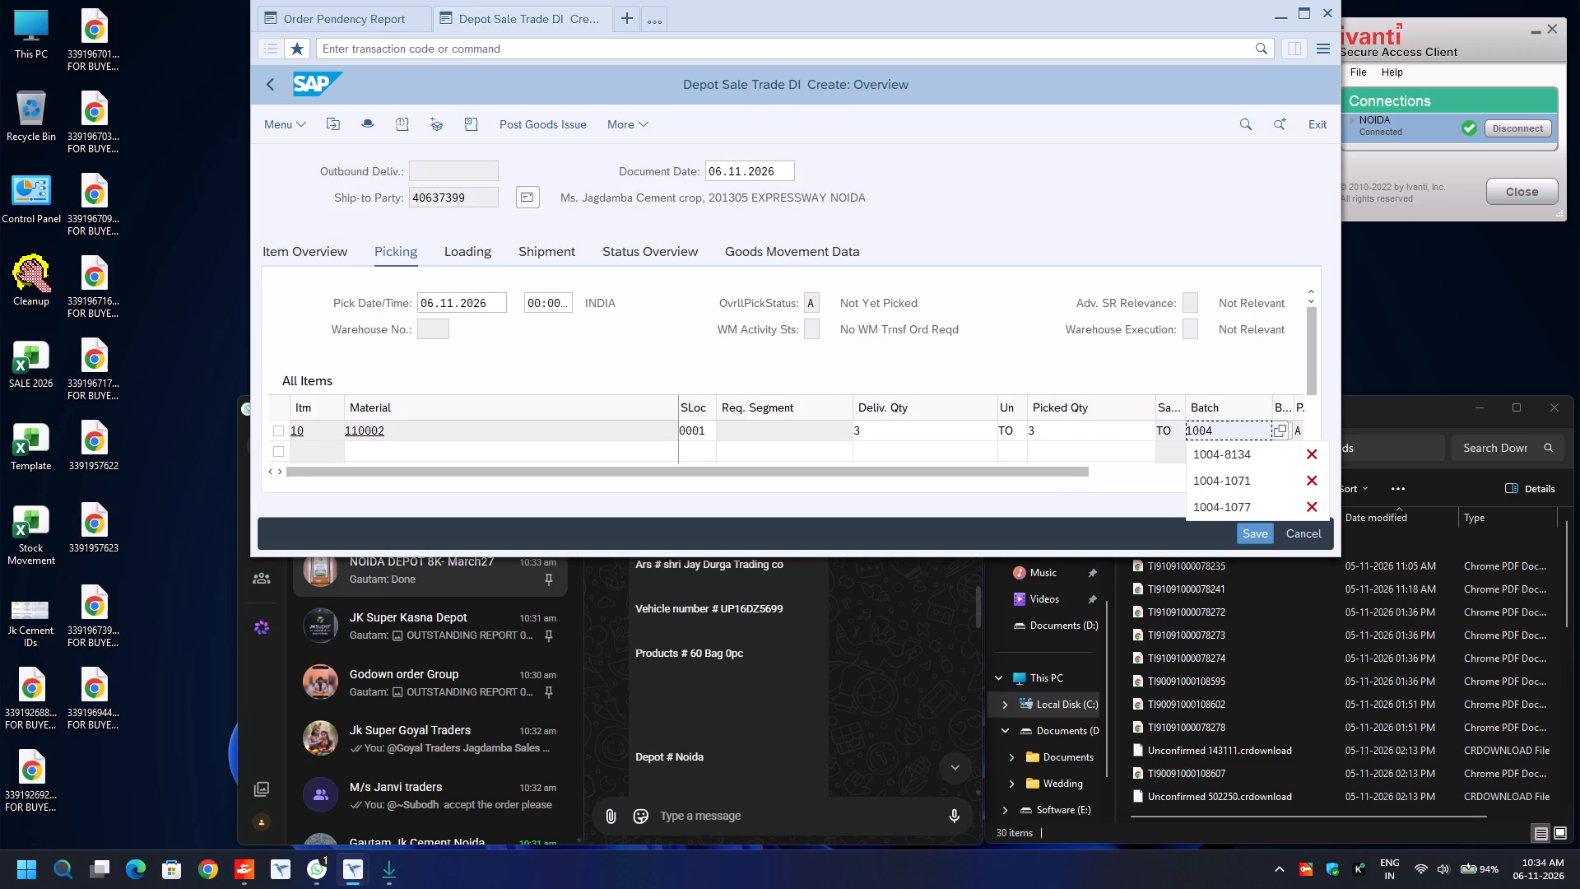
pyautogui.press('Down')
pyautogui.press('Down')
pyautogui.press('Return')
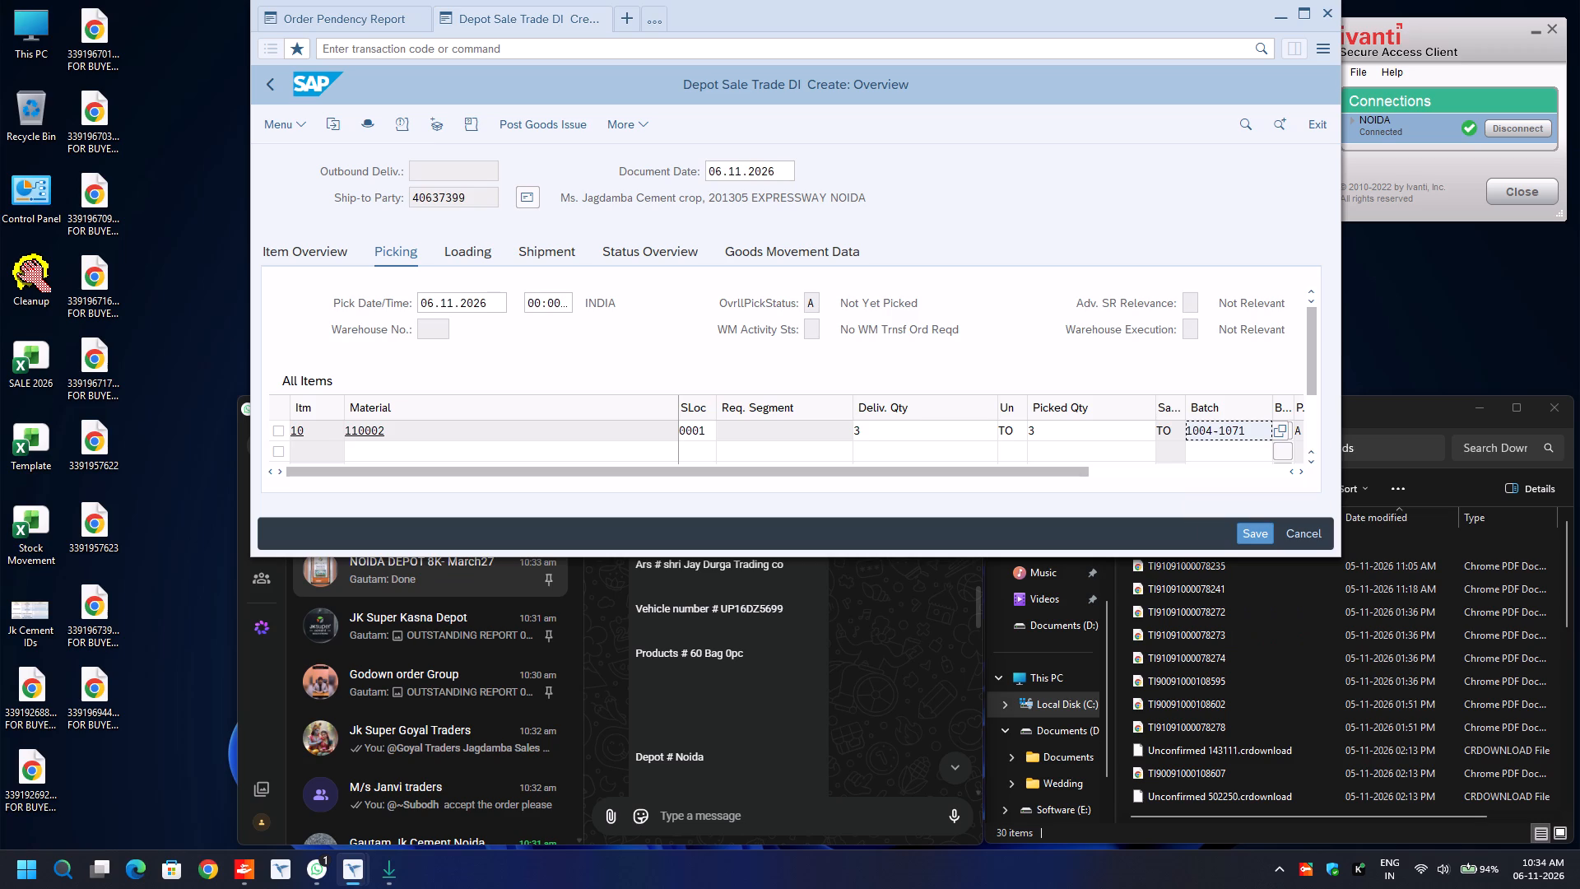
# In the delivery header's additional data, set the transport mode to ROAD and fill Road Transporter1 with the previously used entry.
pyautogui.press('F8')
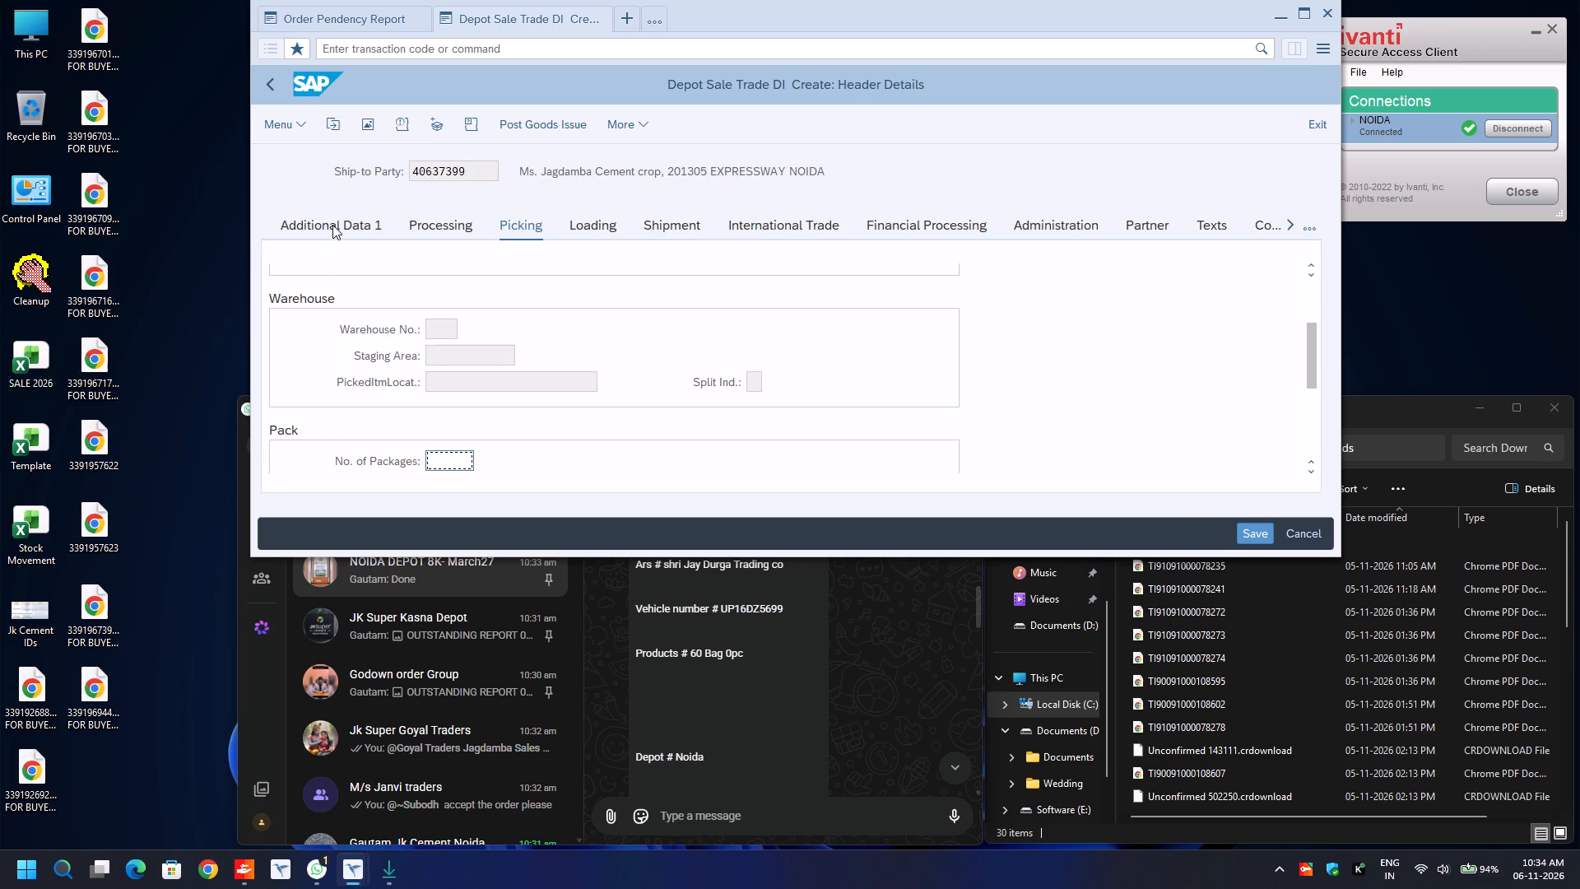
pyautogui.click(332, 225)
pyautogui.click(571, 309)
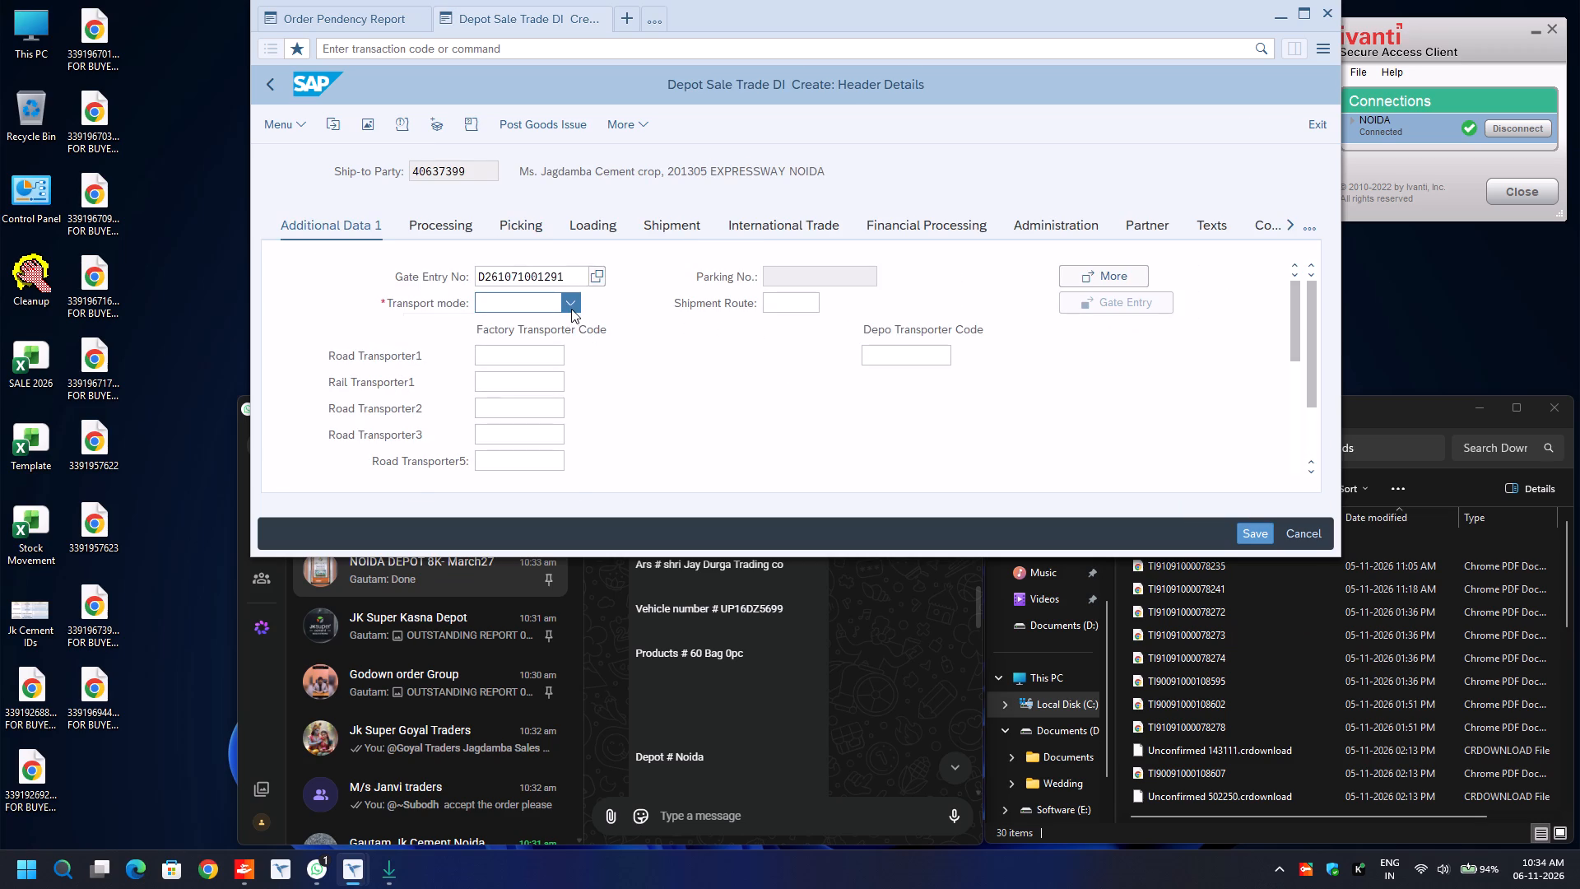
pyautogui.click(535, 380)
pyautogui.click(518, 354)
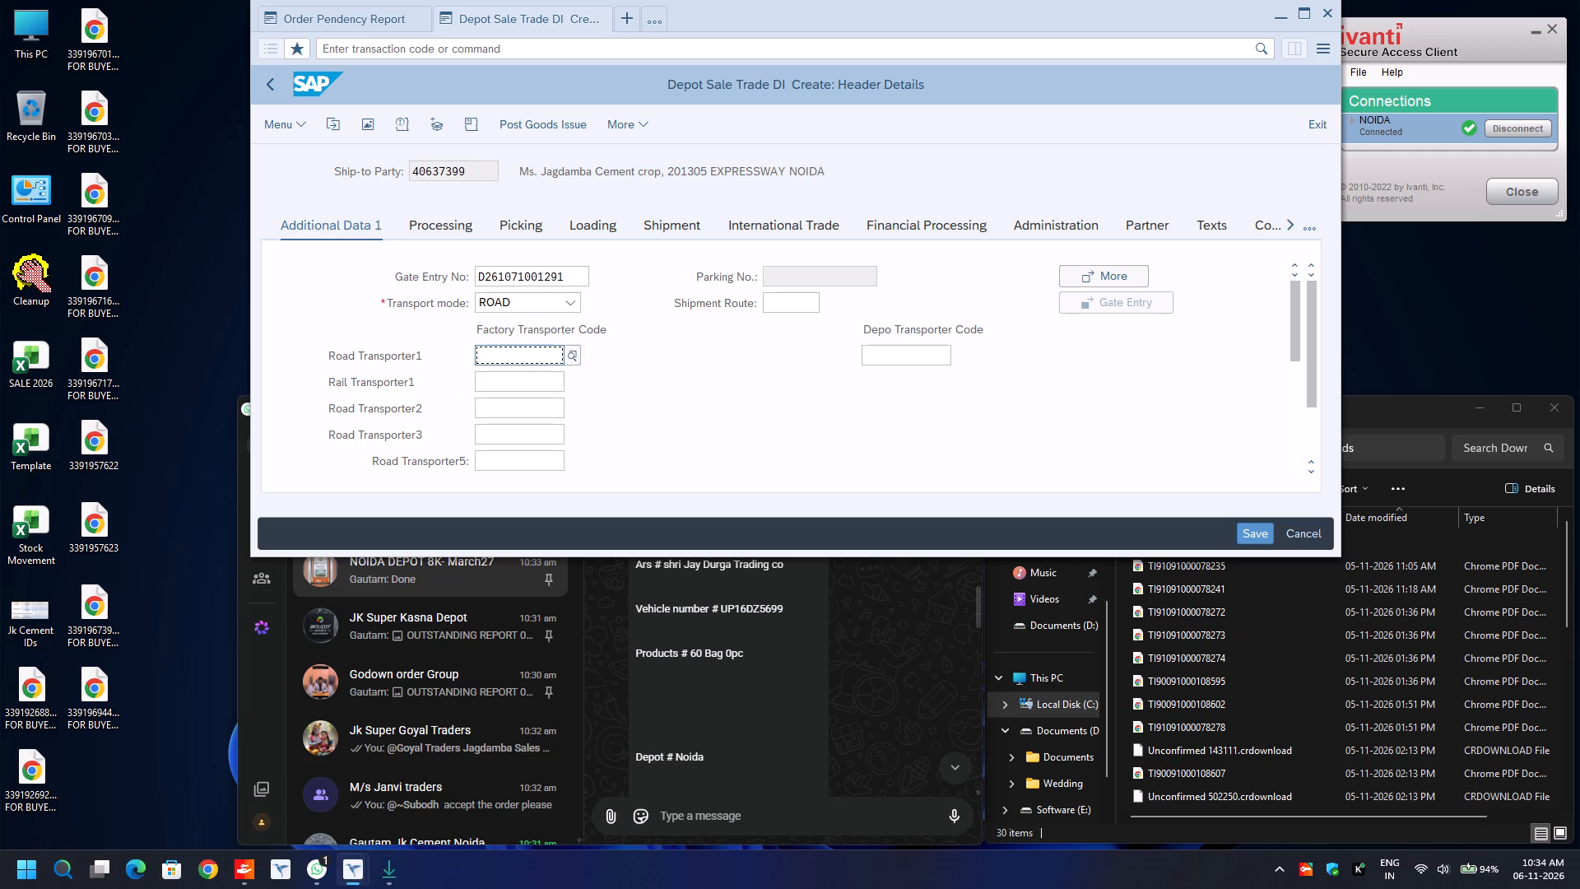
pyautogui.press('BackSpace')
pyautogui.press('Down')
pyautogui.press('Return')
pyautogui.press('Return')
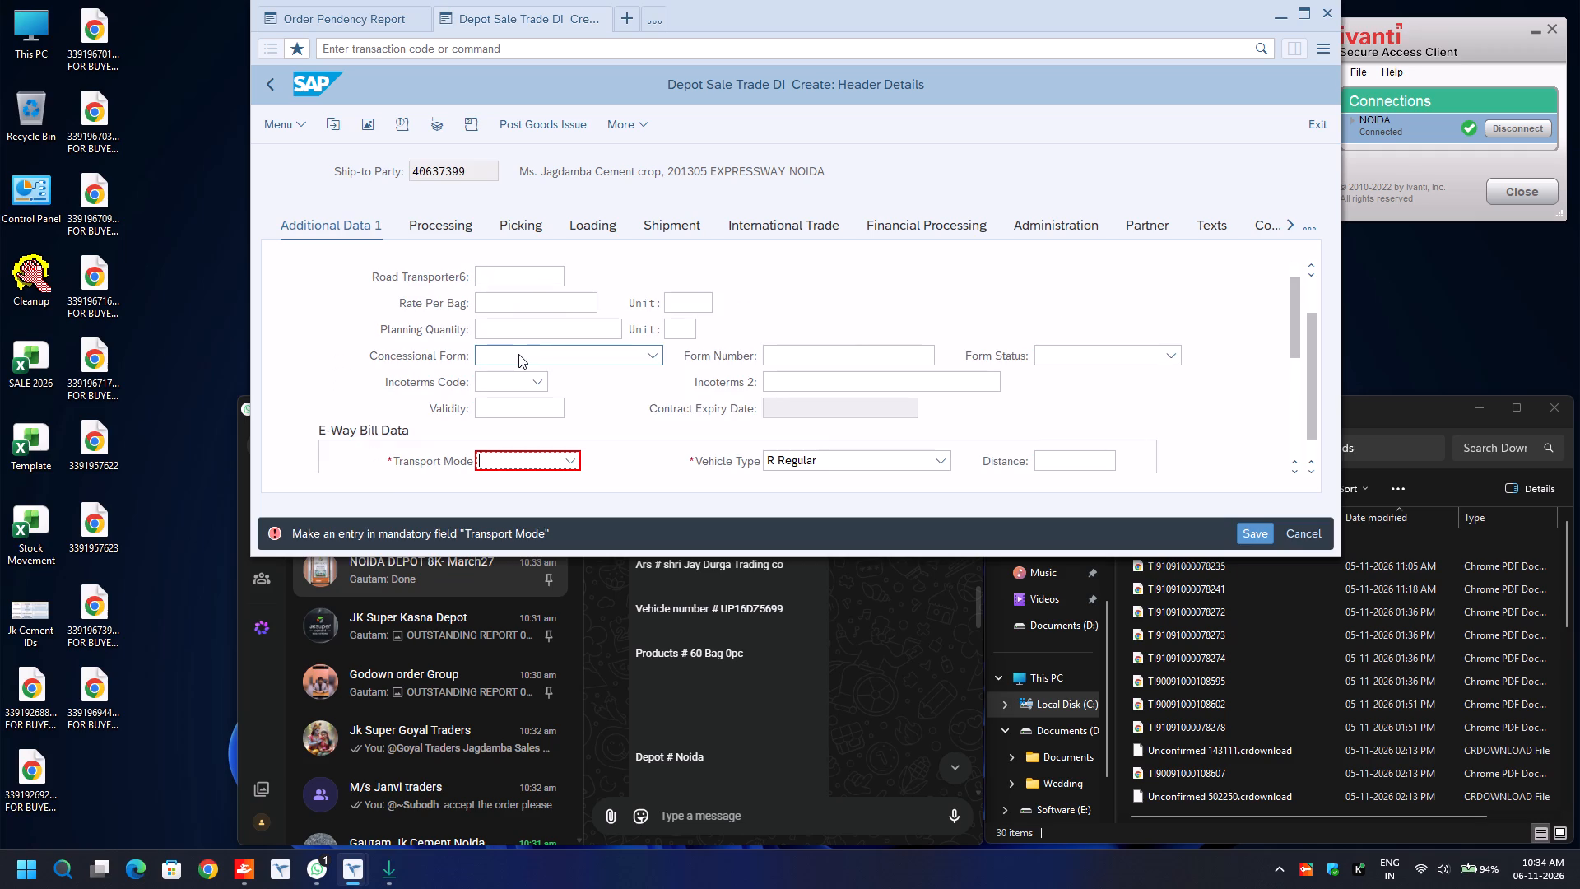
# In the E-Way Bill data, set the transport mode to Road and the distance to 30.
pyautogui.write('ro')
pyautogui.press('Tab')
pyautogui.press('Tab')
pyautogui.press('BackSpace')
pyautogui.press('Down')
pyautogui.press('Return')
pyautogui.press('Down')
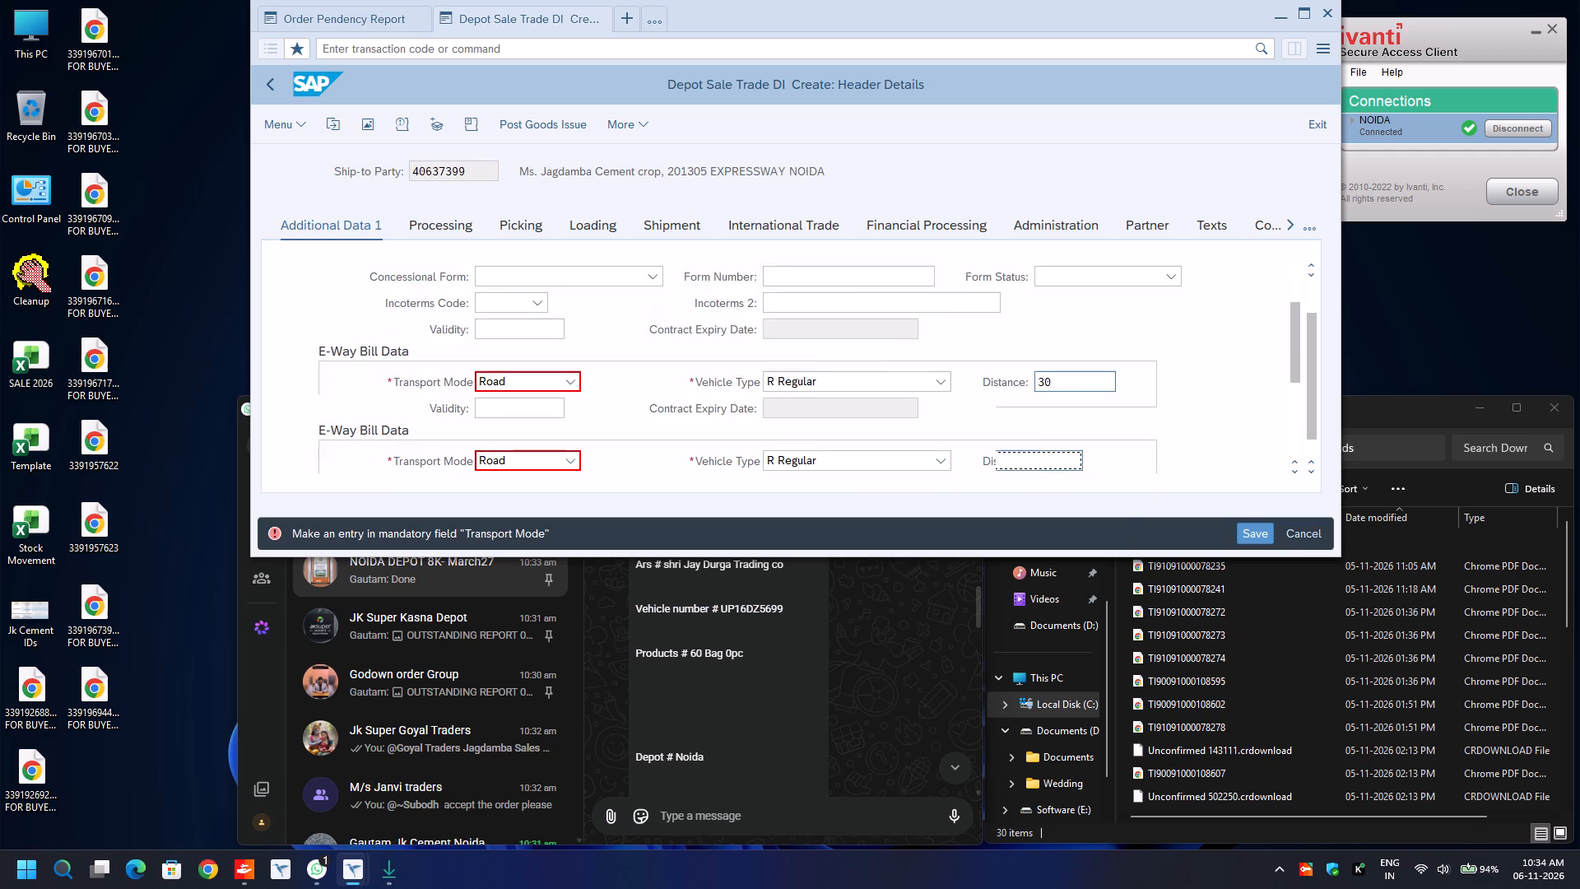
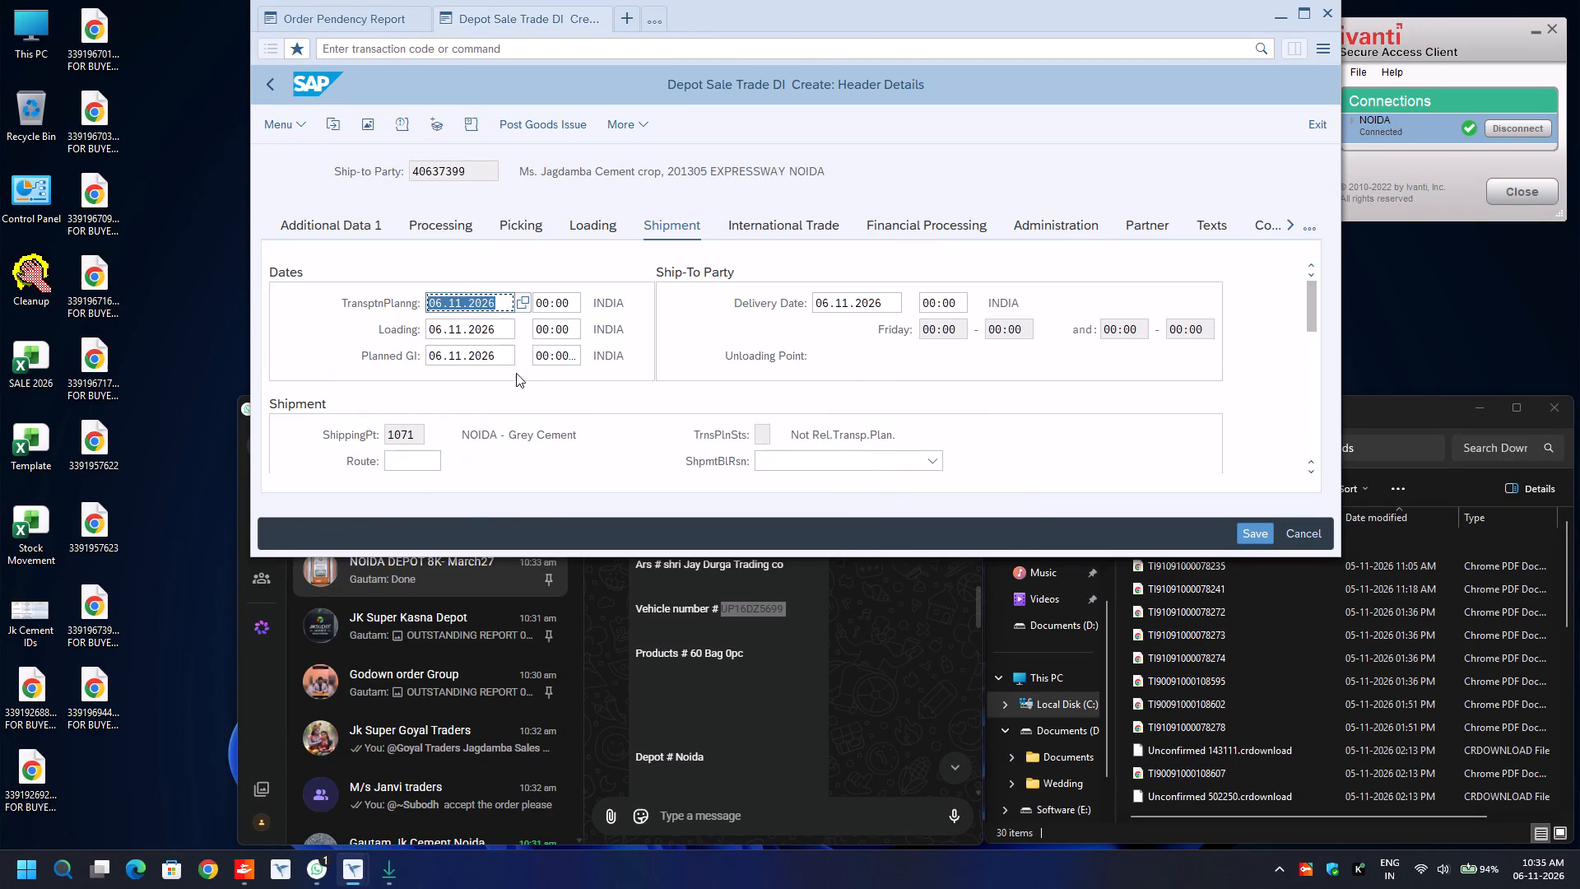
# In the header's shipment data, set the route to ROUTE and post the goods issue for the delivery.
pyautogui.click(402, 457)
pyautogui.press('BackSpace')
pyautogui.press('Down')
pyautogui.press('Return')
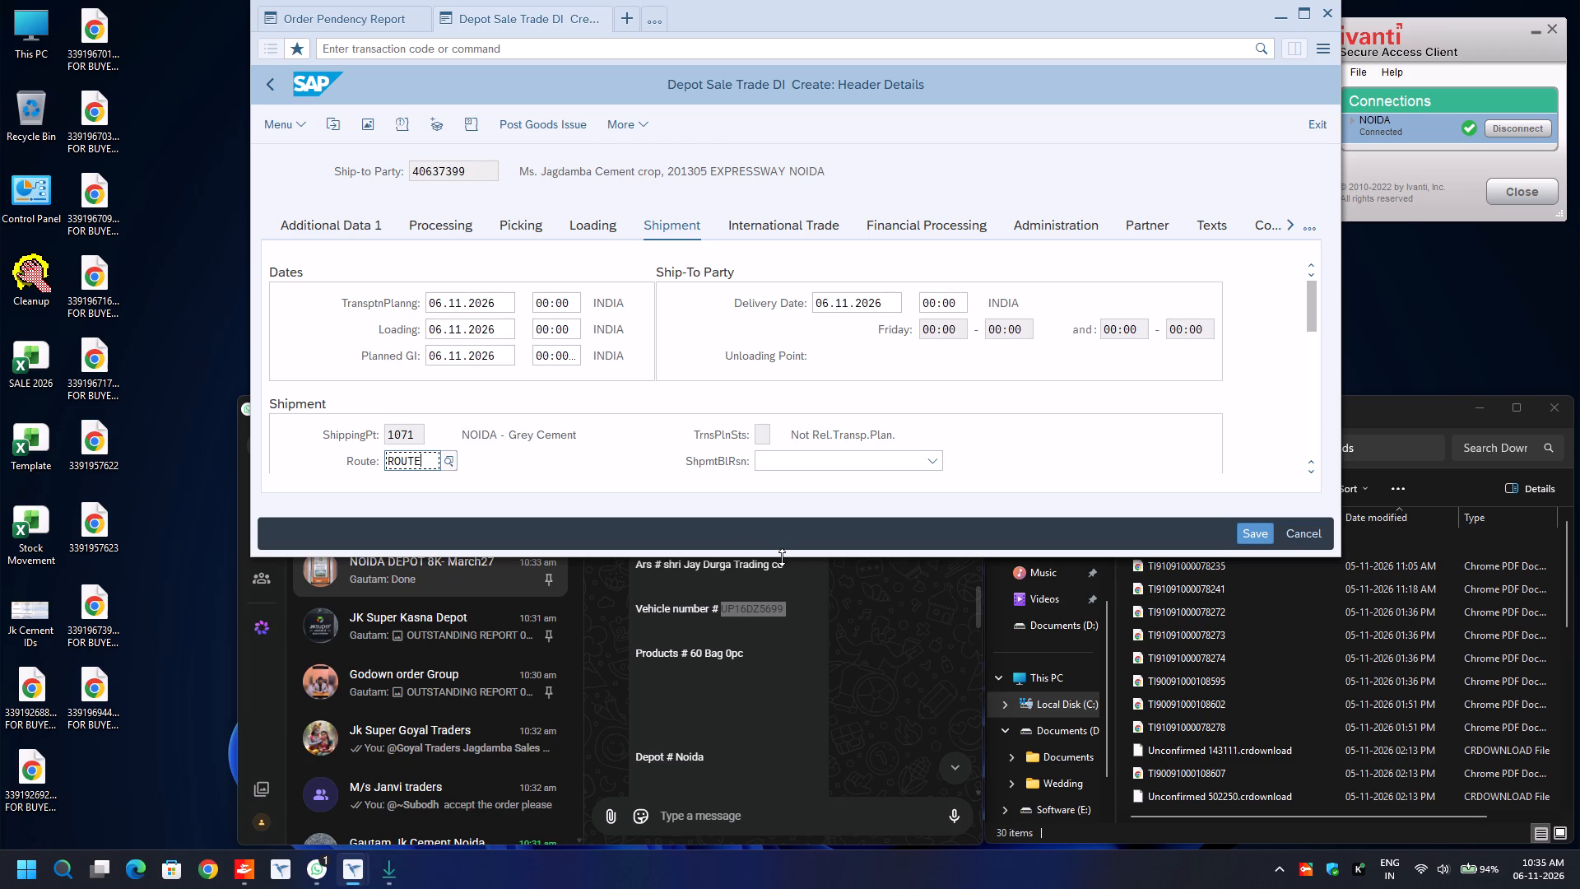
pyautogui.scroll(-1, 840, 691)
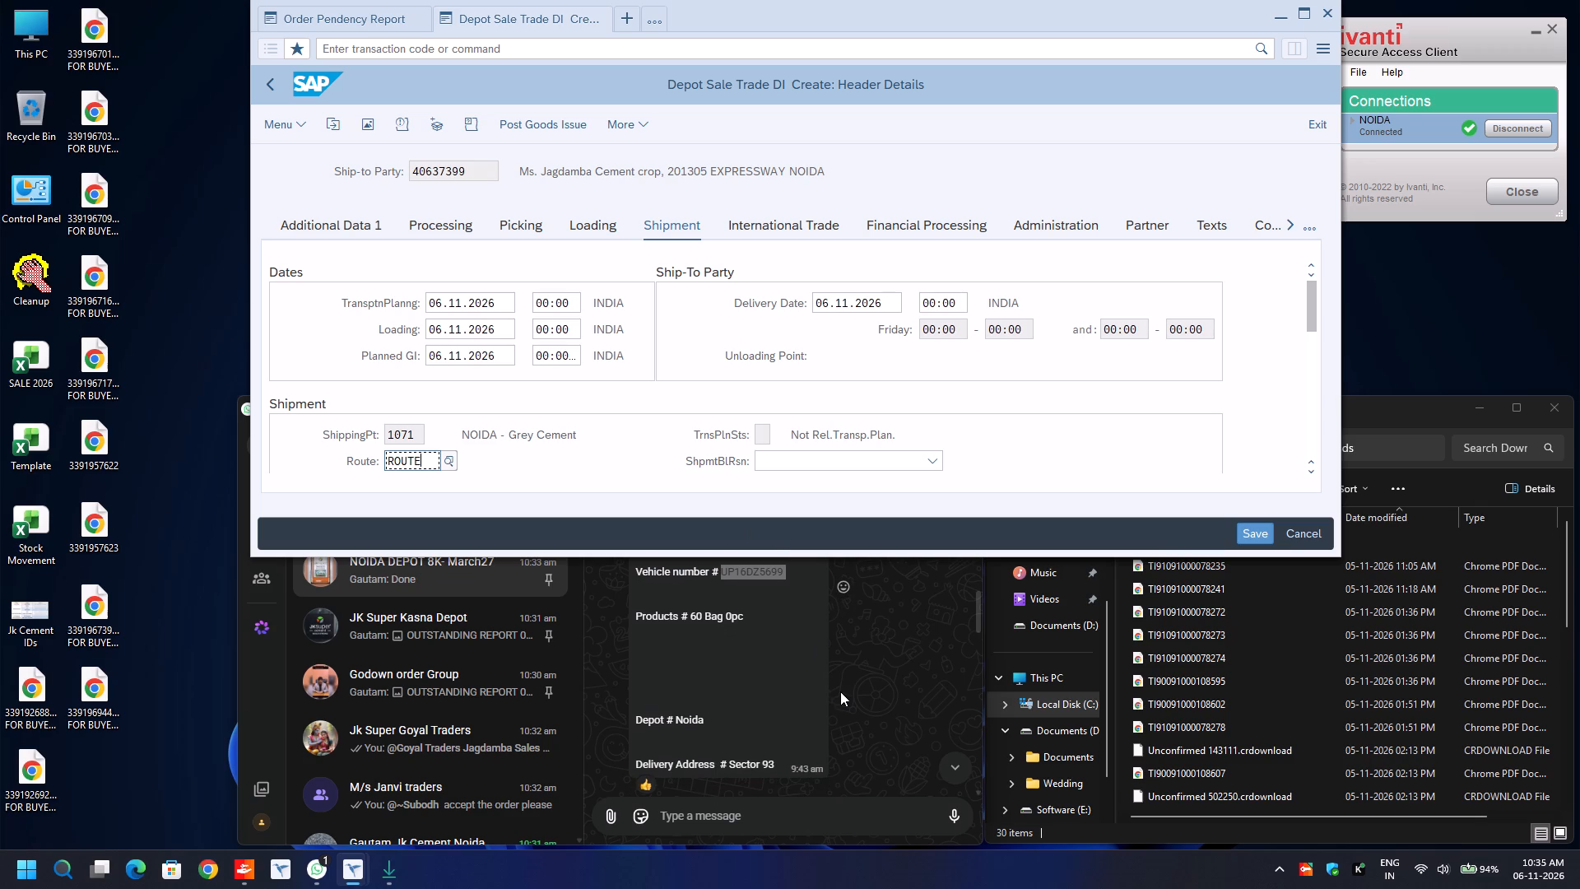
pyautogui.scroll(-3, 840, 691)
pyautogui.click(541, 118)
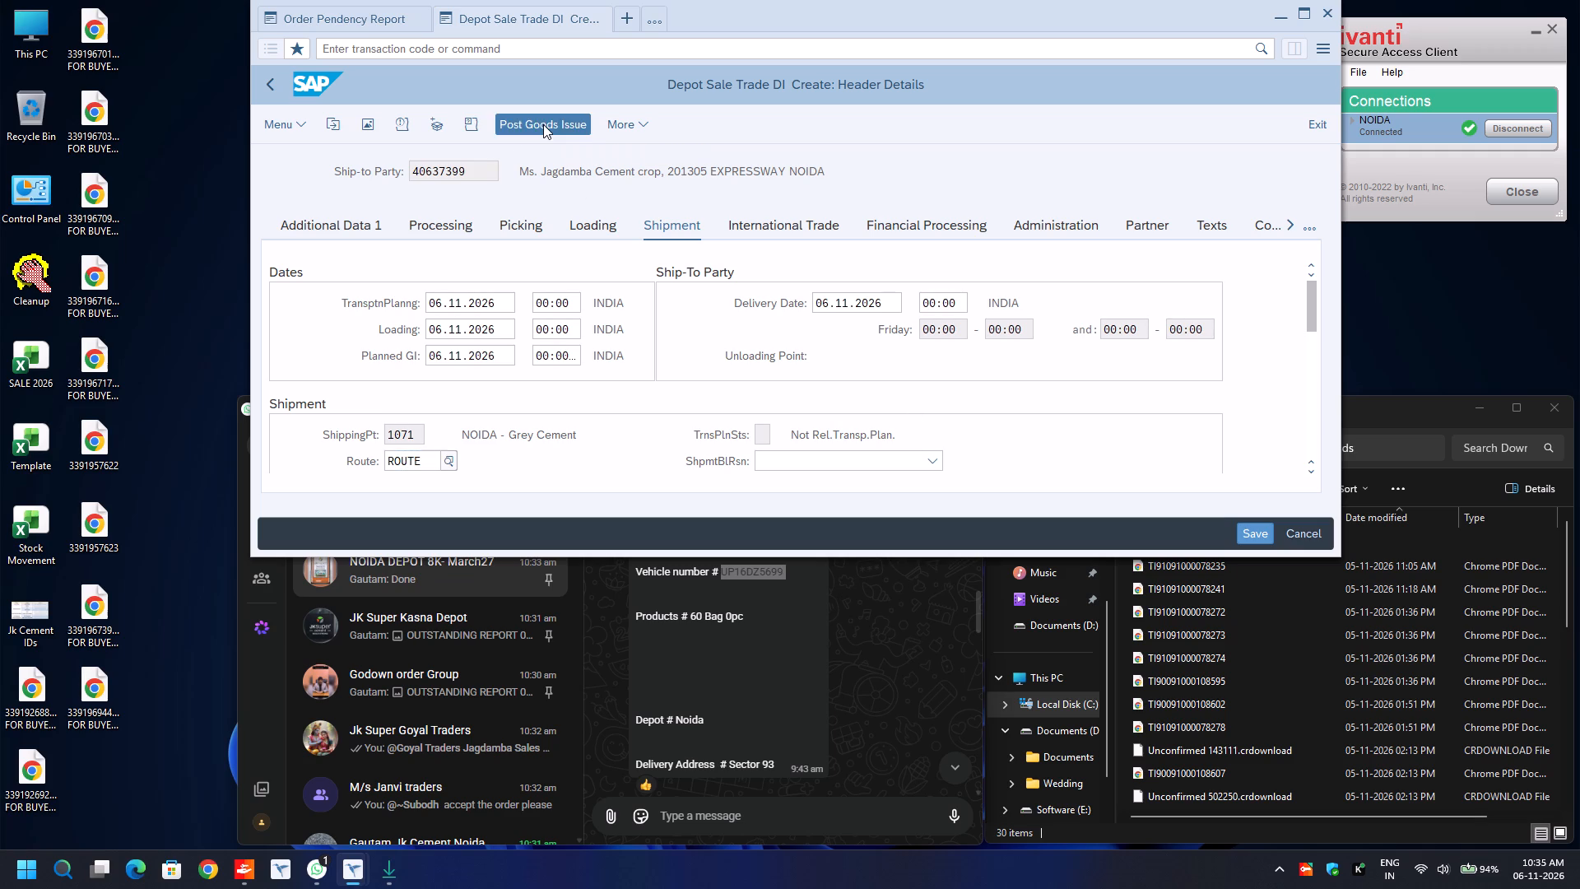
# Open the E-Way Bill transaction ZGST_EWAY in a new session and select e-Invoice as the e-document to generate.
pyautogui.click(627, 21)
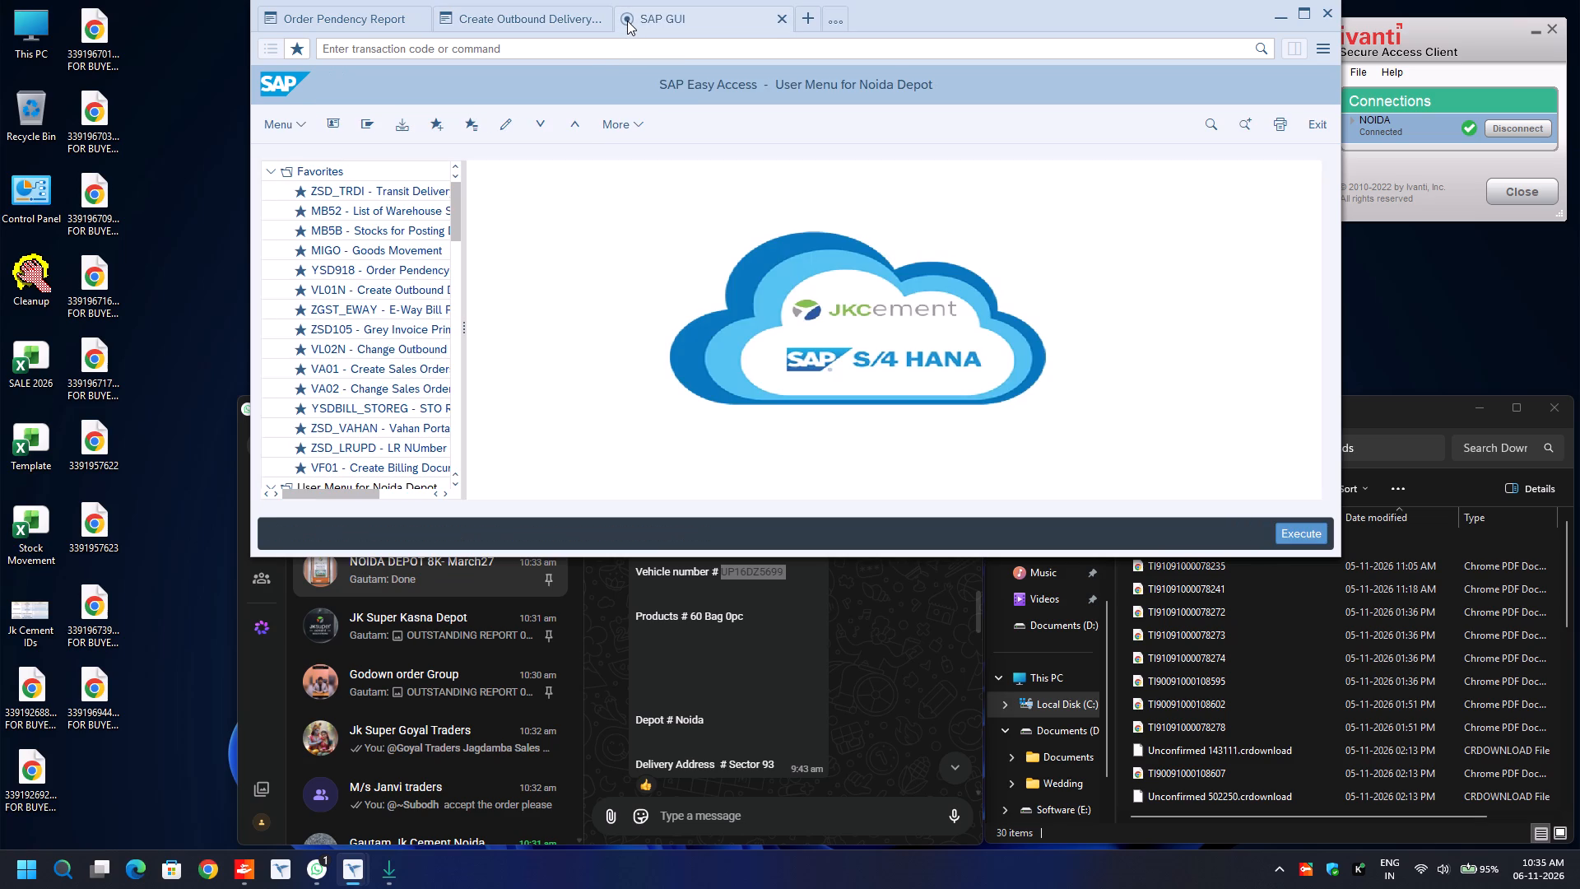
pyautogui.click(358, 264)
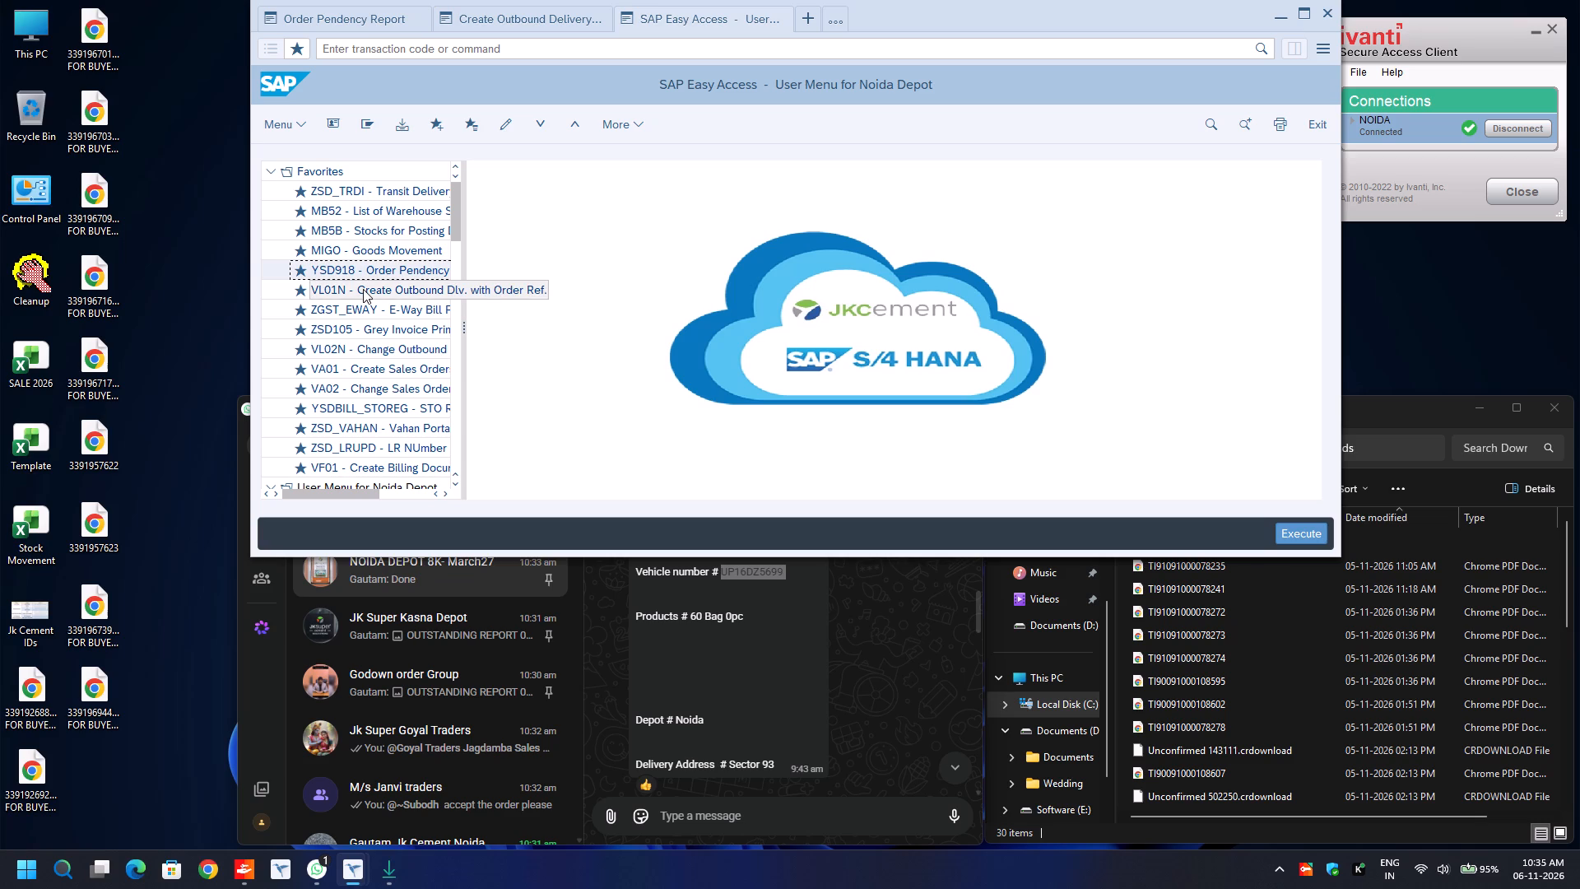
pyautogui.doubleClick(359, 314)
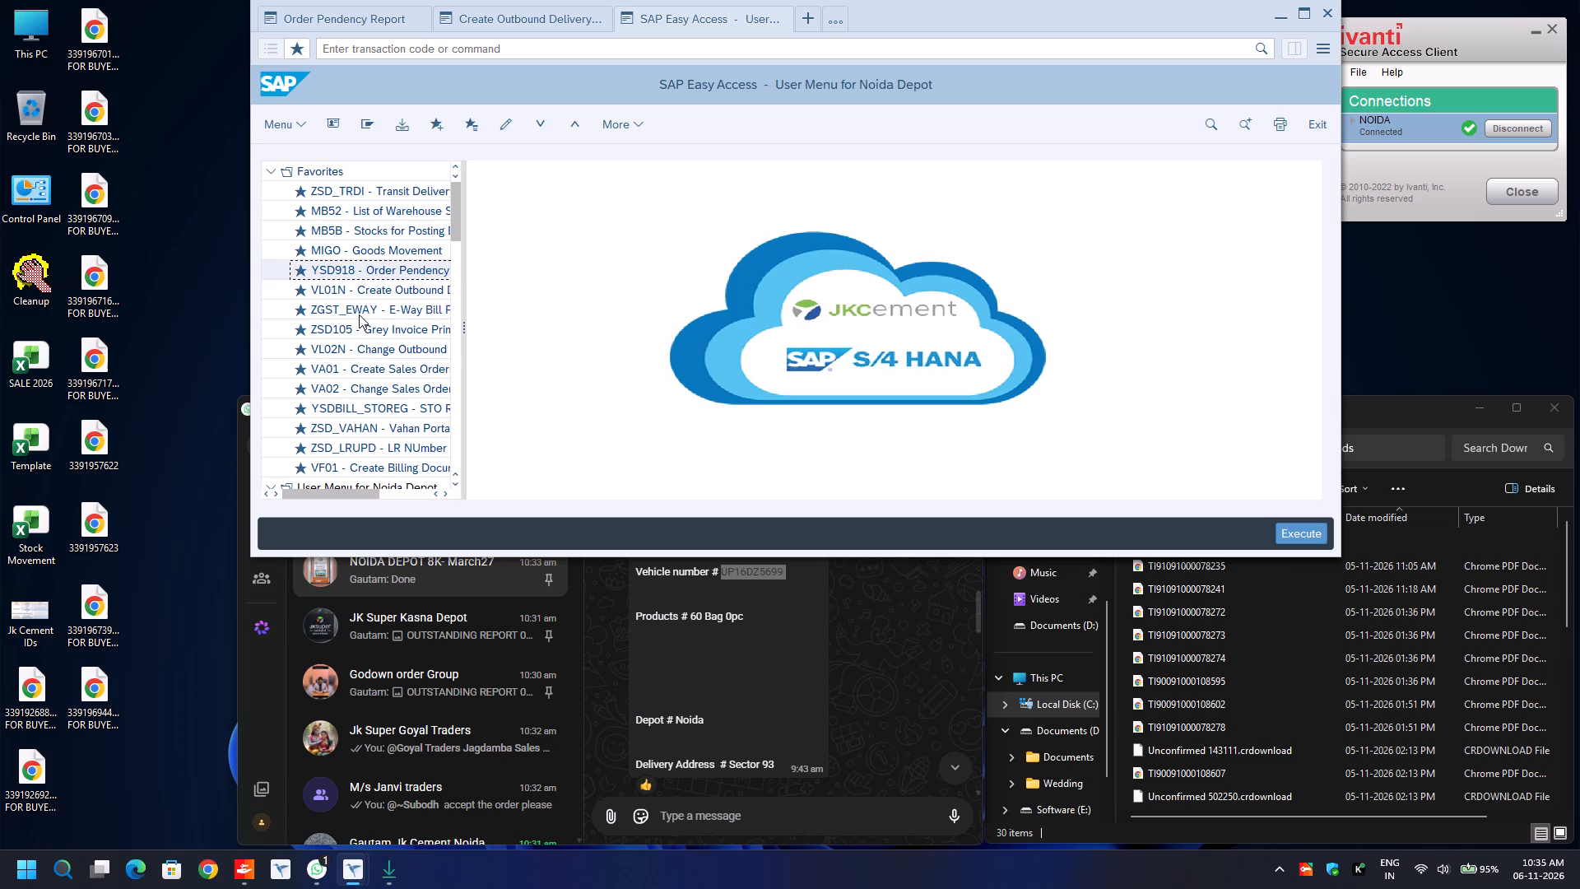
pyautogui.click(546, 221)
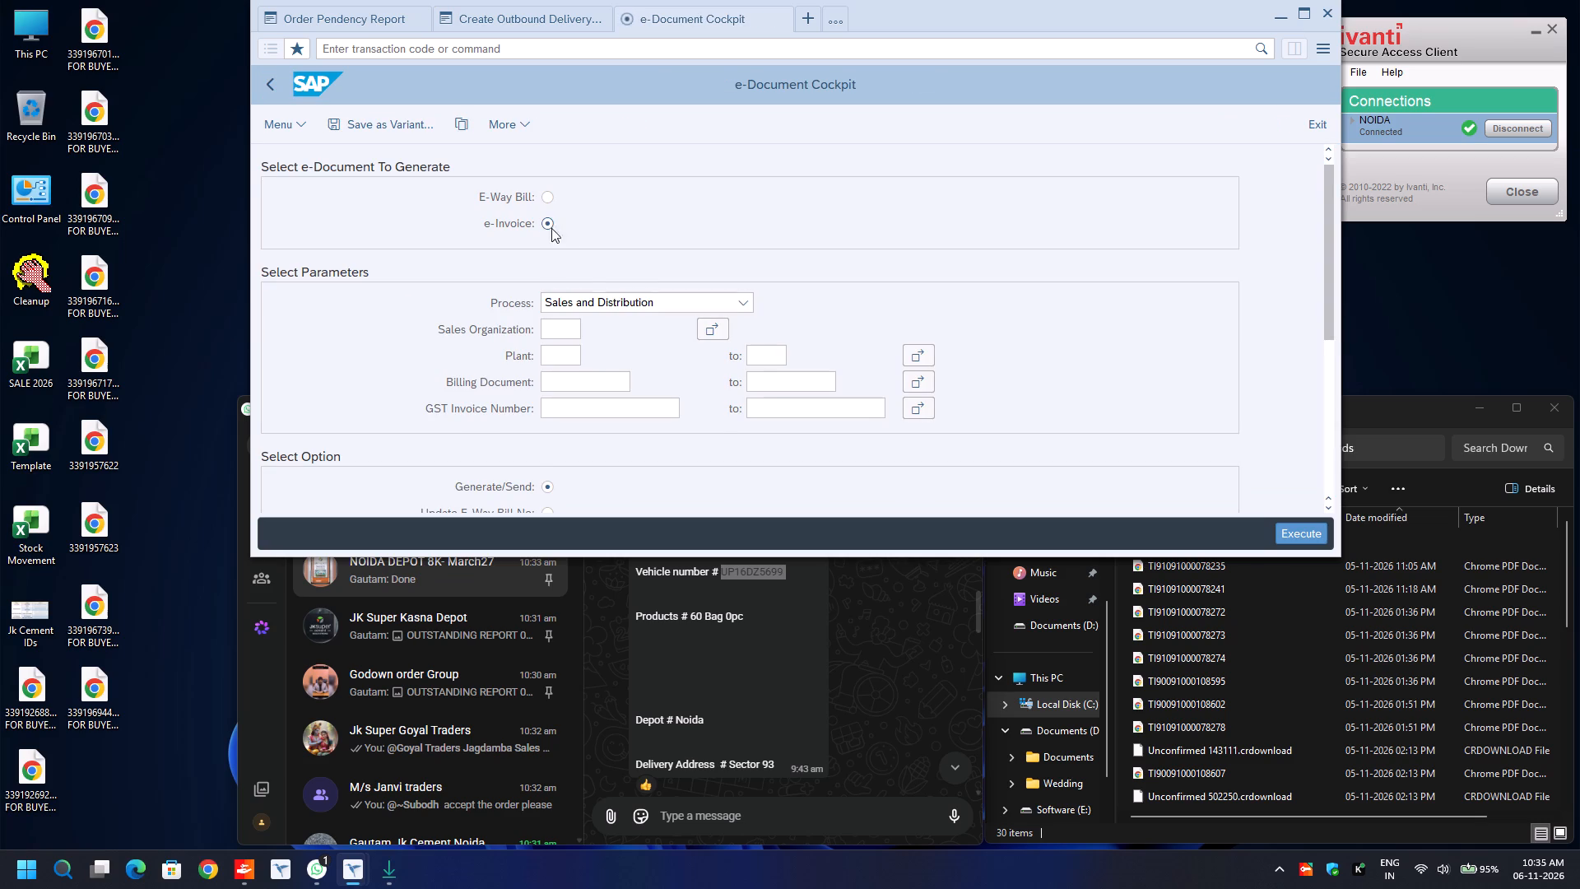
# Set the process to Sales and Distribution and the sales organization to 1000.
pyautogui.click(559, 302)
pyautogui.click(559, 331)
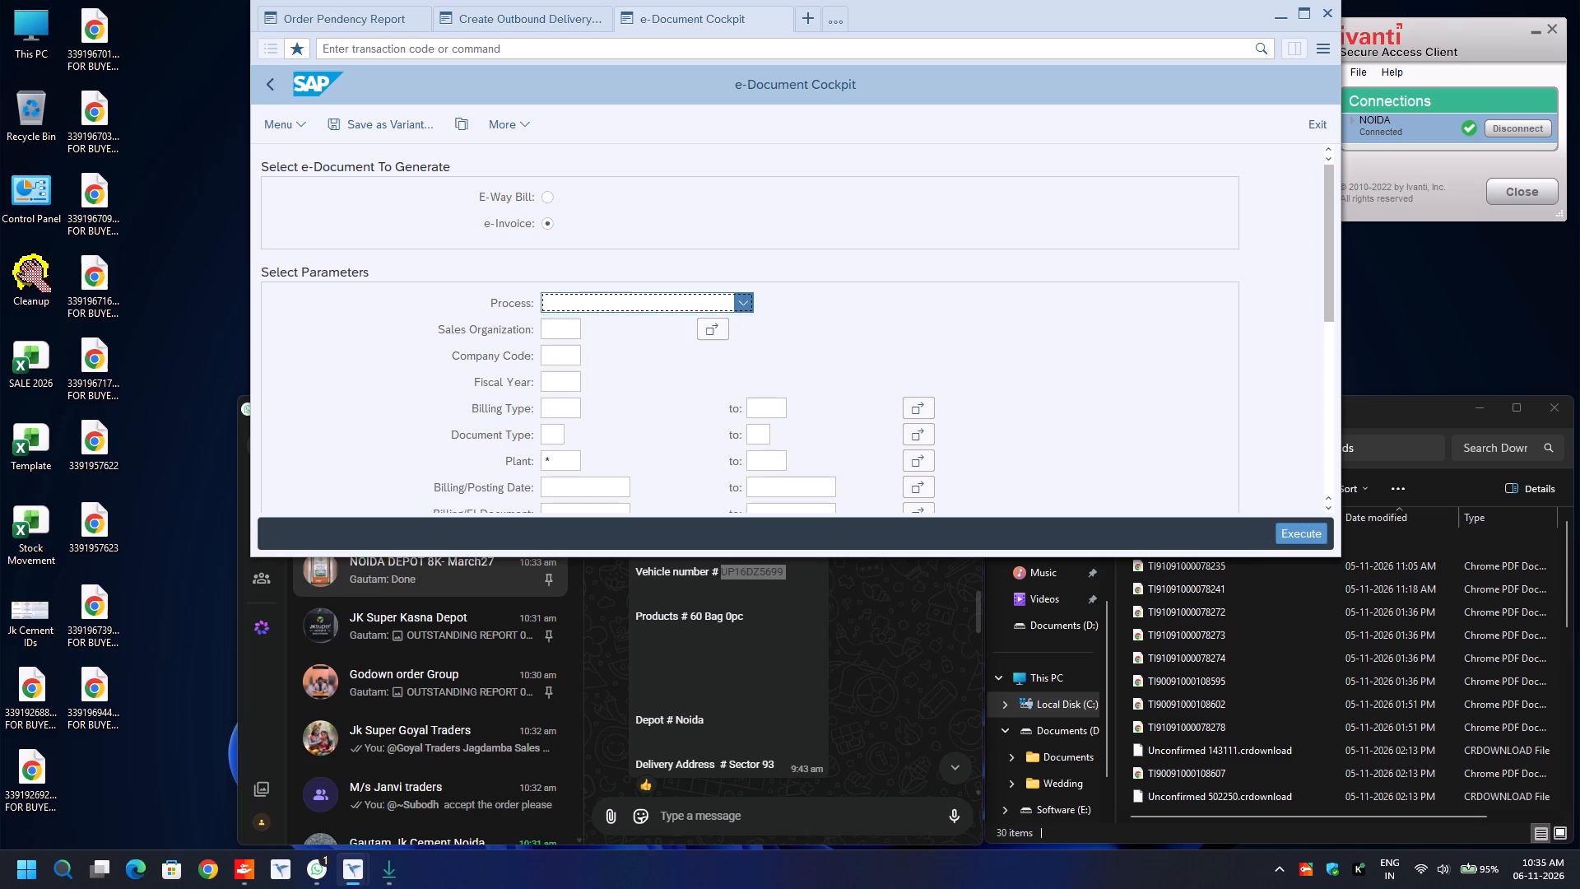
pyautogui.click(559, 331)
pyautogui.press('BackSpace')
pyautogui.press('Down')
pyautogui.press('Return')
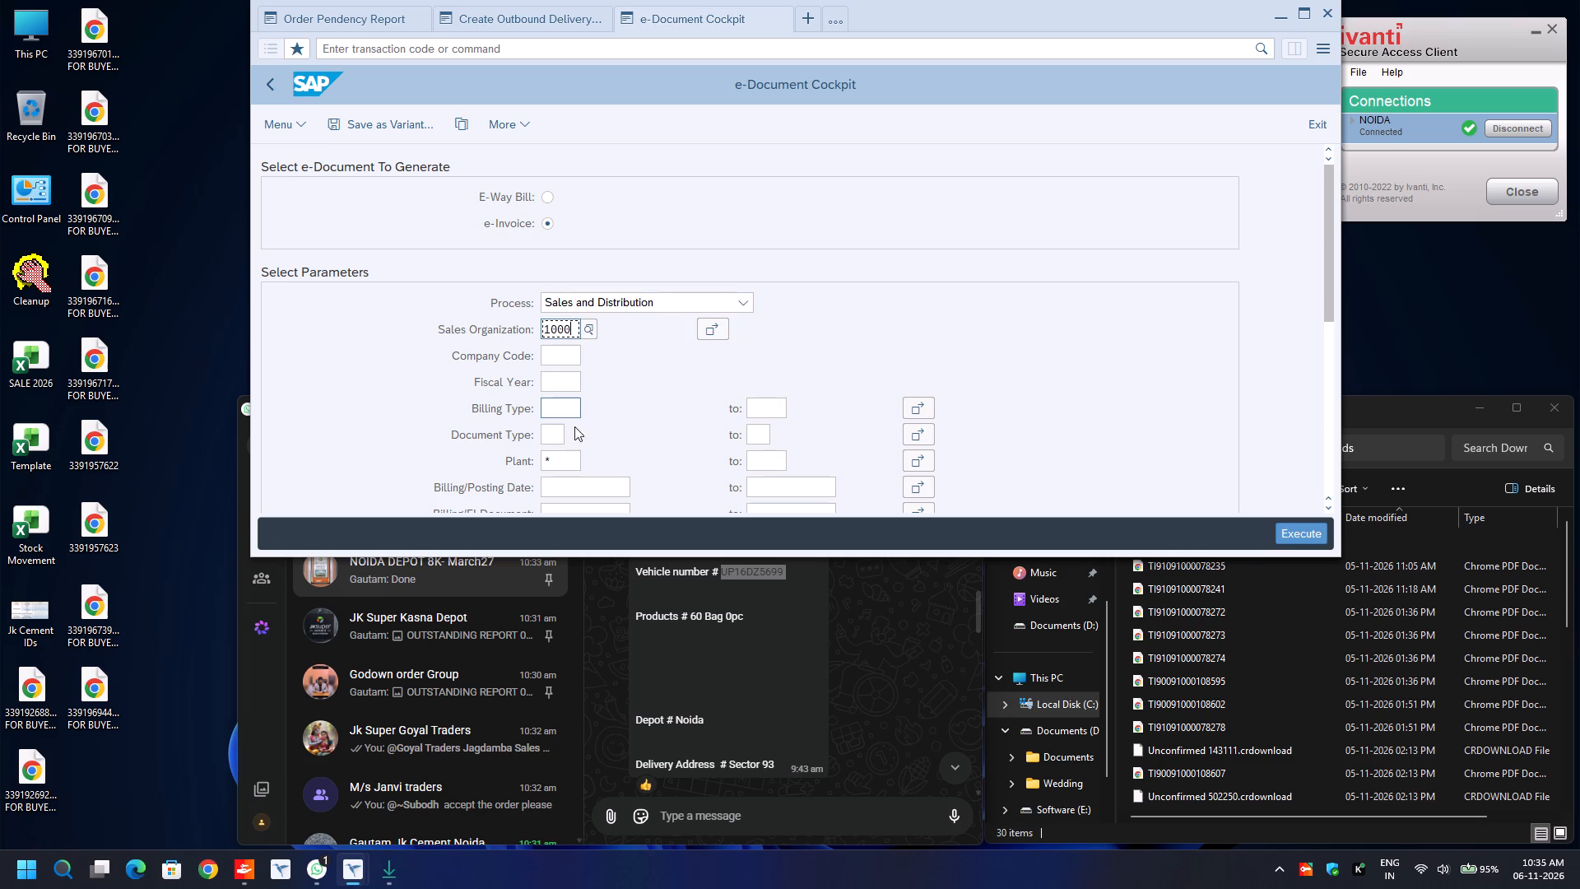
# Set the plant to 1071 and the billing/posting date to 06.11.2026.
pyautogui.click(565, 458)
pyautogui.press('BackSpace')
pyautogui.write('1071')
pyautogui.press('Return')
pyautogui.press('Down')
pyautogui.press('BackSpace')
pyautogui.press('Down')
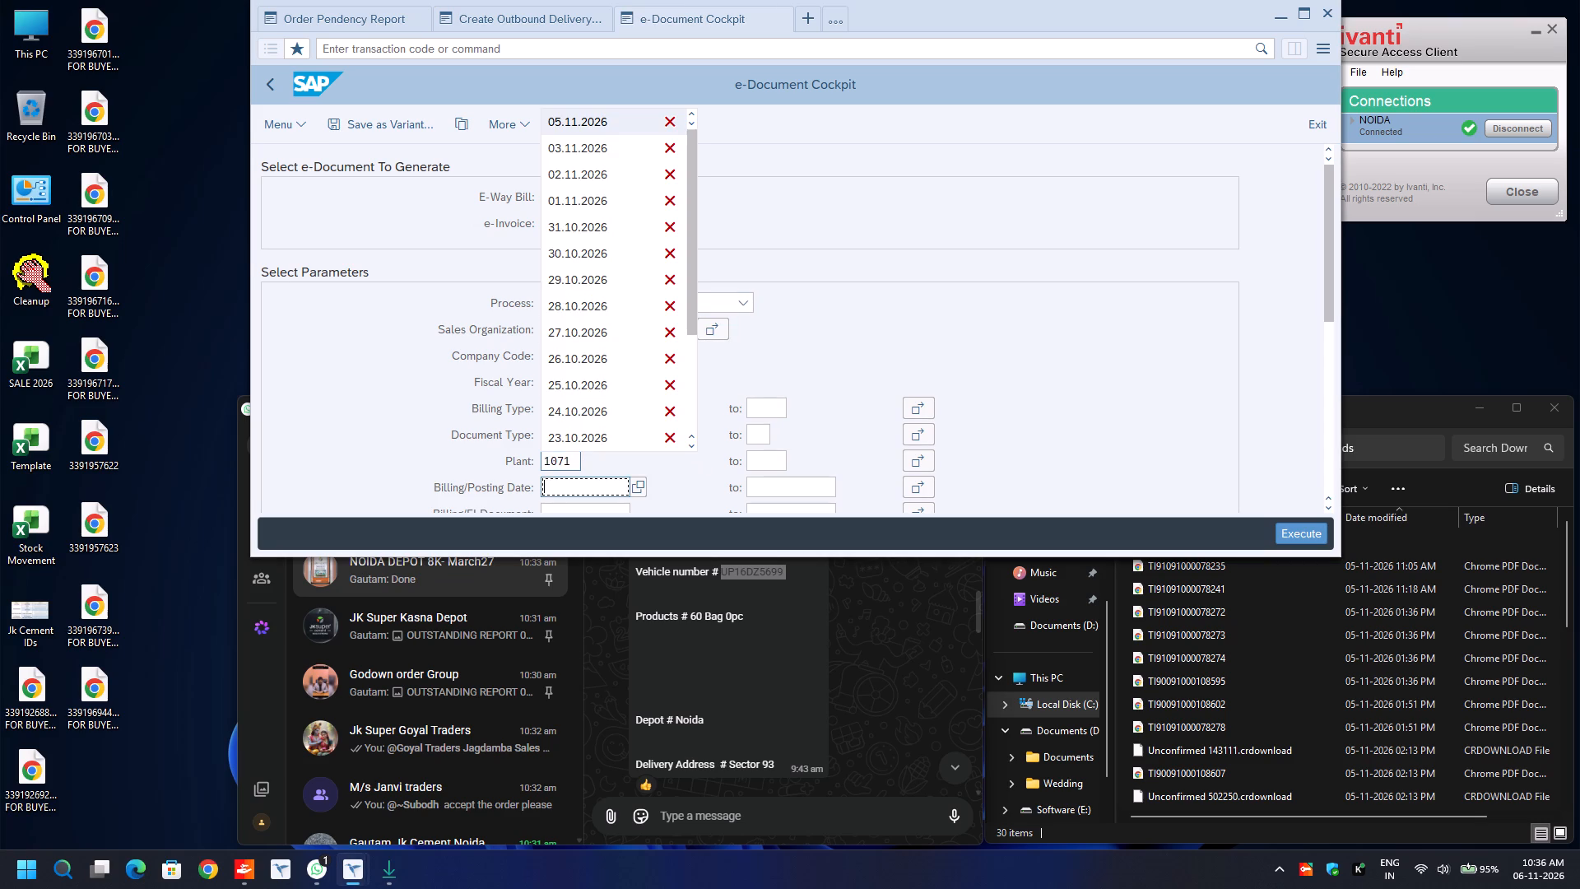
pyautogui.press('Return')
pyautogui.press('Home')
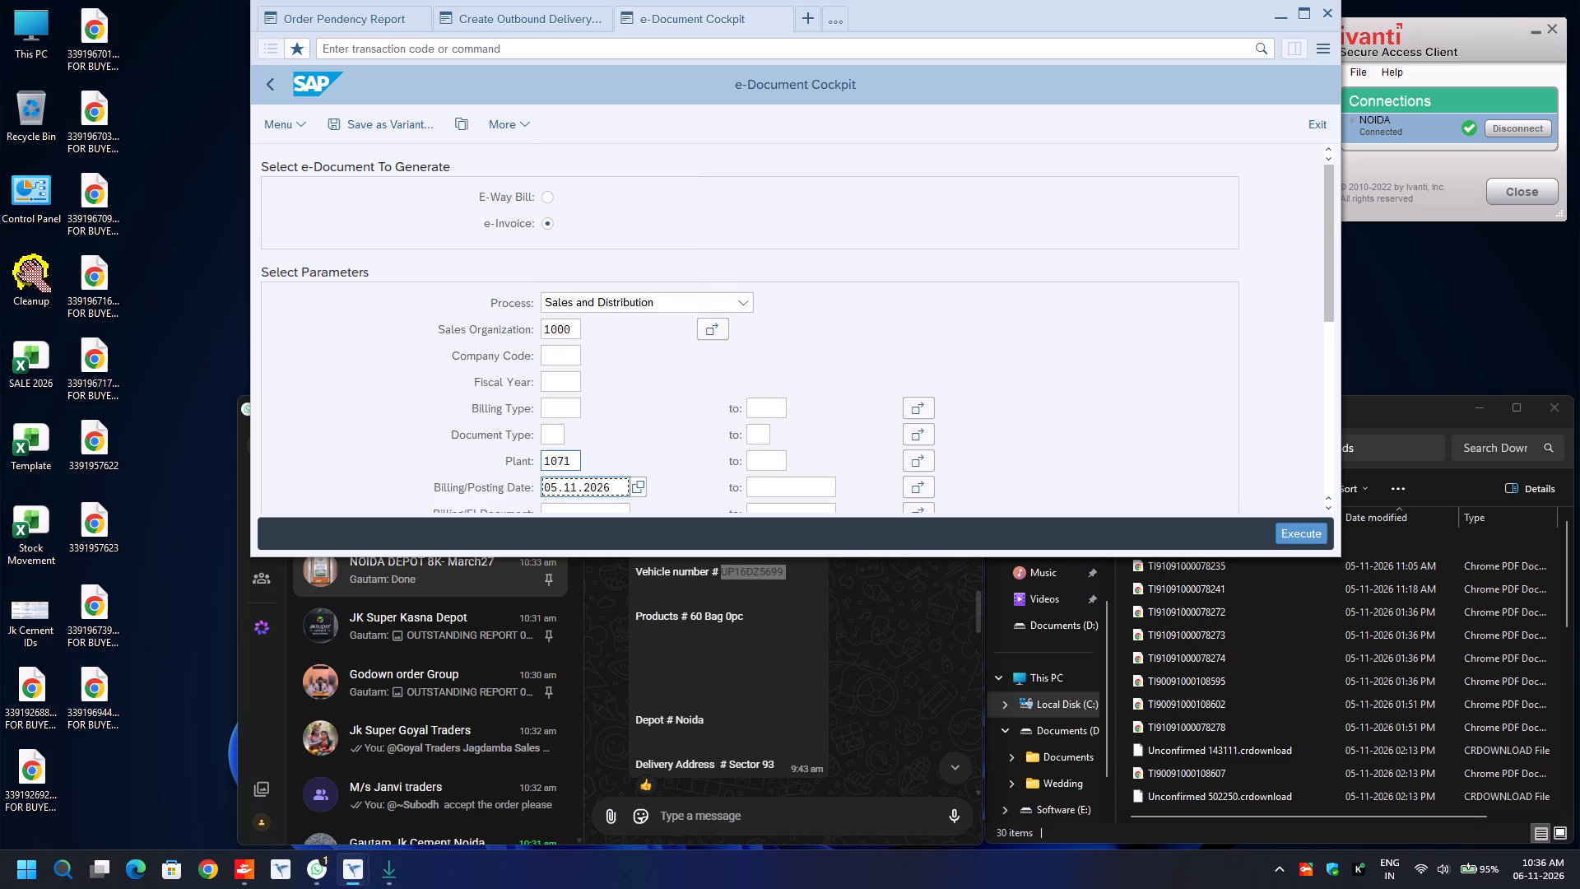
pyautogui.press('Delete')
pyautogui.press('Delete')
pyautogui.write('06')
# Select Status Report and e-Invoice with E-Way Bill, and run the report.
pyautogui.scroll(-8, 565, 458)
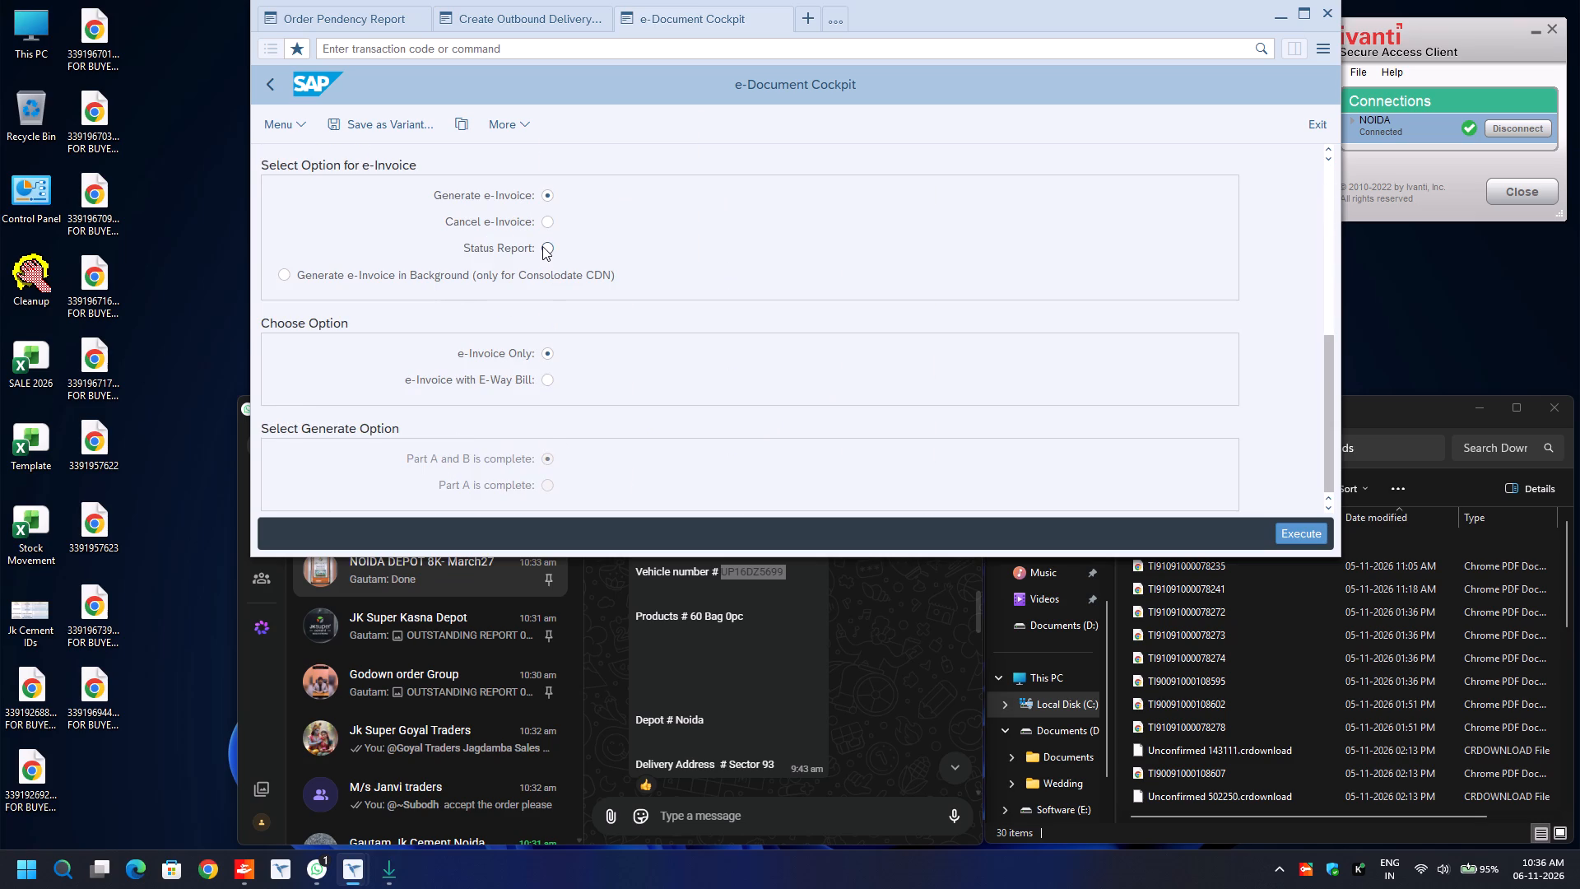
pyautogui.click(542, 246)
pyautogui.click(546, 379)
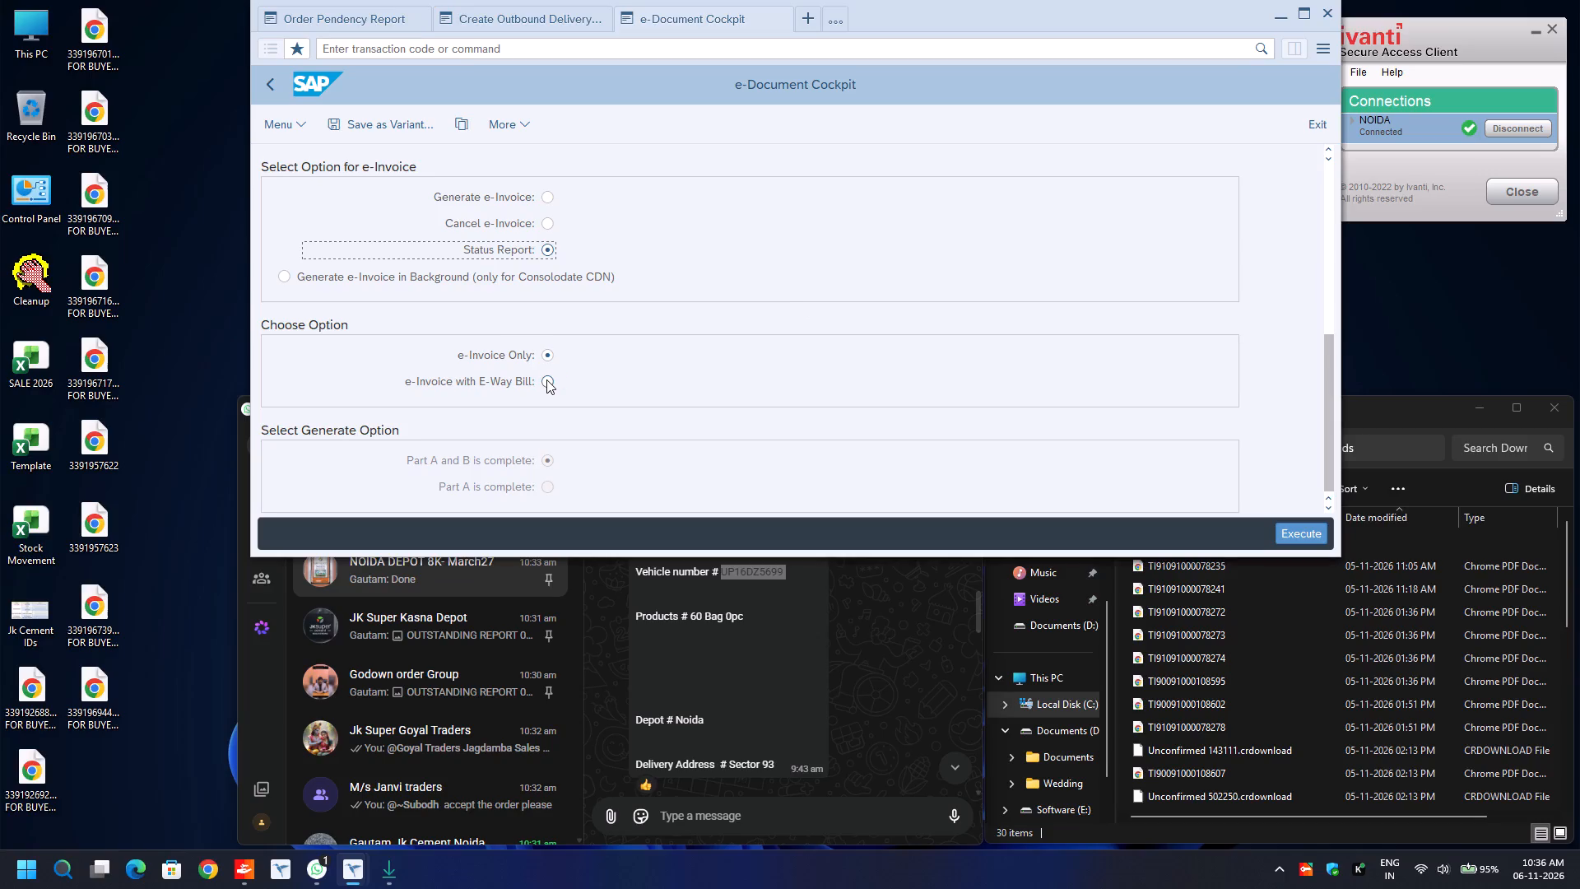
pyautogui.click(546, 379)
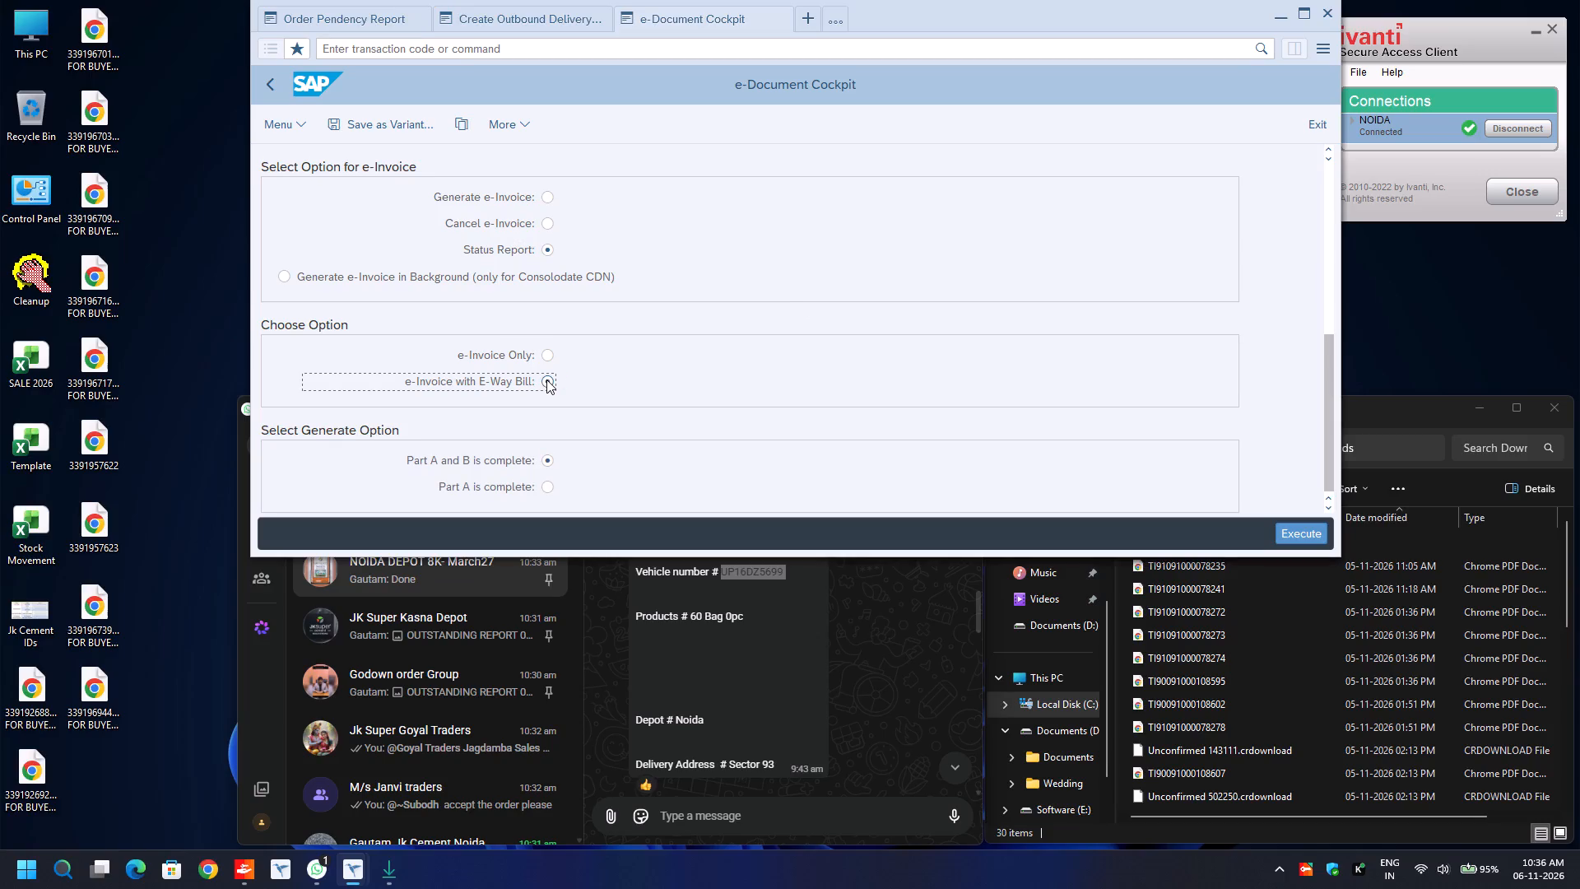
pyautogui.press('F8')
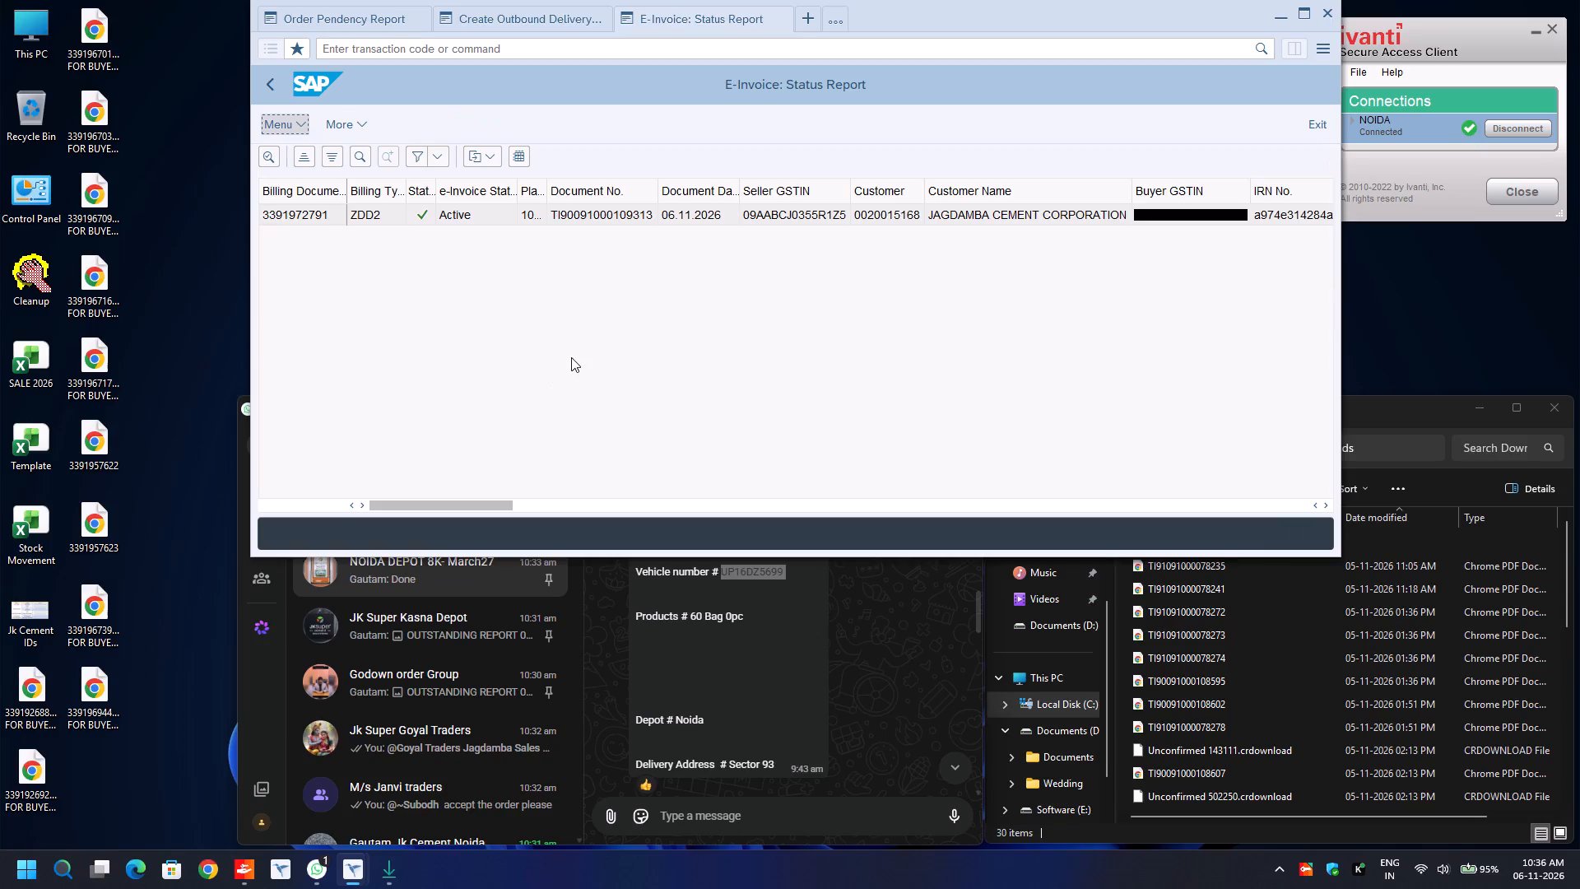
pyautogui.scroll(-8, 571, 357)
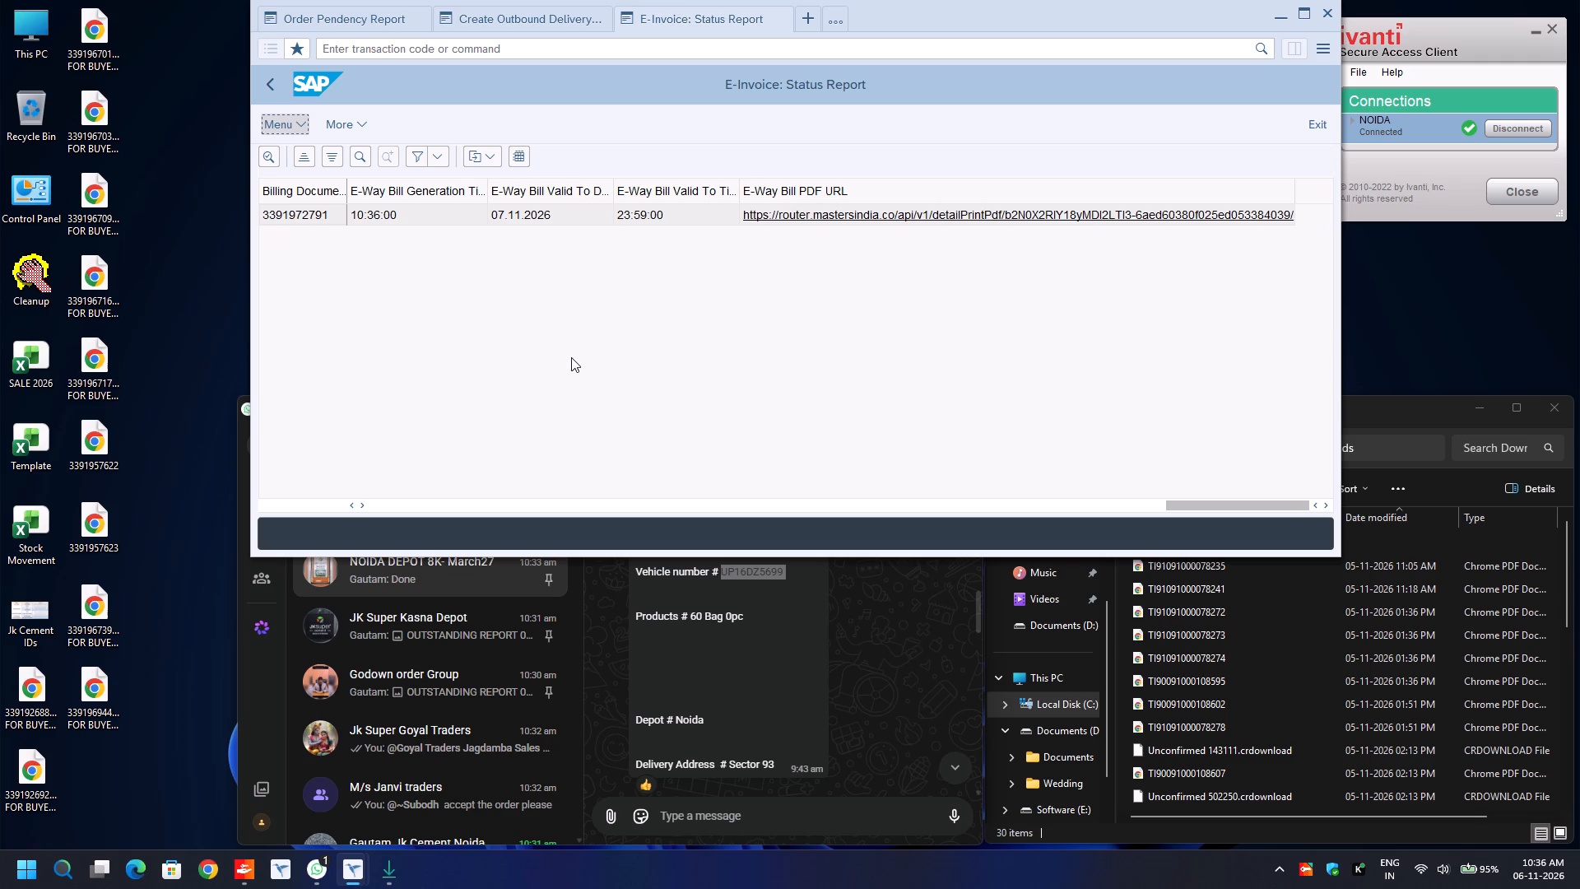
pyautogui.click(292, 211)
pyautogui.hotkey('ctrl', 'y')
pyautogui.hotkey('ctrl', 'c')
pyautogui.hotkey('ctrl', 'n')
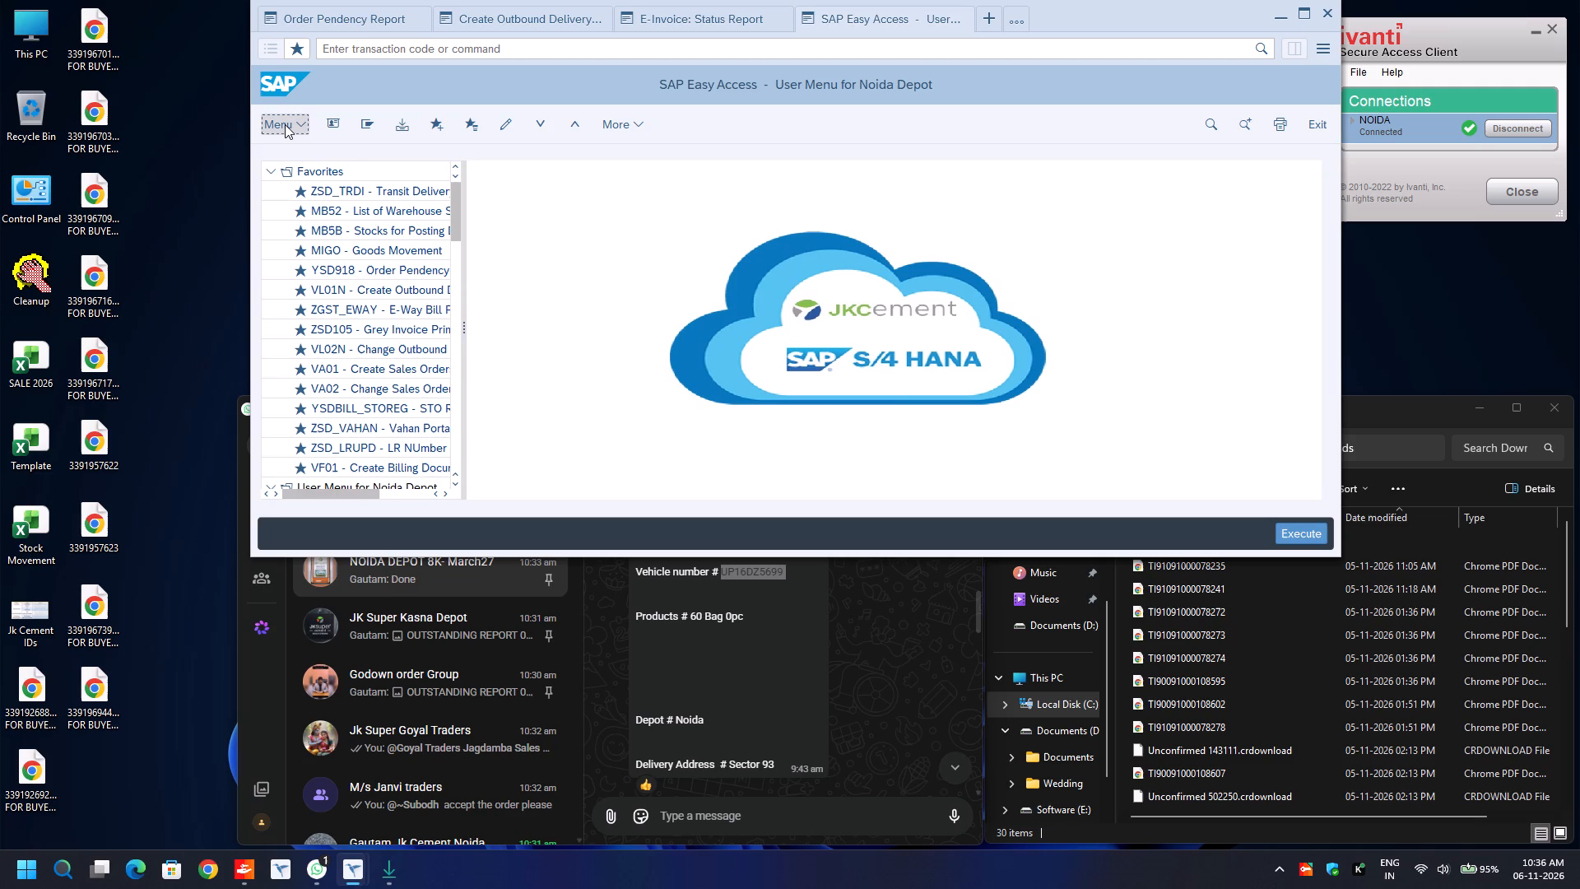
pyautogui.doubleClick(369, 332)
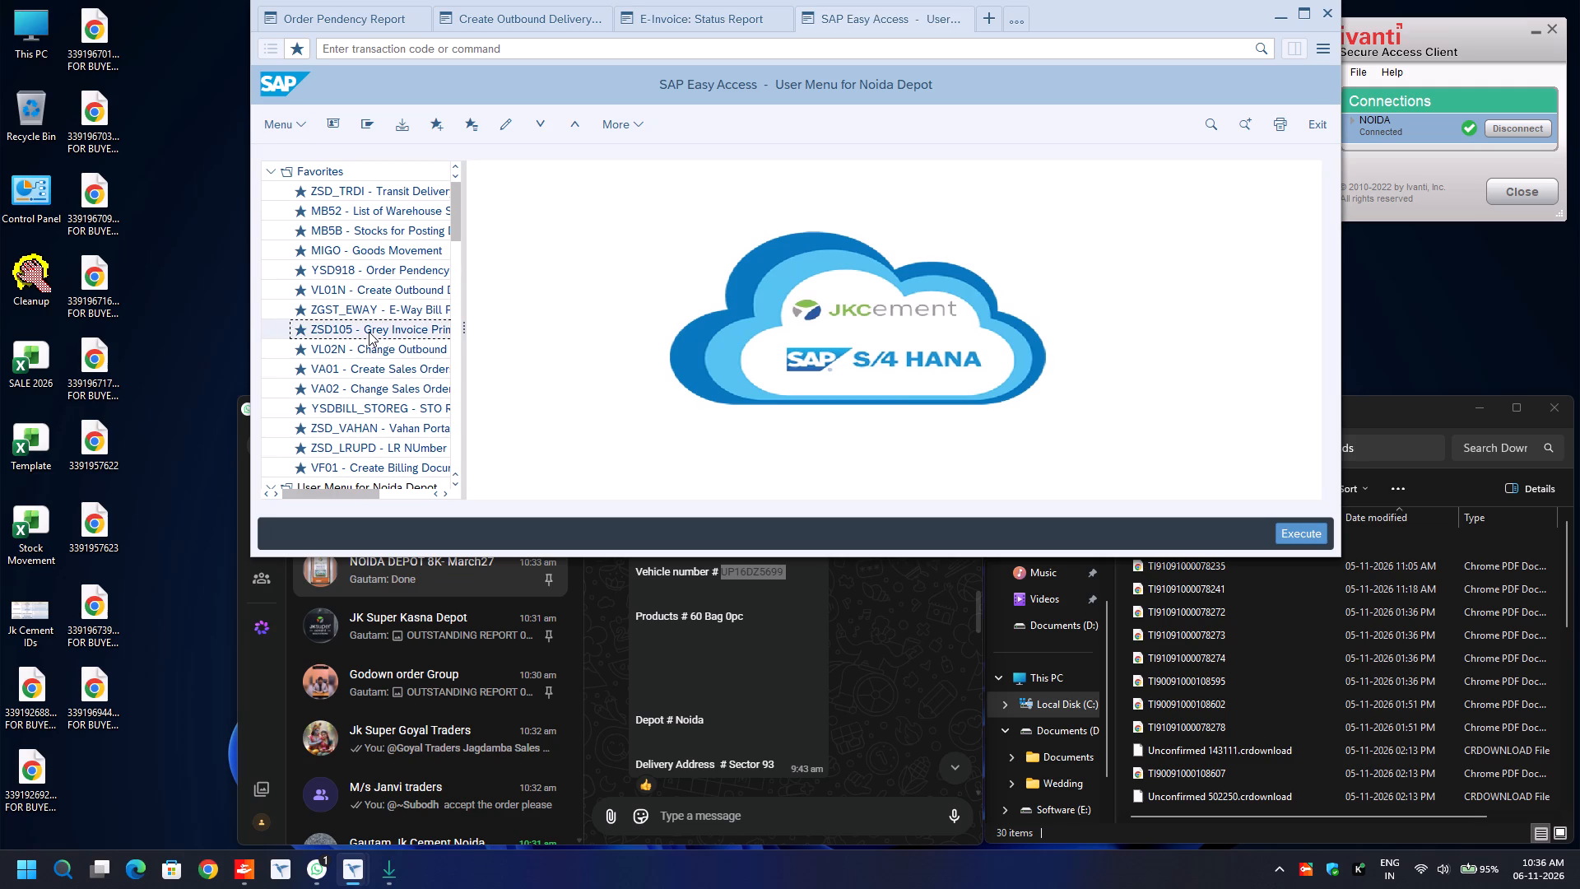
pyautogui.hotkey('ctrl', 'v')
# Enable A4 Page Print, Digitally Signed and Add New Signature for the sales invoice output and execute it.
pyautogui.scroll(-10, 369, 332)
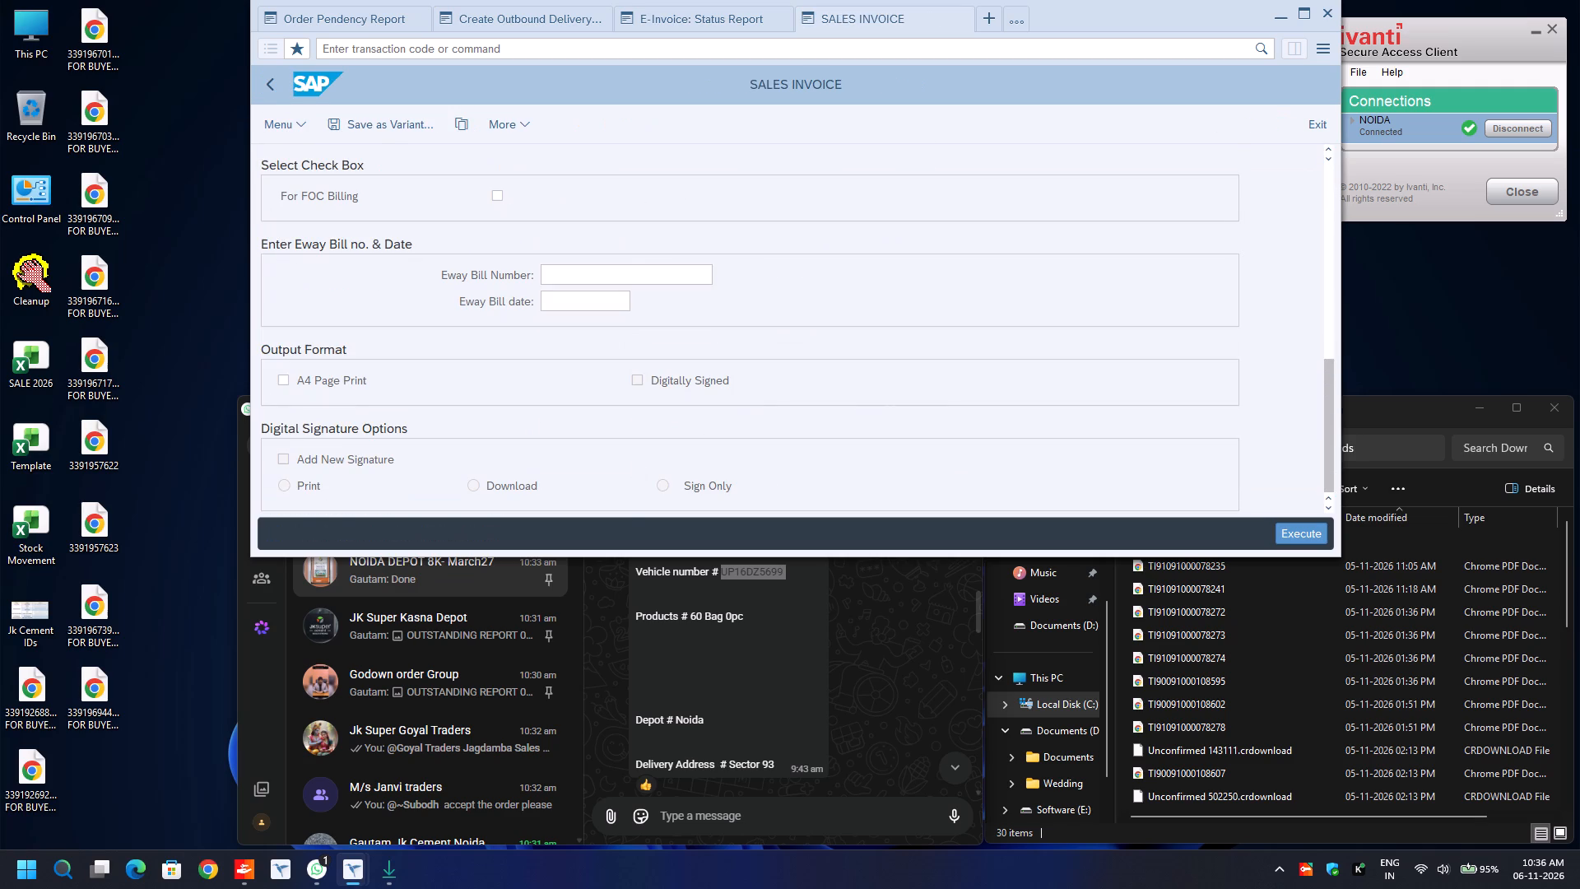
pyautogui.click(284, 385)
pyautogui.press('Tab')
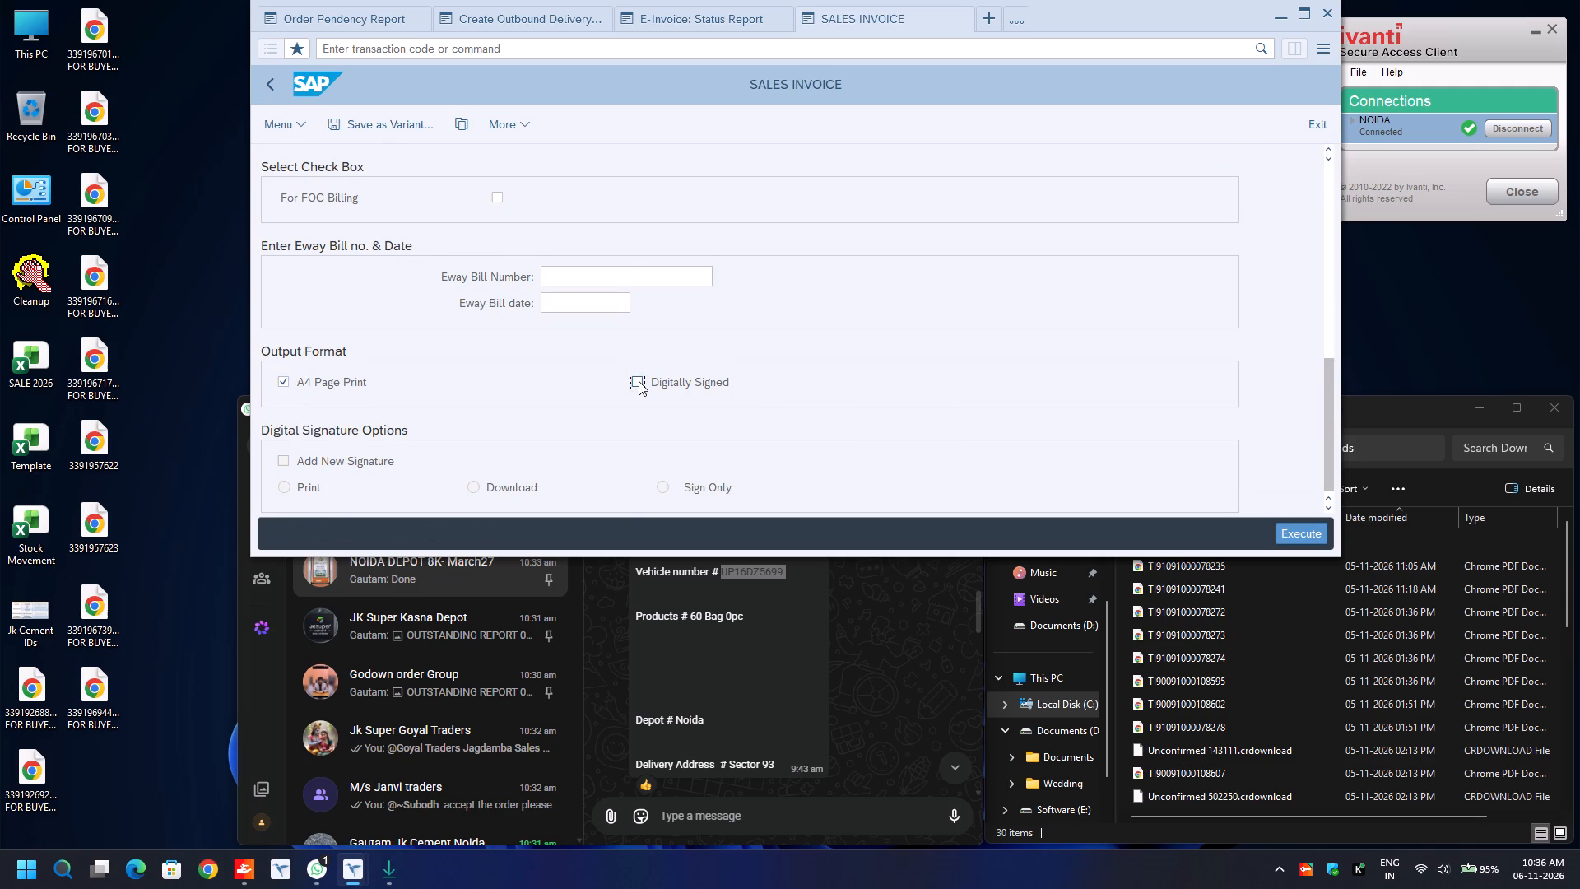
pyautogui.press('space')
pyautogui.press('Tab')
pyautogui.press('space')
pyautogui.press('Tab')
pyautogui.press('Right')
pyautogui.press('F8')
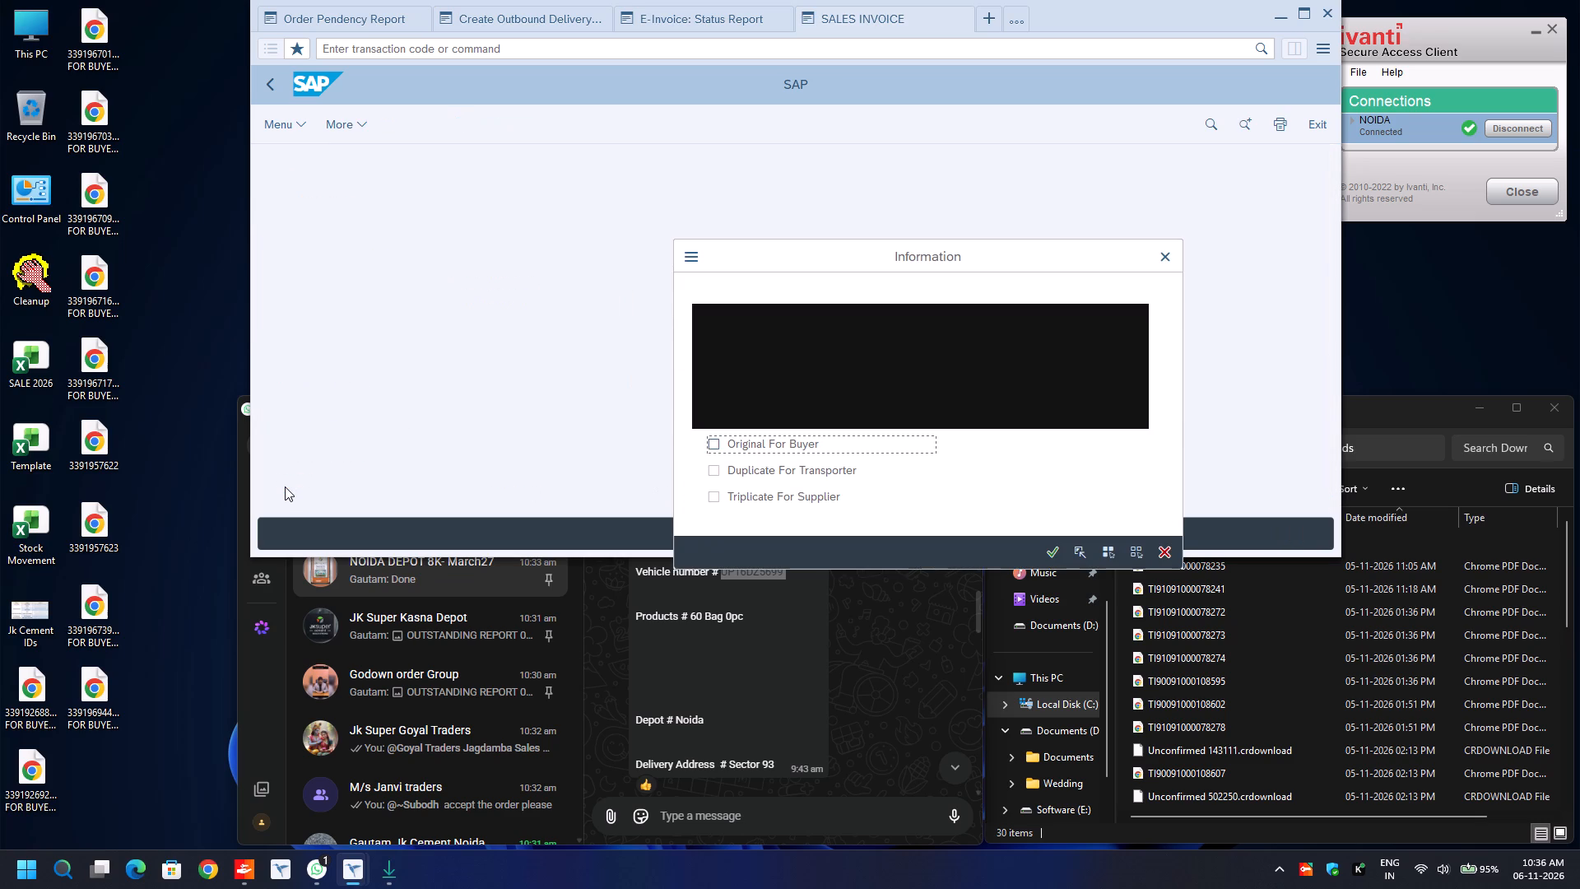
# Select only the Original For Buyer copy and generate the invoice.
pyautogui.press('space')
pyautogui.press('Return')
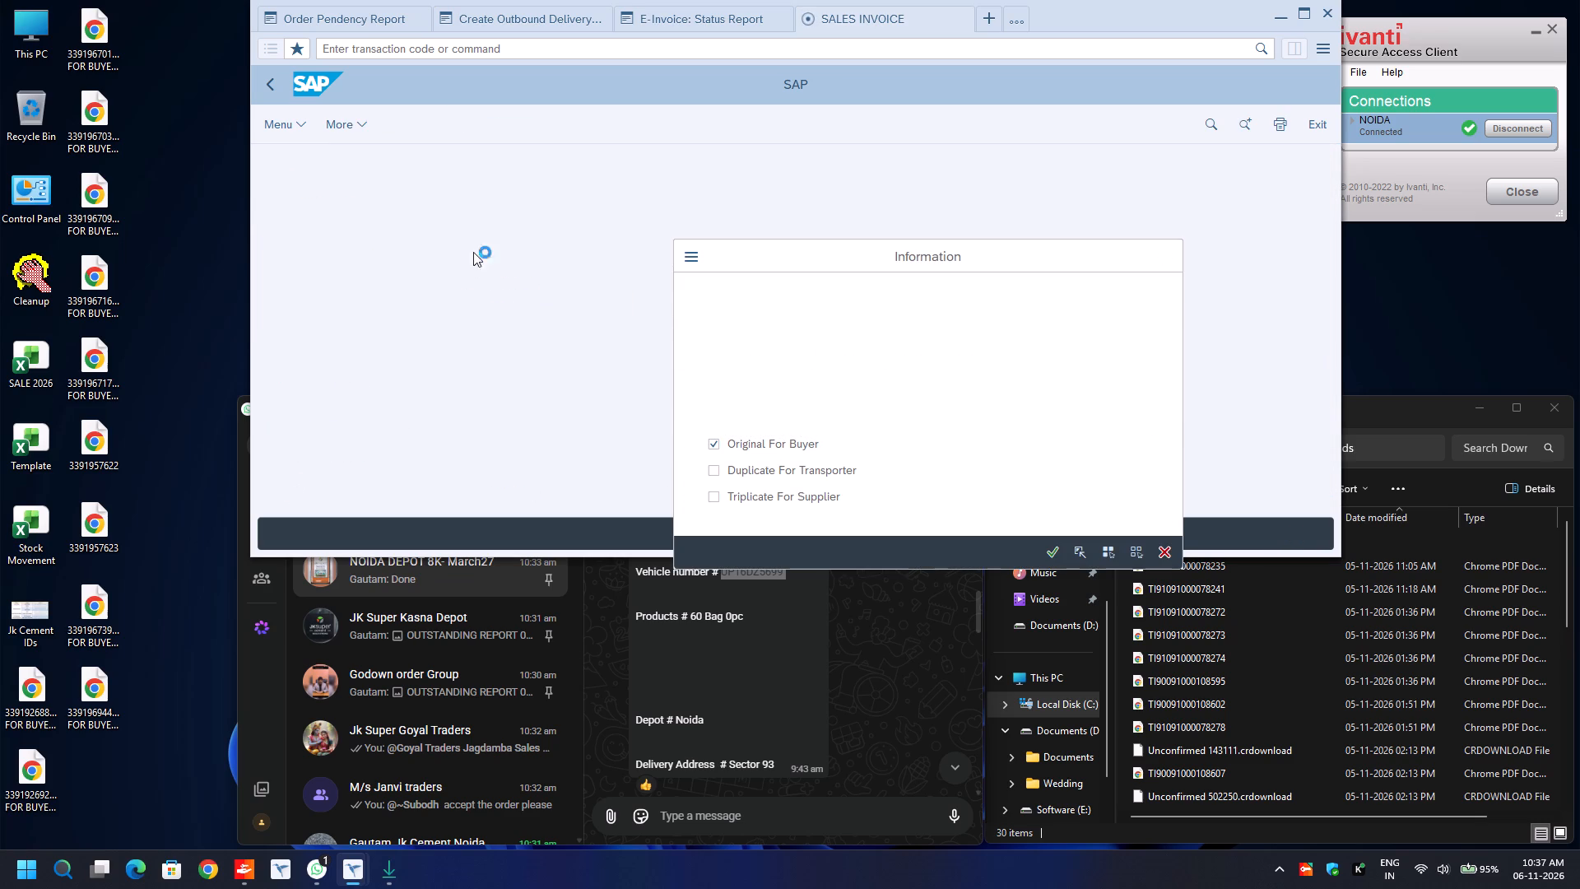
# Permanently delete all the old invoice PDF files in the second column of desktop icons.
pyautogui.click(713, 19)
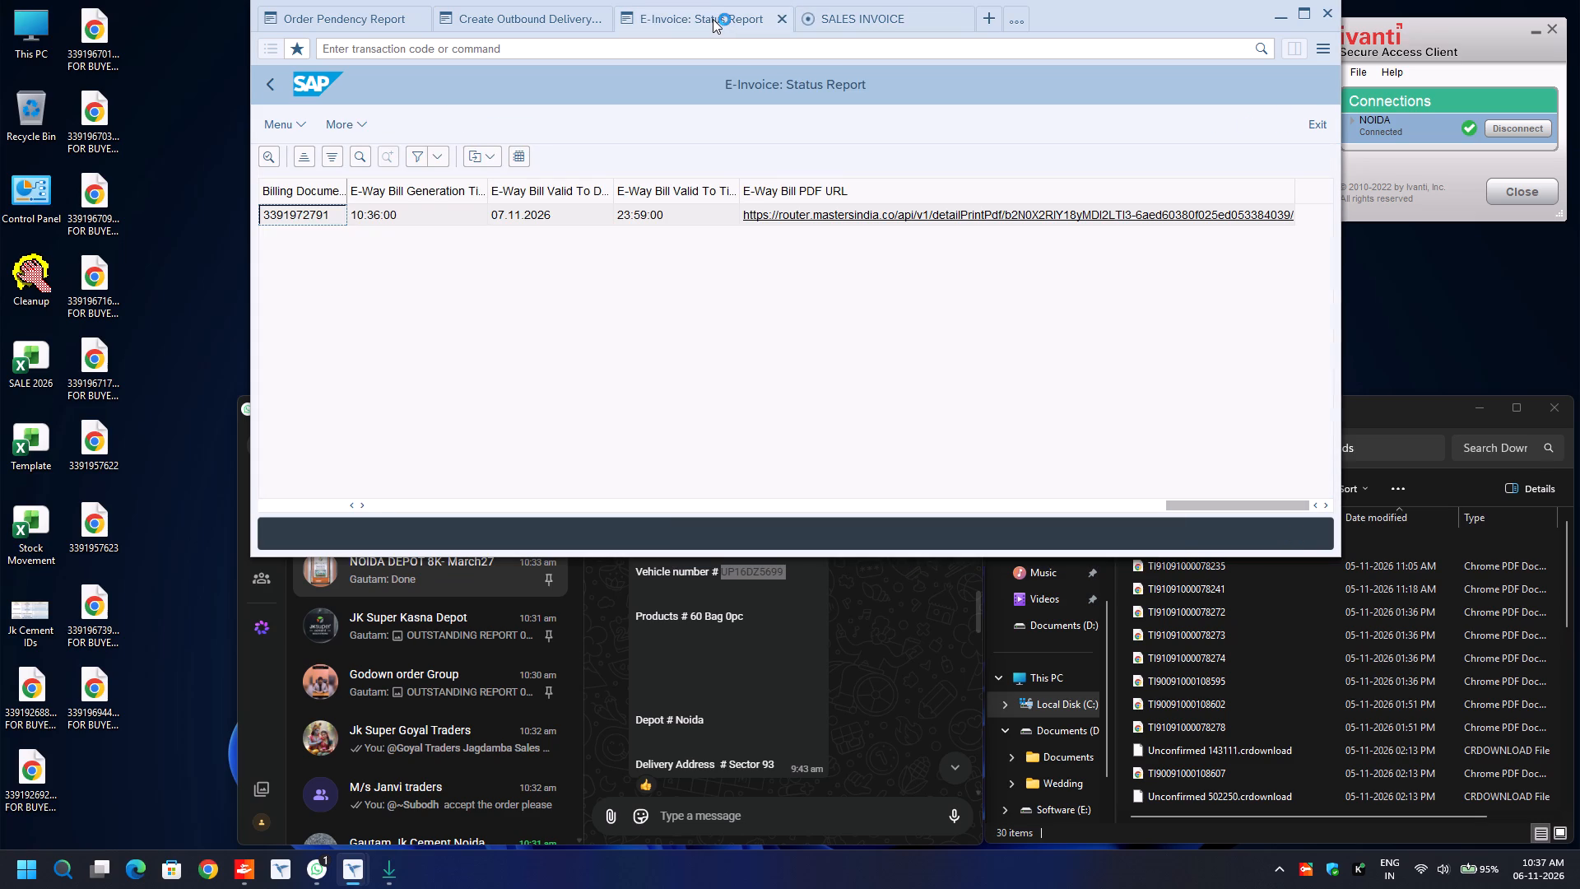
pyautogui.moveTo(152, 2); pyautogui.dragTo(97, 808)
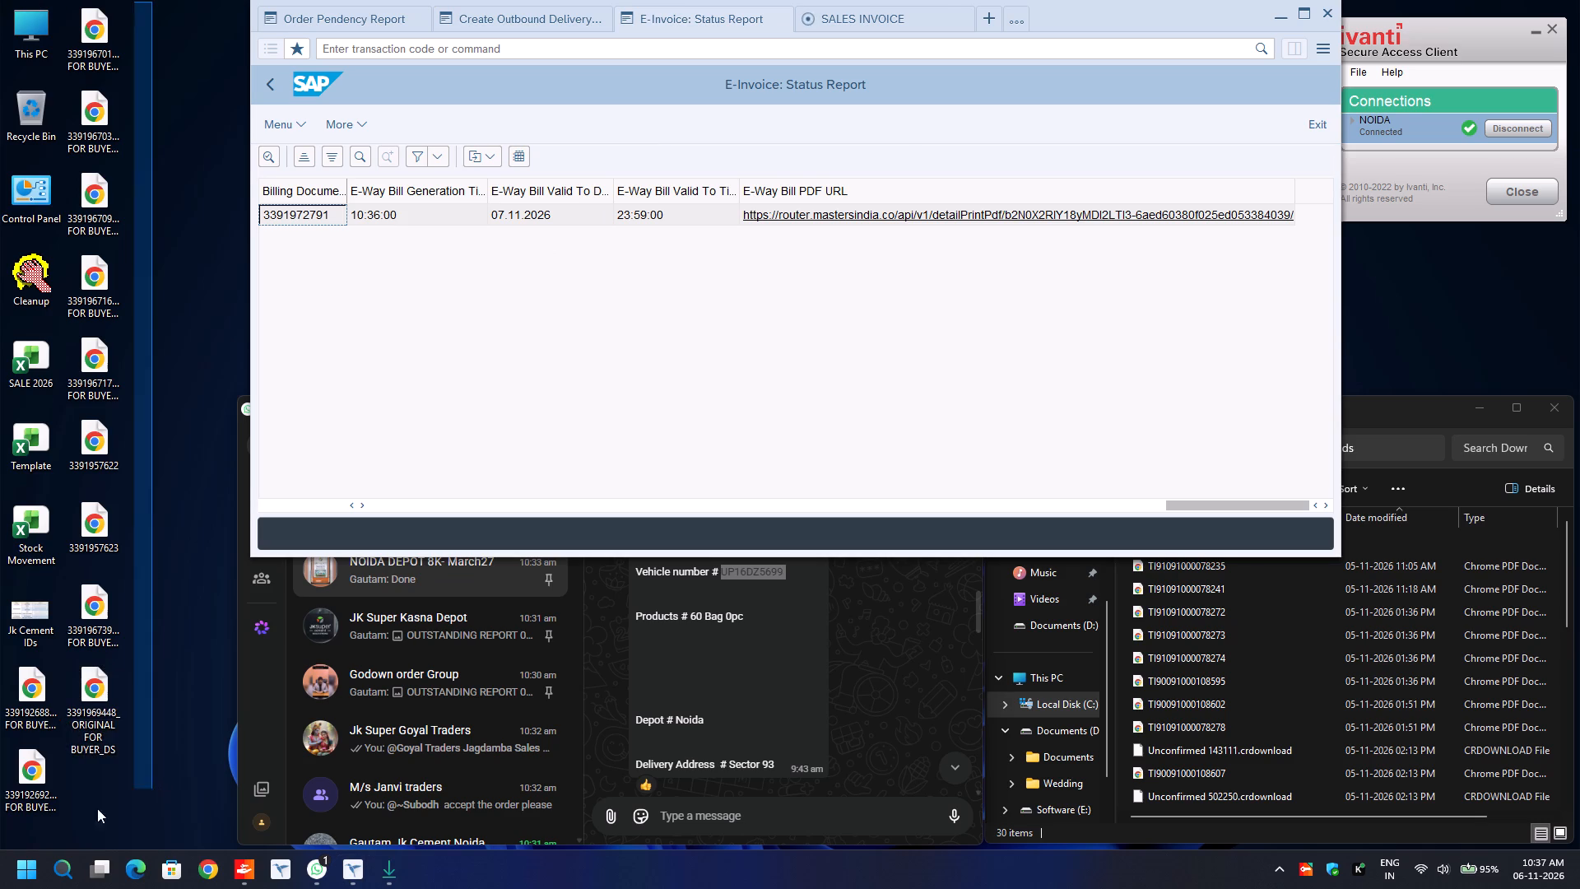
pyautogui.moveTo(97, 808); pyautogui.dragTo(60, 805)
pyautogui.hotkey('shift', 'Delete')
pyautogui.press('Return')
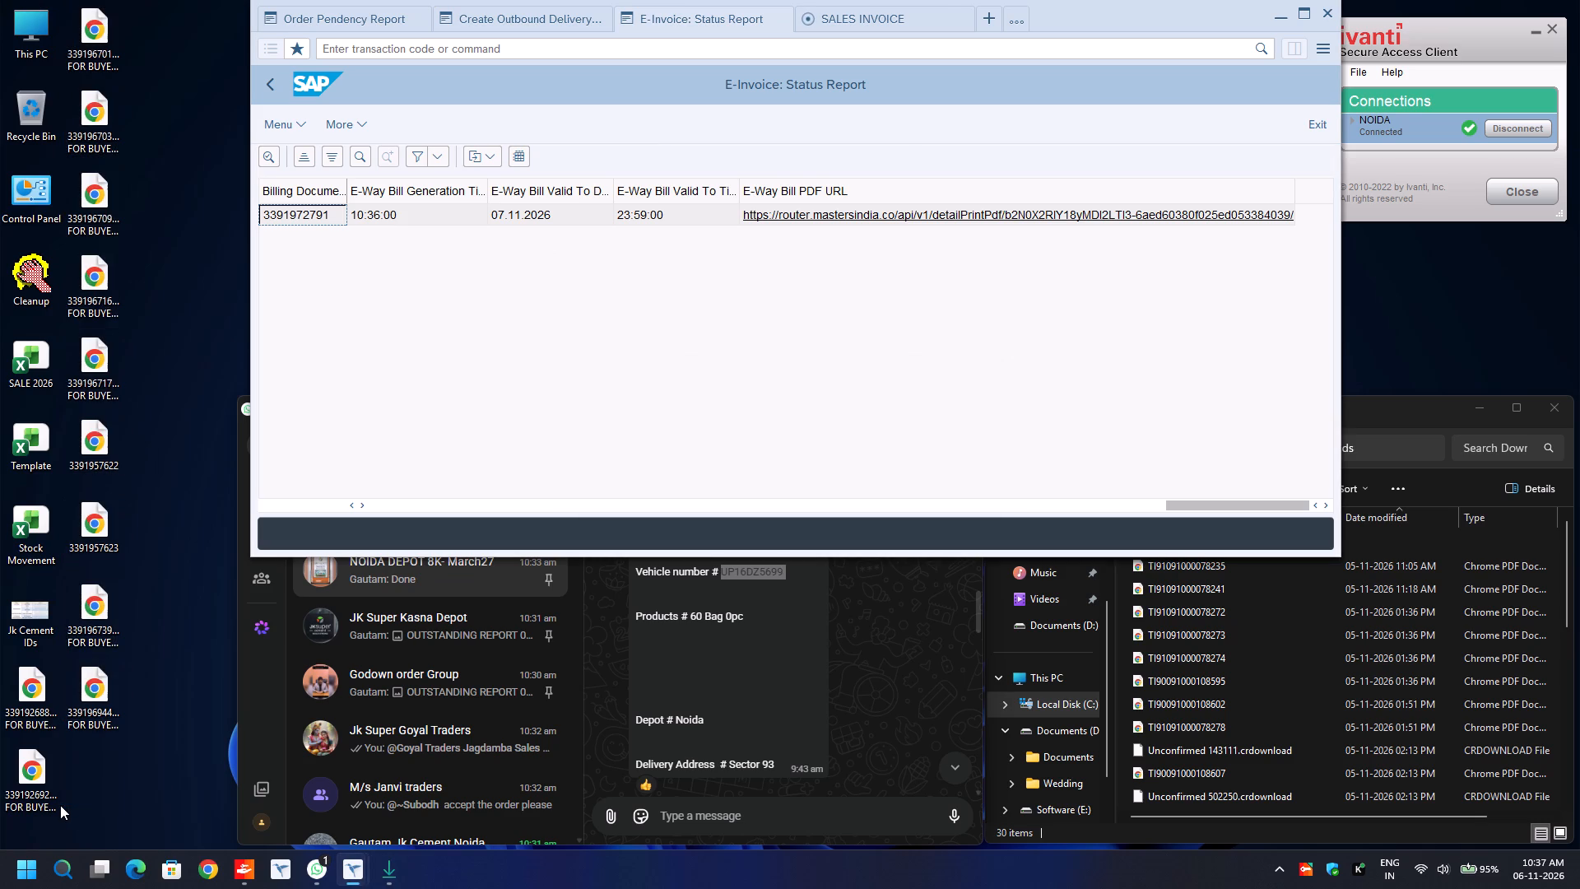
pyautogui.click(890, 212)
pyautogui.press('Left')
pyautogui.press('Return')
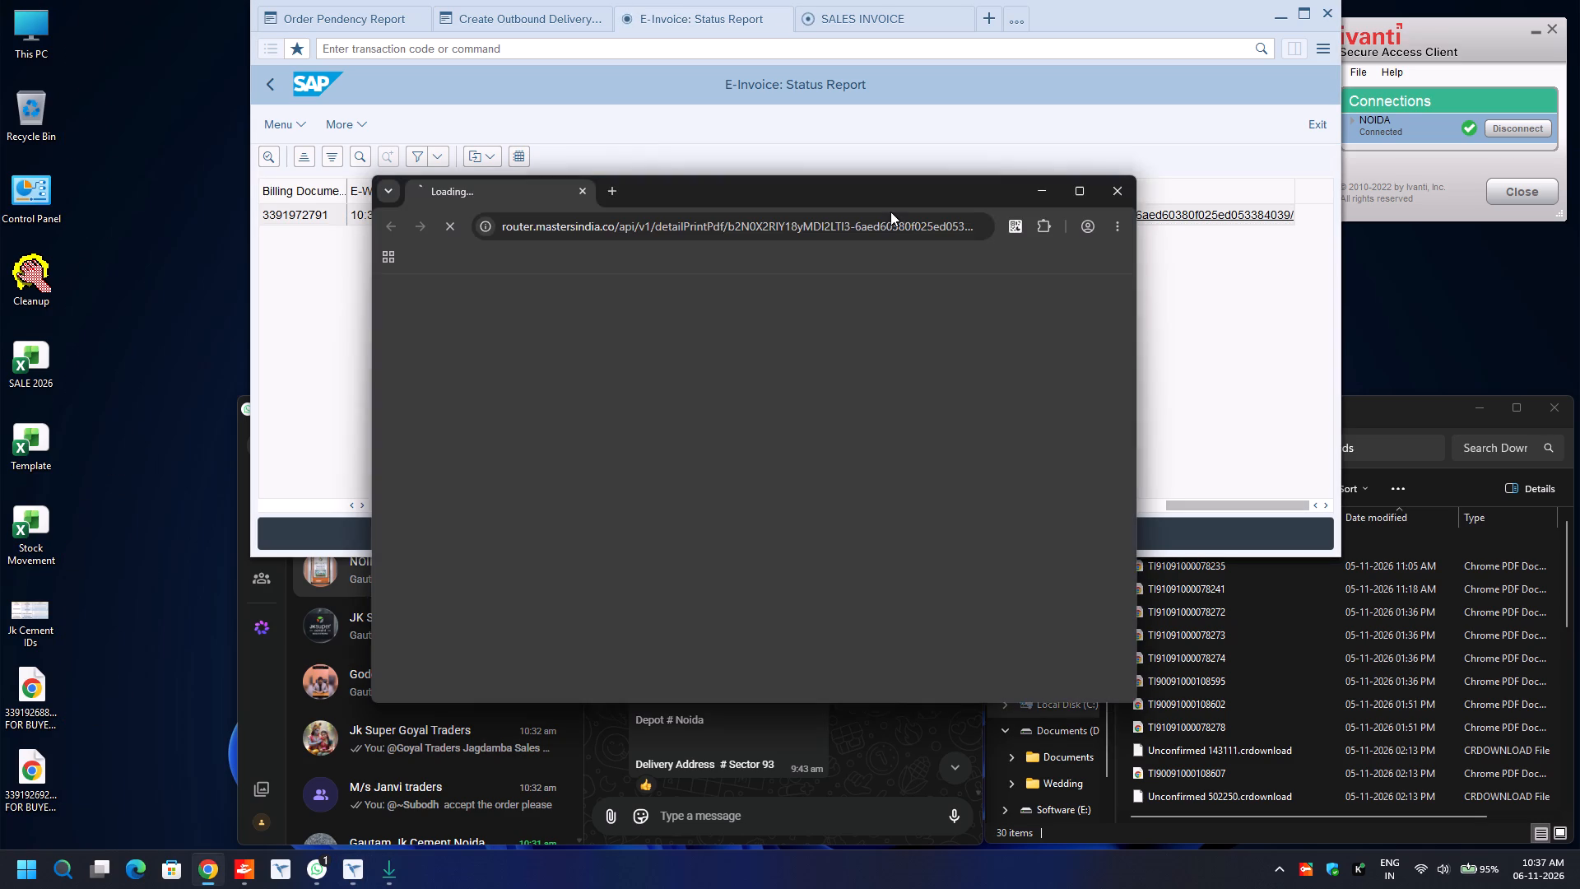
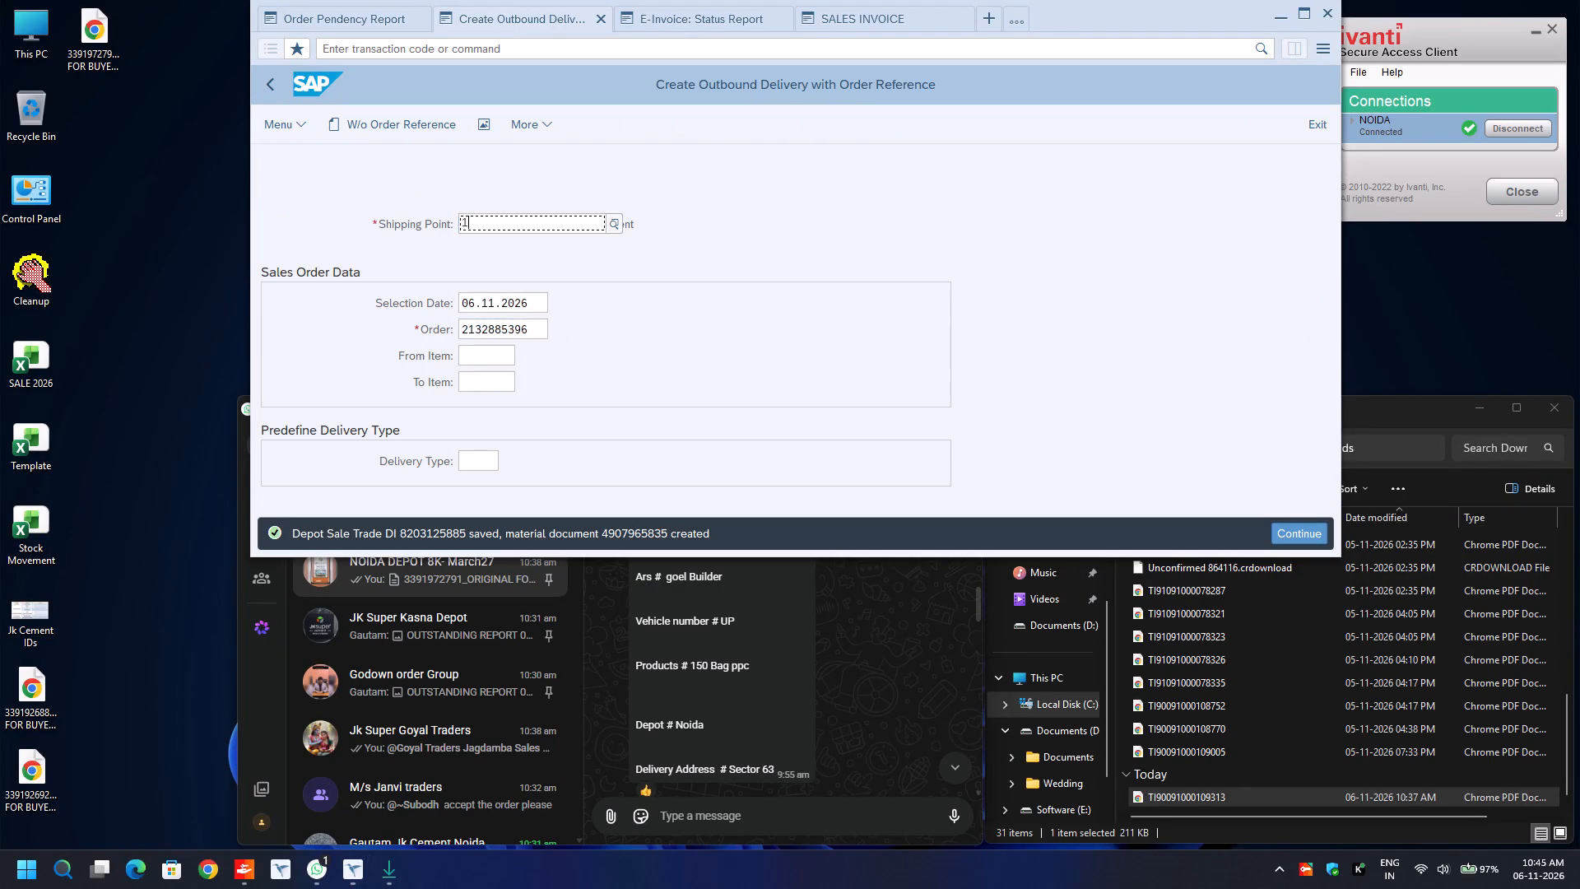
pyautogui.write('92')
pyautogui.press('Return')
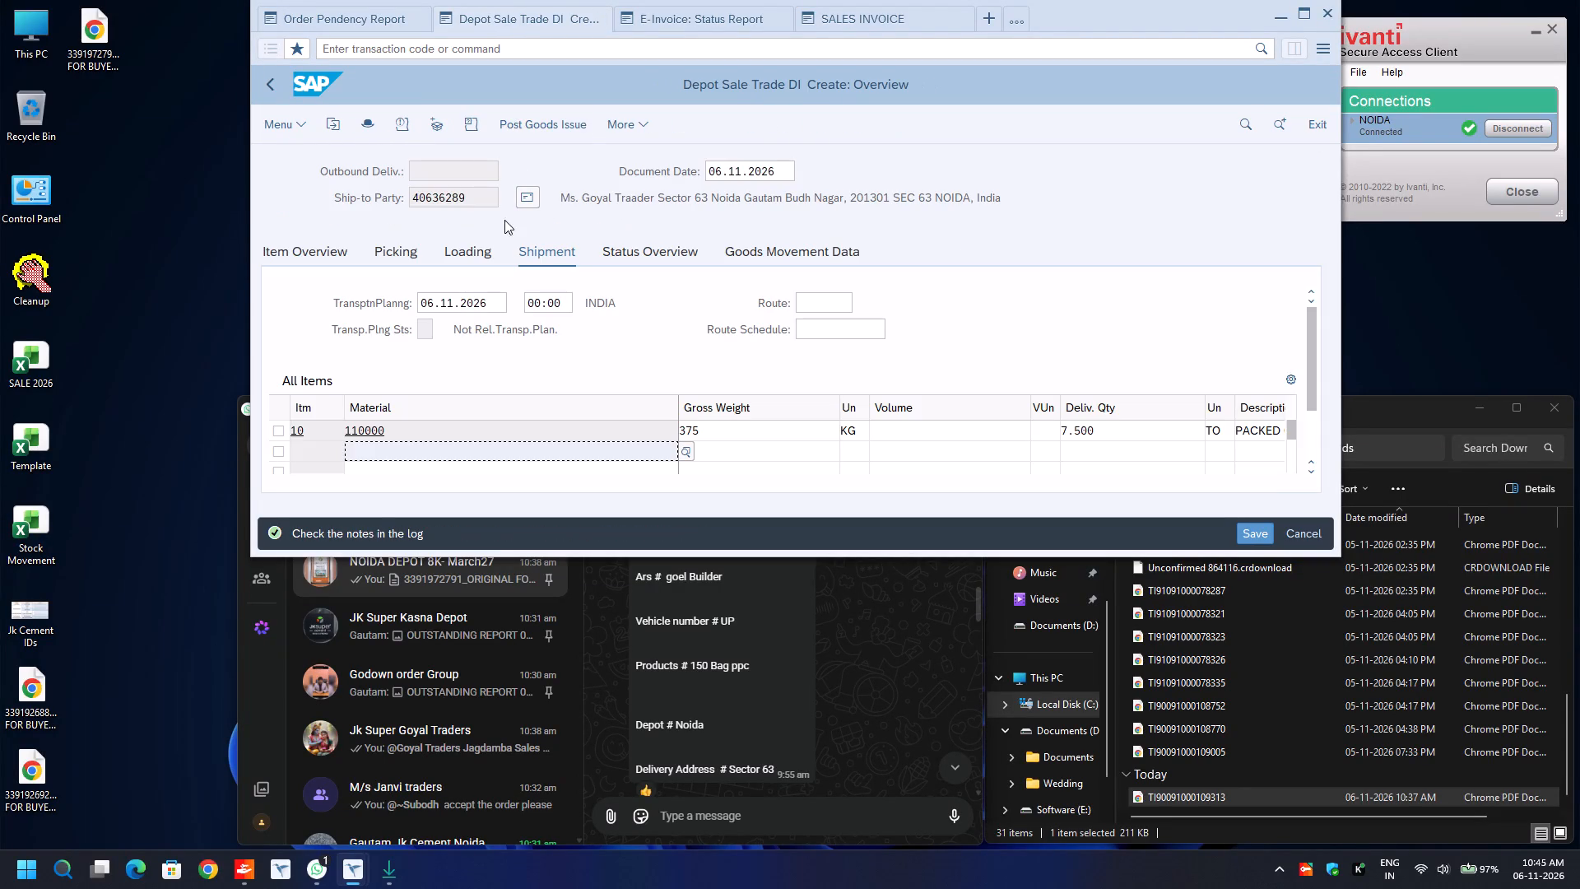
# Set the delivery's shipment route to ROUTE.
pyautogui.click(808, 296)
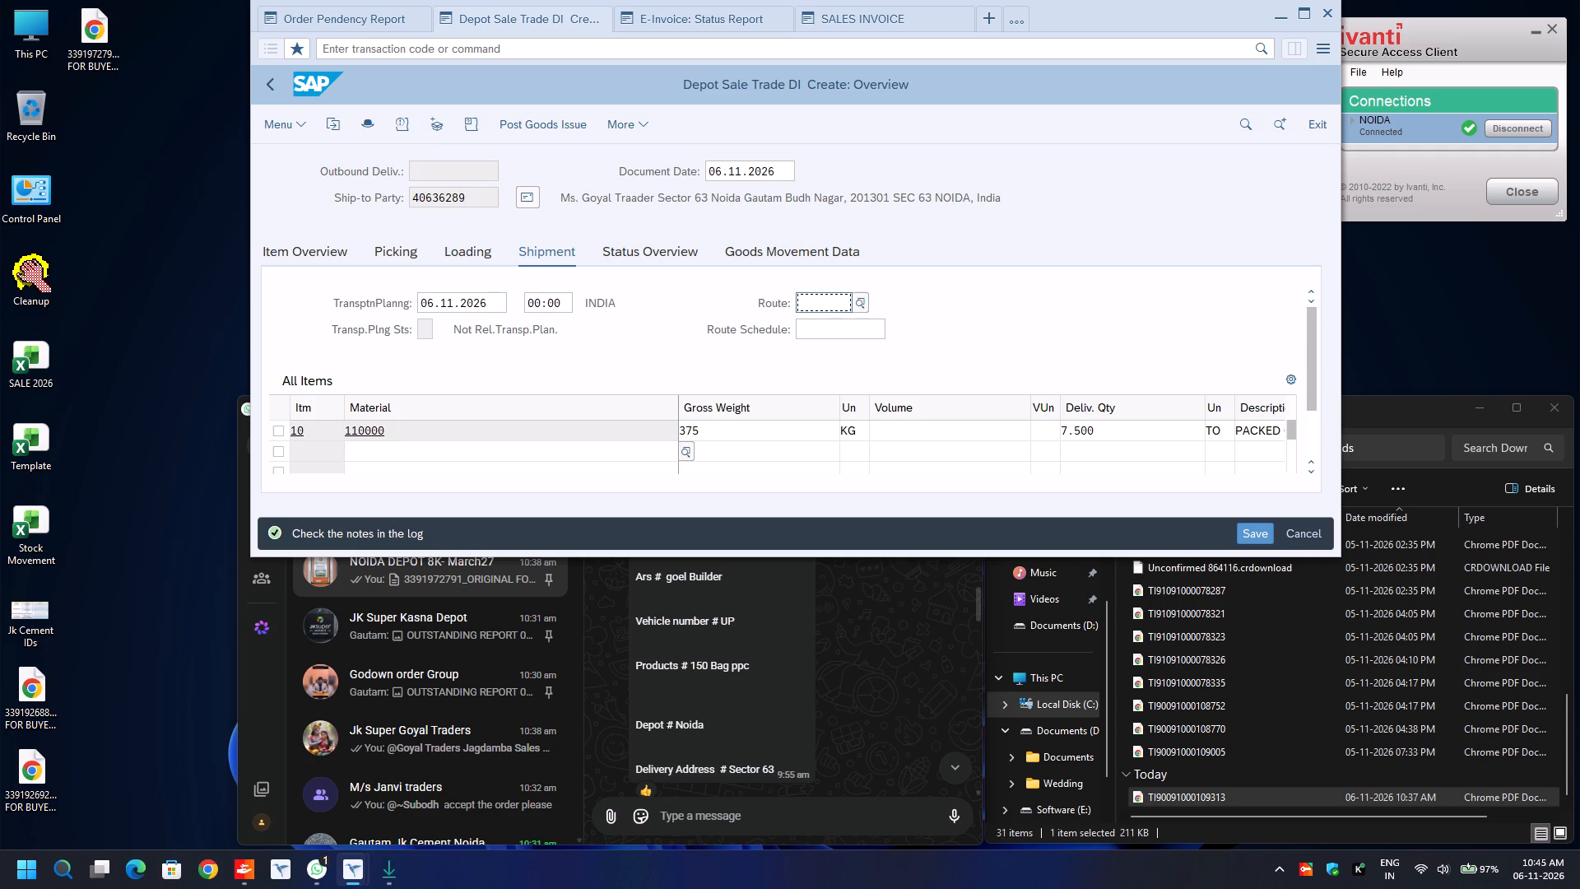
pyautogui.press('BackSpace')
pyautogui.press('Down')
pyautogui.press('Return')
# Enter a picked quantity of 7.500 and batch 1033-1492 for item 10, material 110000.
pyautogui.click(394, 251)
pyautogui.click(1098, 431)
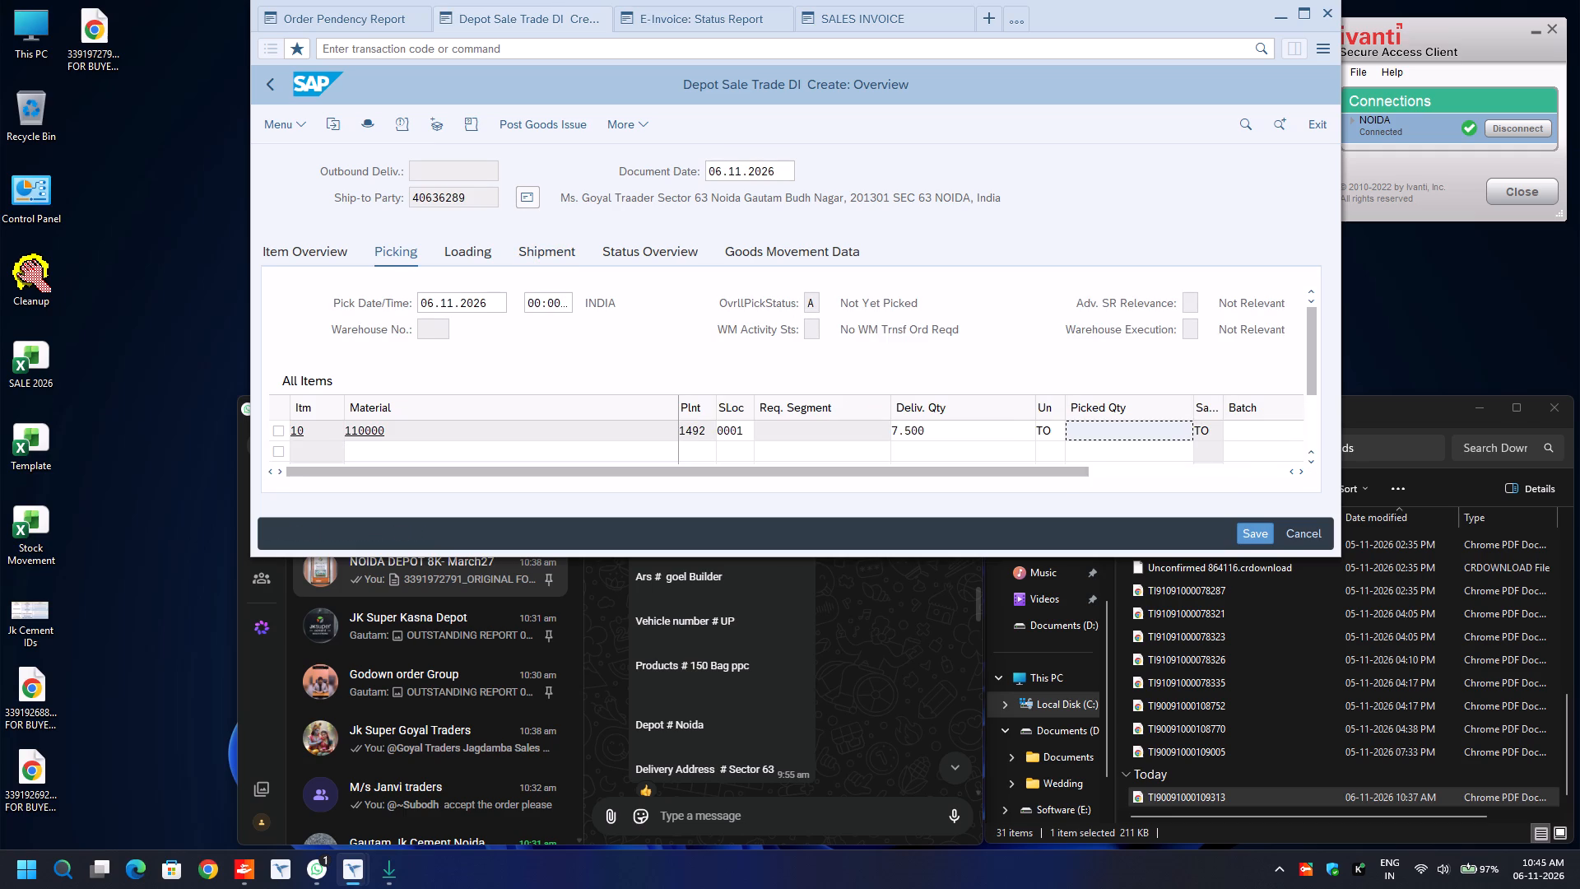
pyautogui.write('7.500')
pyautogui.press('Tab')
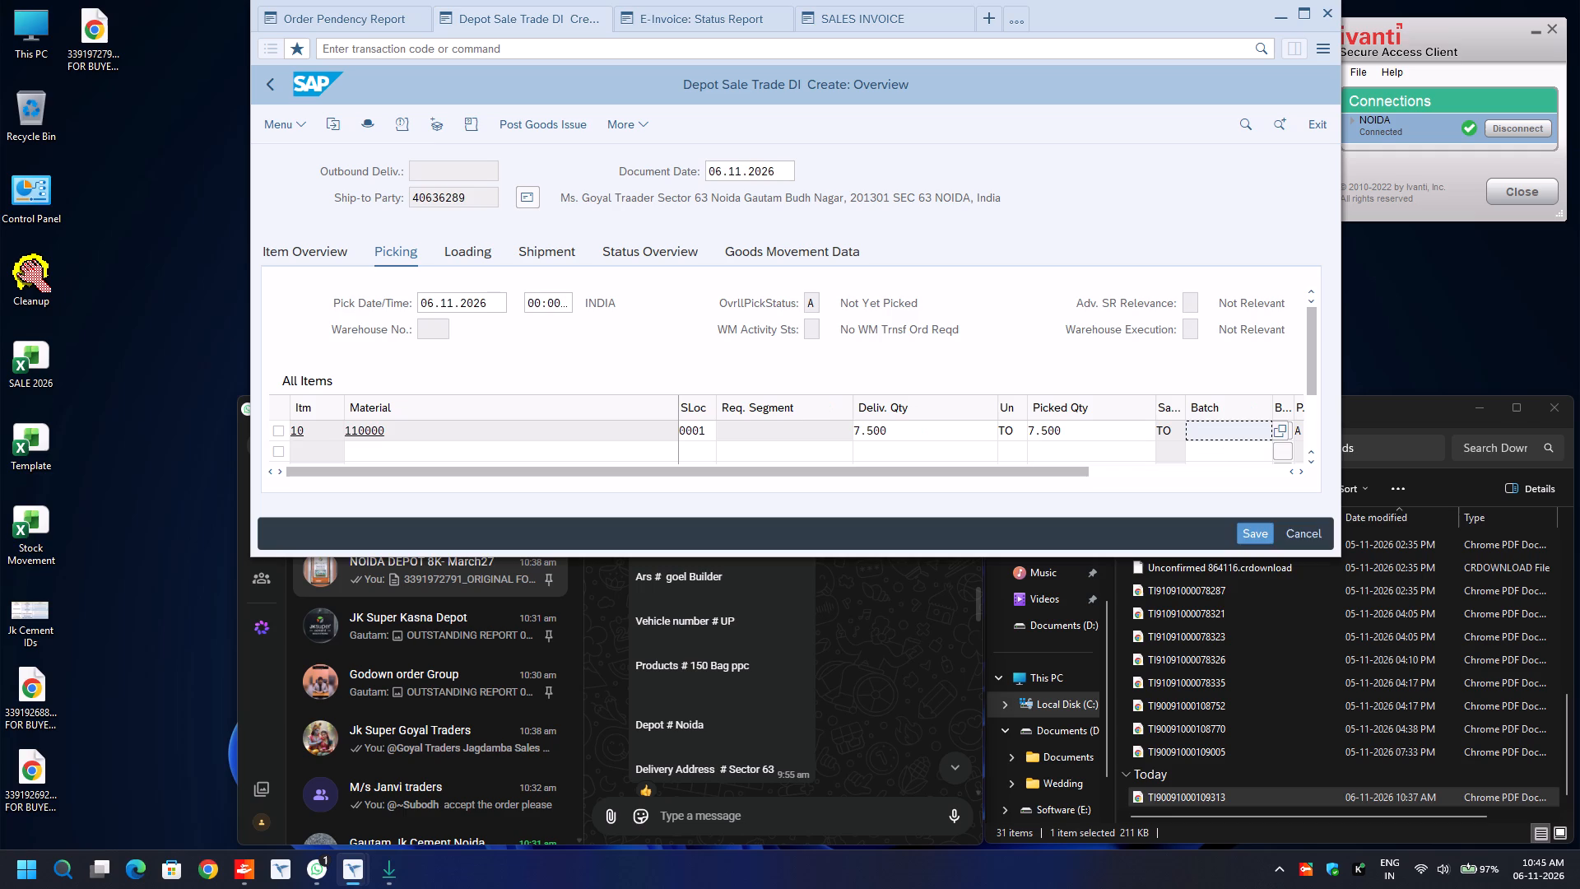
pyautogui.press('BackSpace')
pyautogui.press('Down')
pyautogui.press('Down')
pyautogui.press('Down')
pyautogui.press('Down')
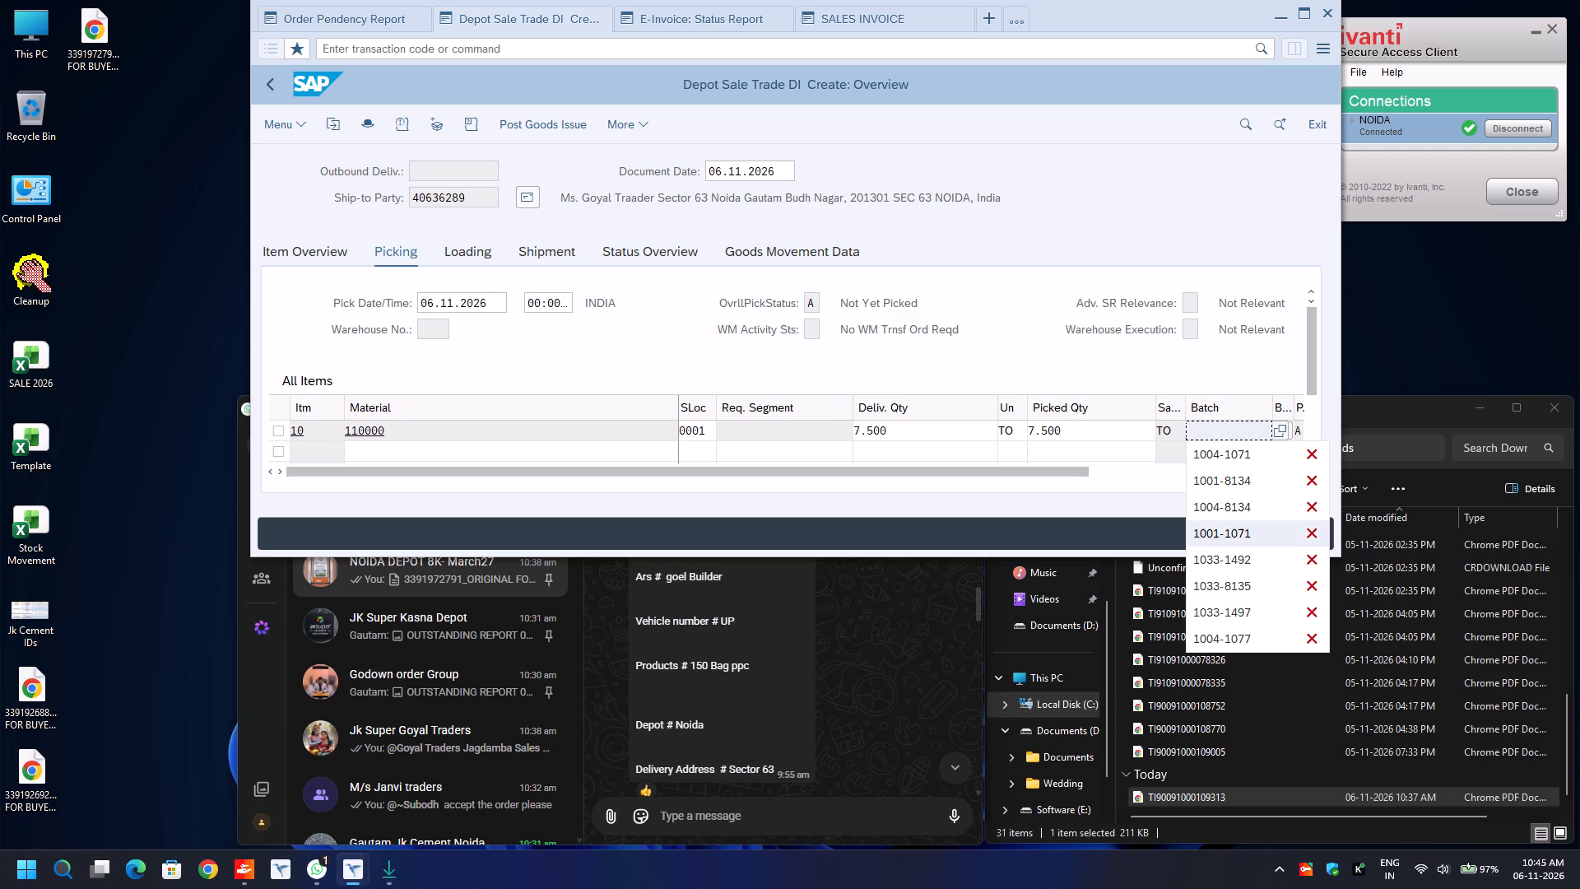
pyautogui.press('Down')
pyautogui.press('Return')
# In the delivery header's additional data, set the transport mode to ROAD and Road Transporter1 to 220000967.
pyautogui.press('F8')
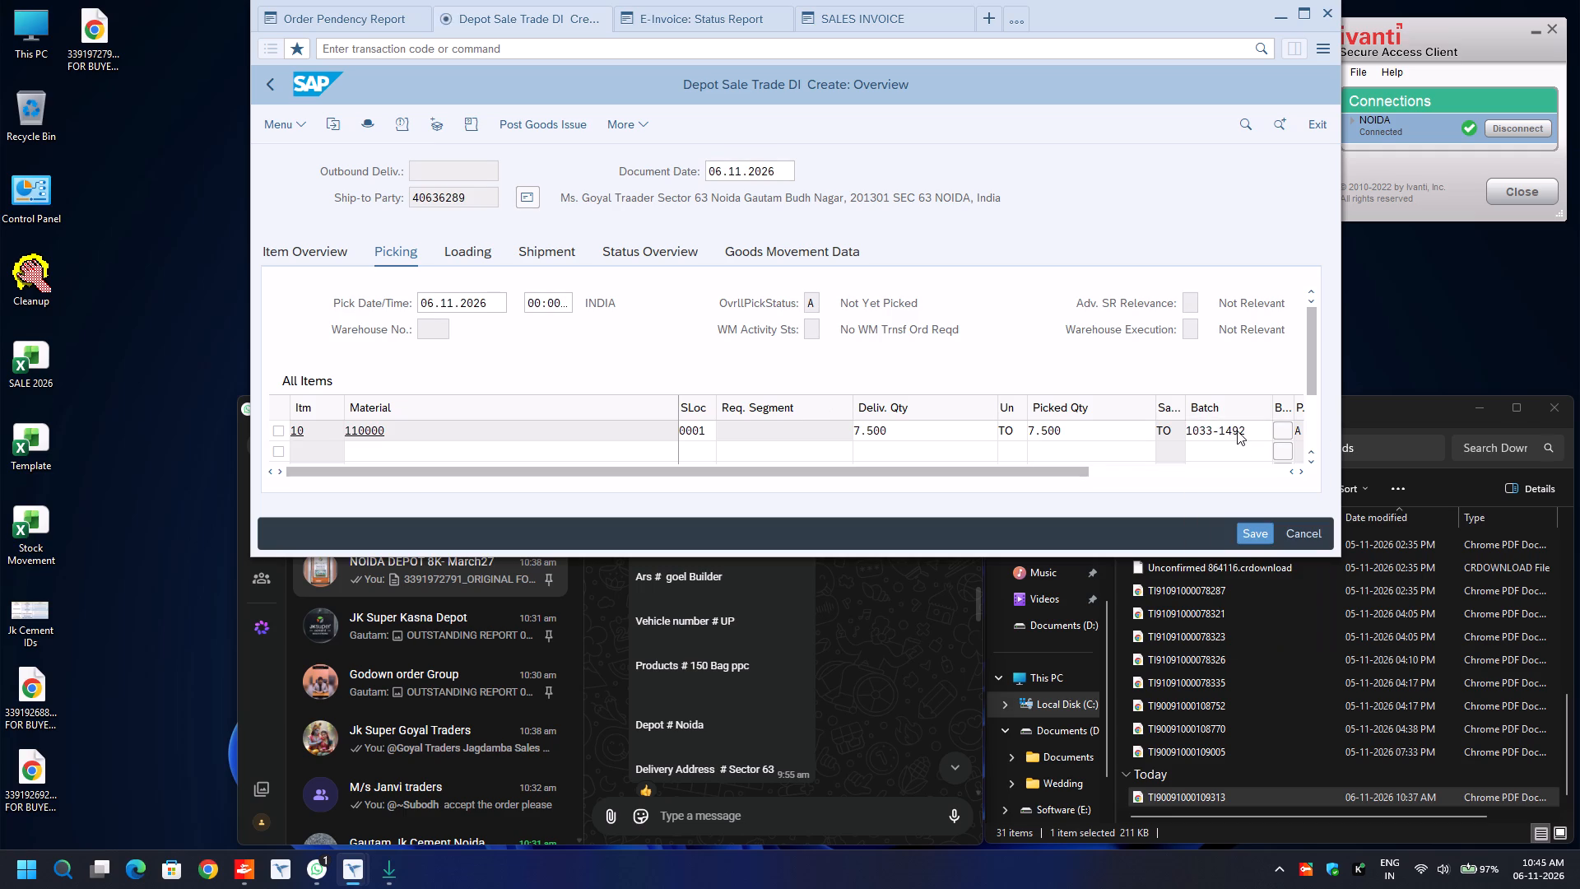
pyautogui.click(346, 223)
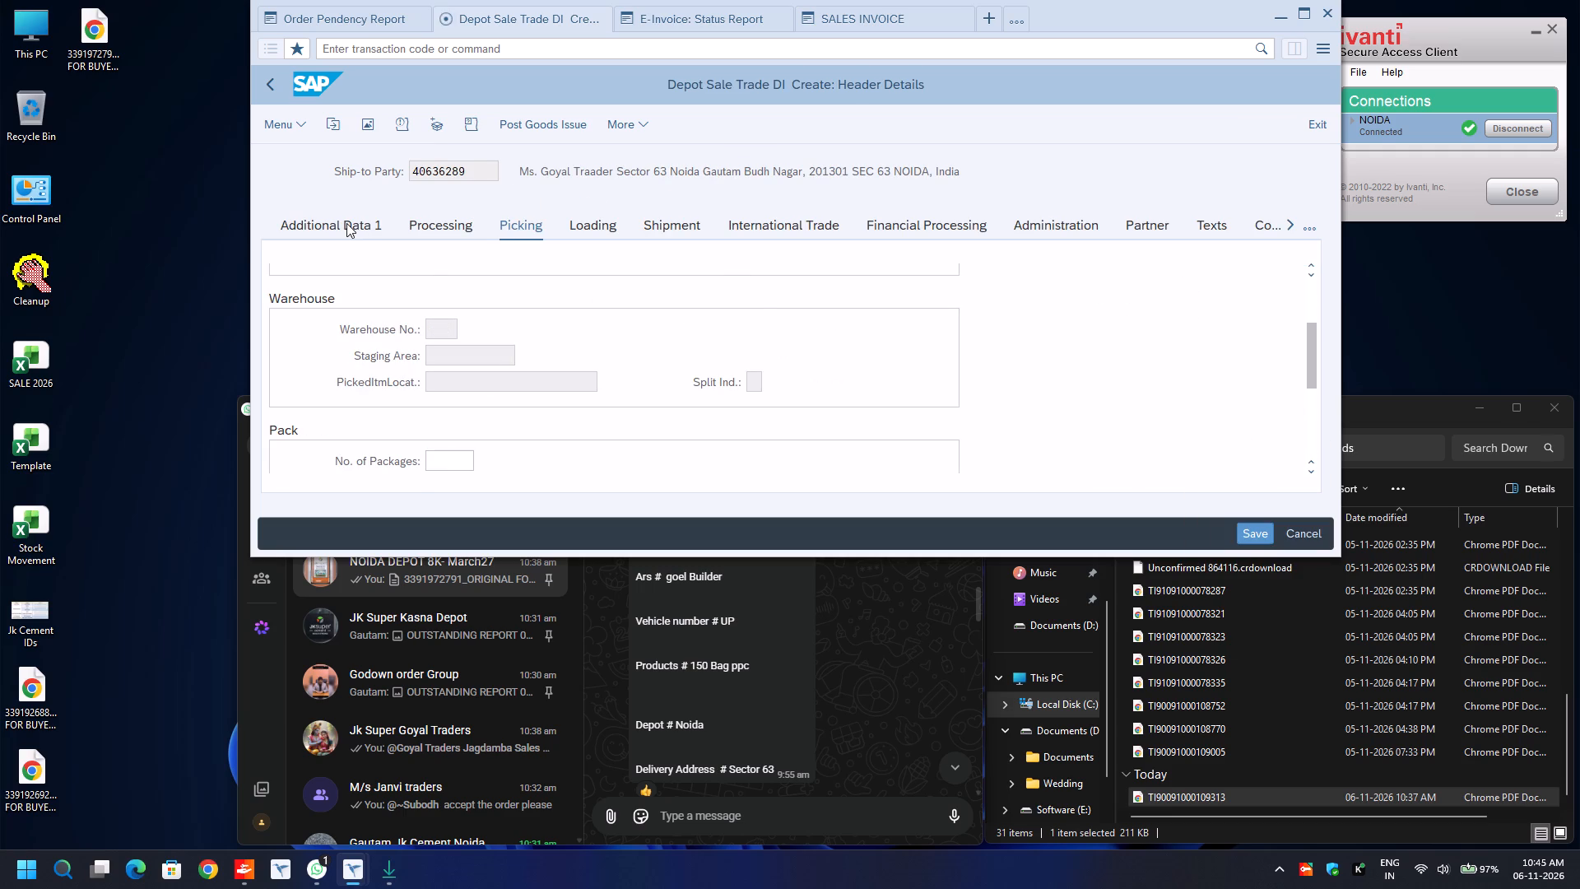
pyautogui.click(566, 300)
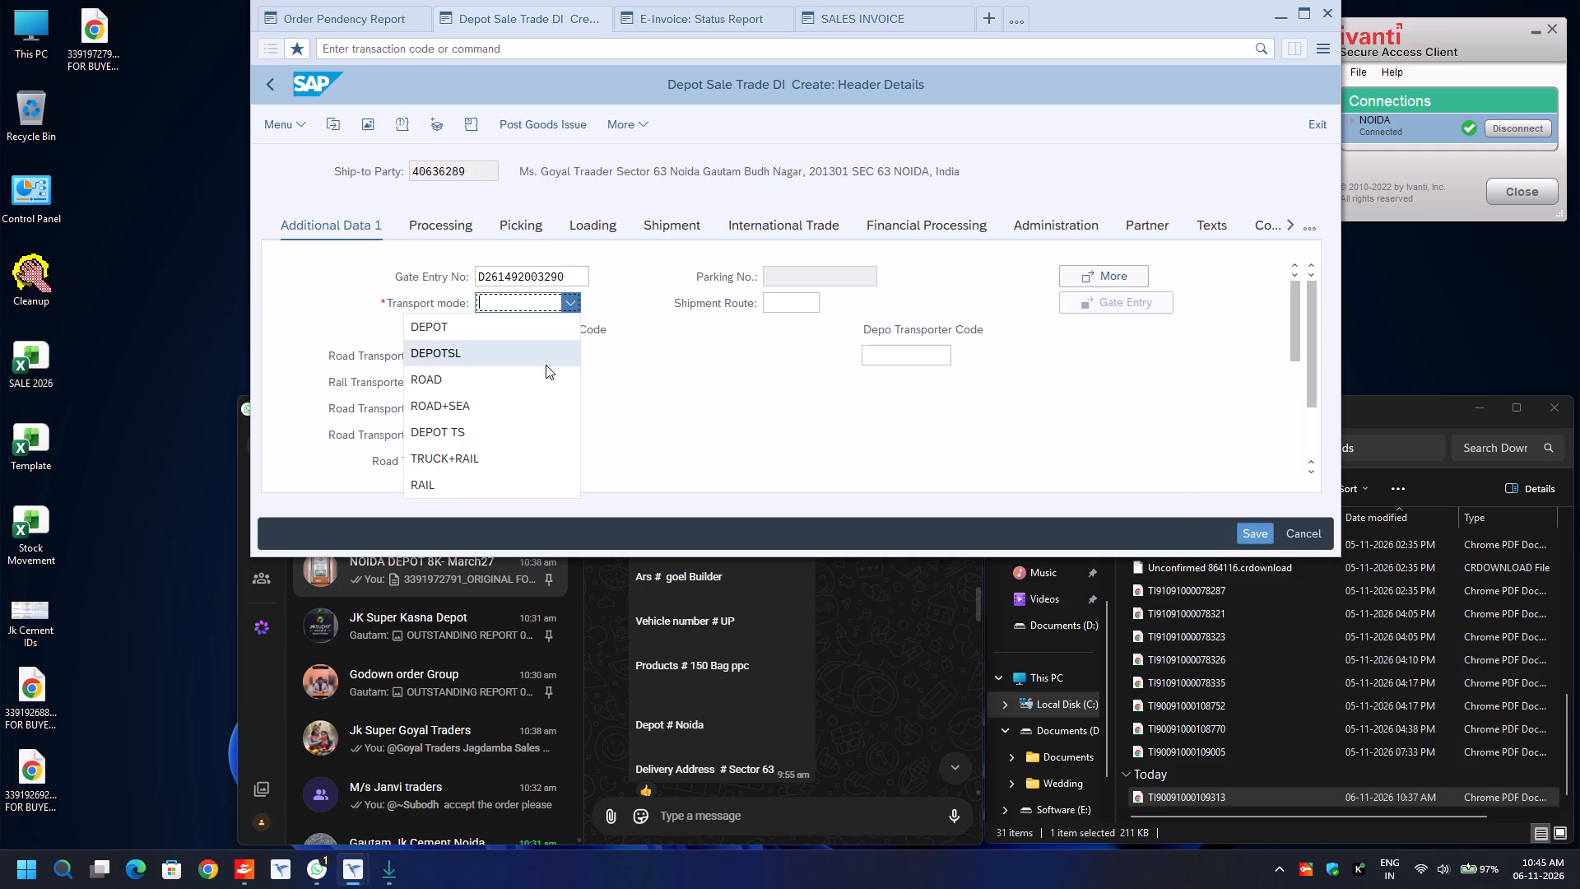
pyautogui.click(541, 376)
pyautogui.click(519, 351)
pyautogui.press('BackSpace')
pyautogui.press('Down')
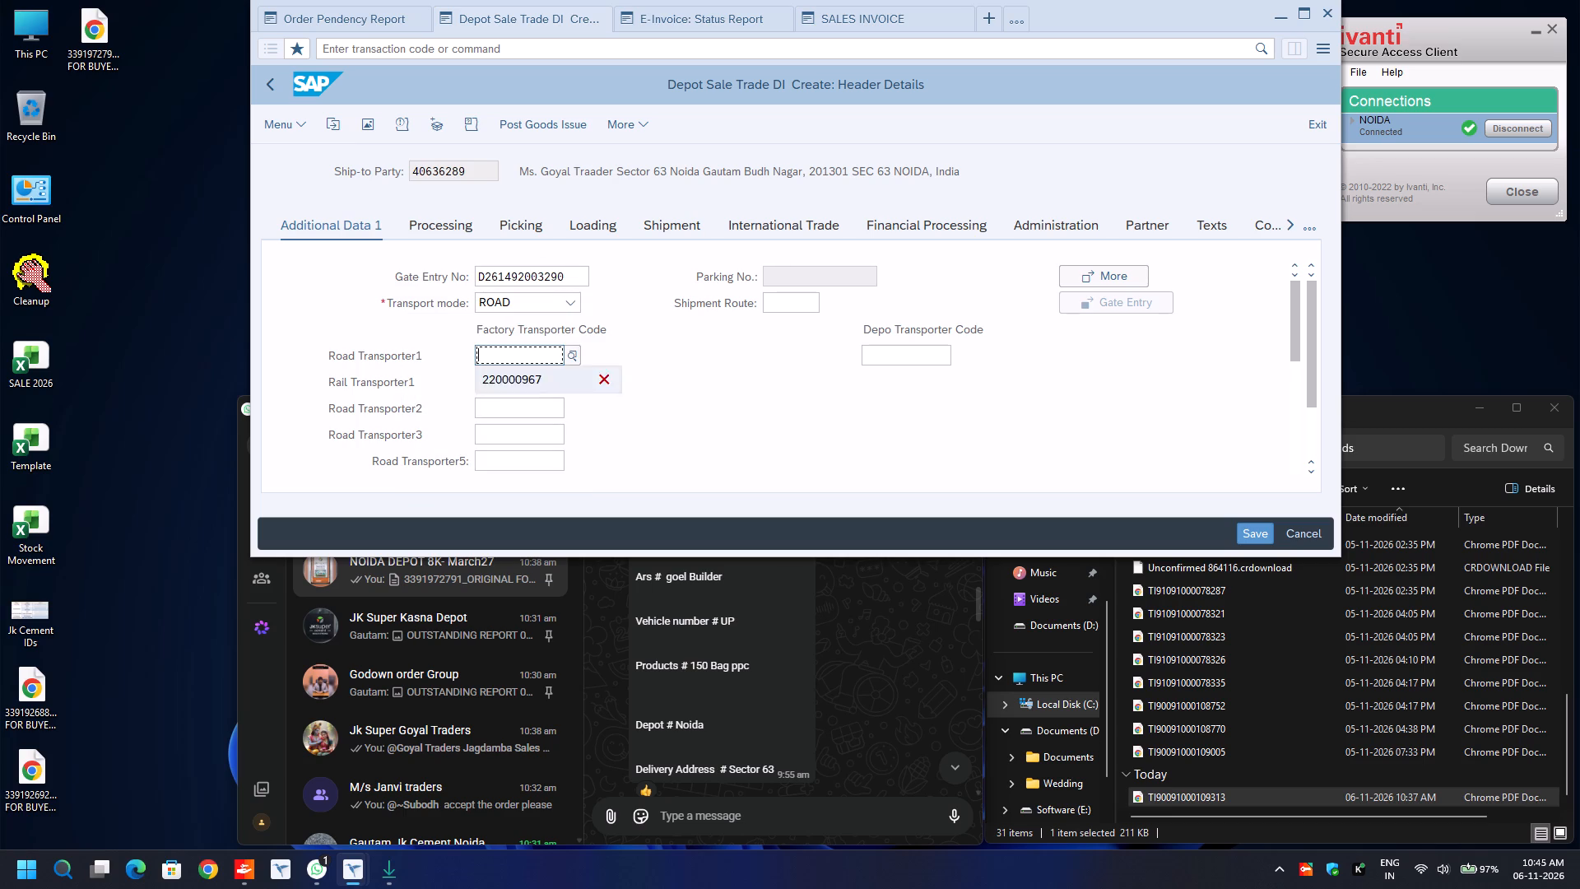
pyautogui.press('Return')
# Set the E-Way Bill transport mode to Road and the distance to 30.
pyautogui.press('Return')
pyautogui.write('ro')
pyautogui.press('Tab')
pyautogui.press('Tab')
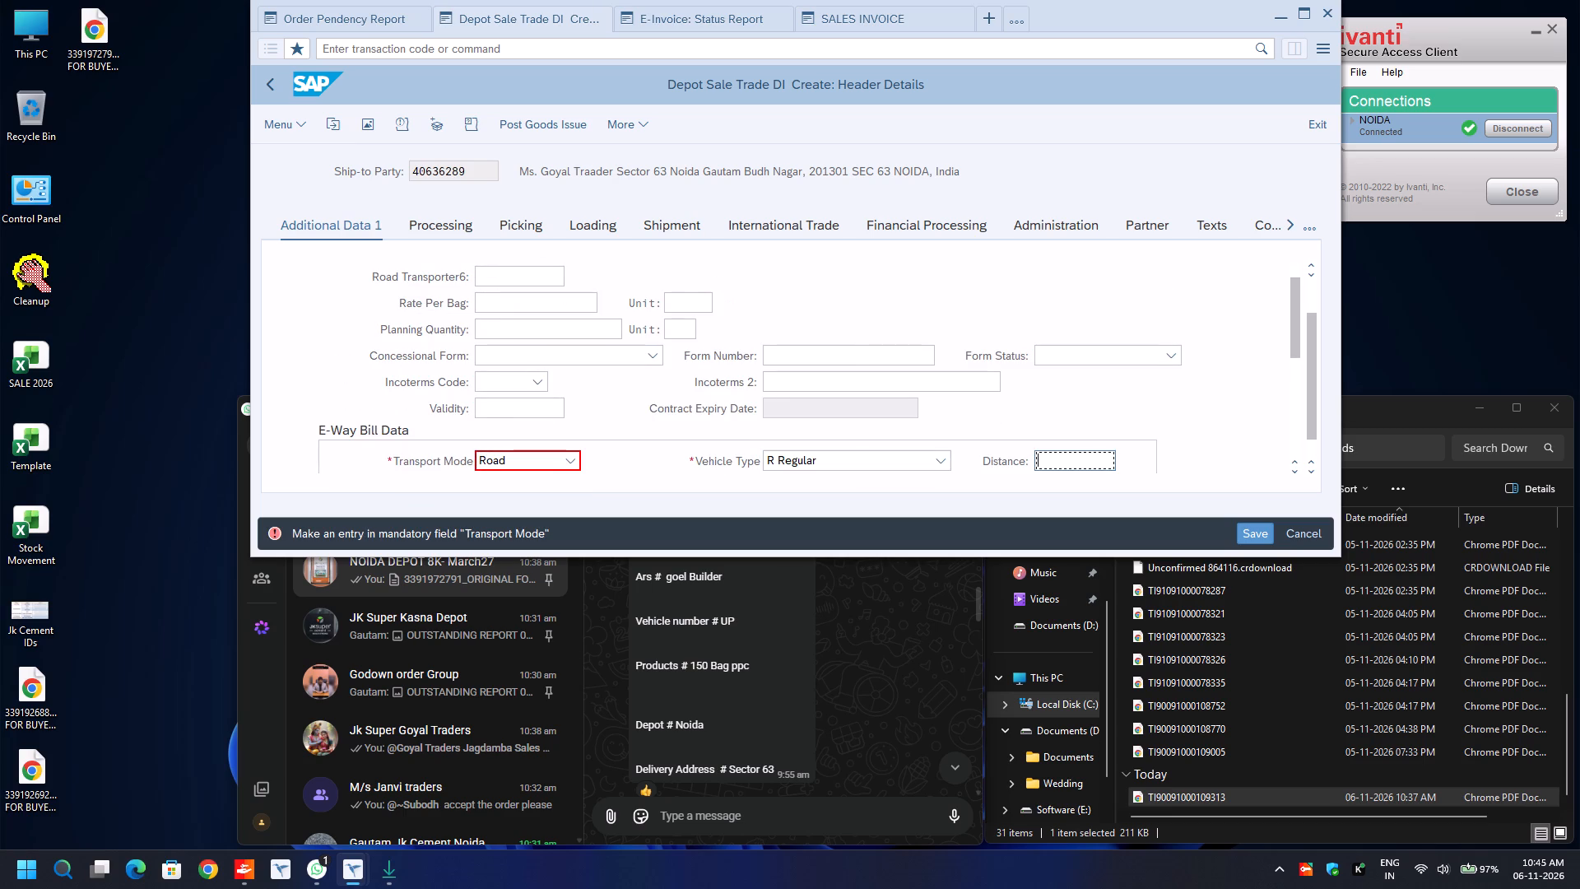
pyautogui.press('BackSpace')
pyautogui.press('Down')
pyautogui.press('Return')
pyautogui.press('Down')
pyautogui.press('Down')
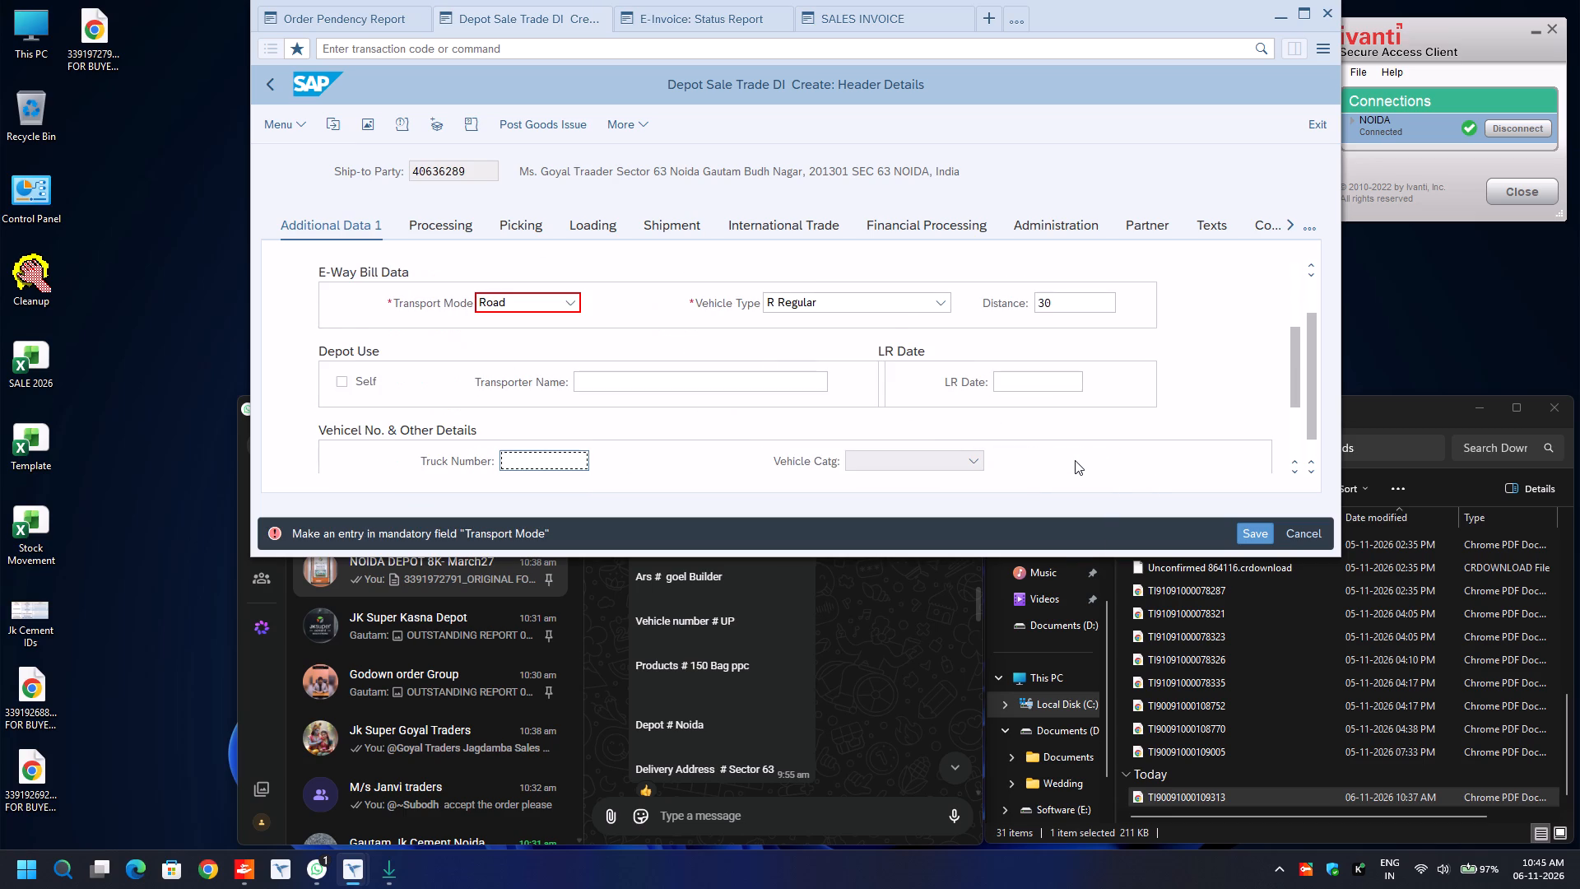
pyautogui.press('Down')
pyautogui.press('Tab')
pyautogui.press('Tab')
pyautogui.hotkey('shift', 'Tab')
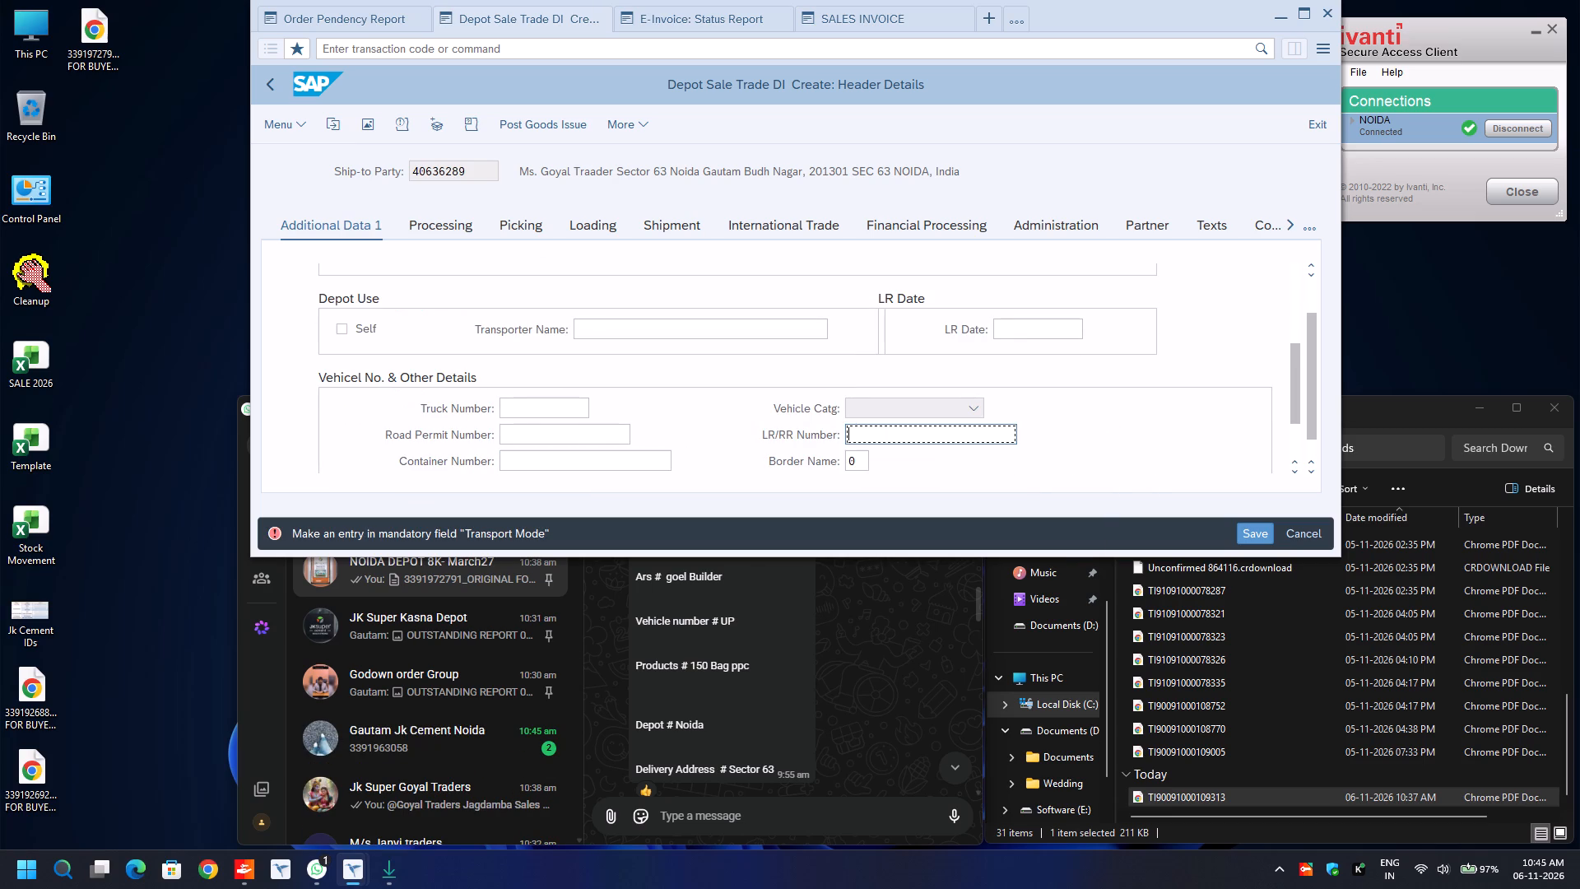
pyautogui.press('BackSpace')
pyautogui.press('Down')
pyautogui.press('Return')
pyautogui.click(534, 409)
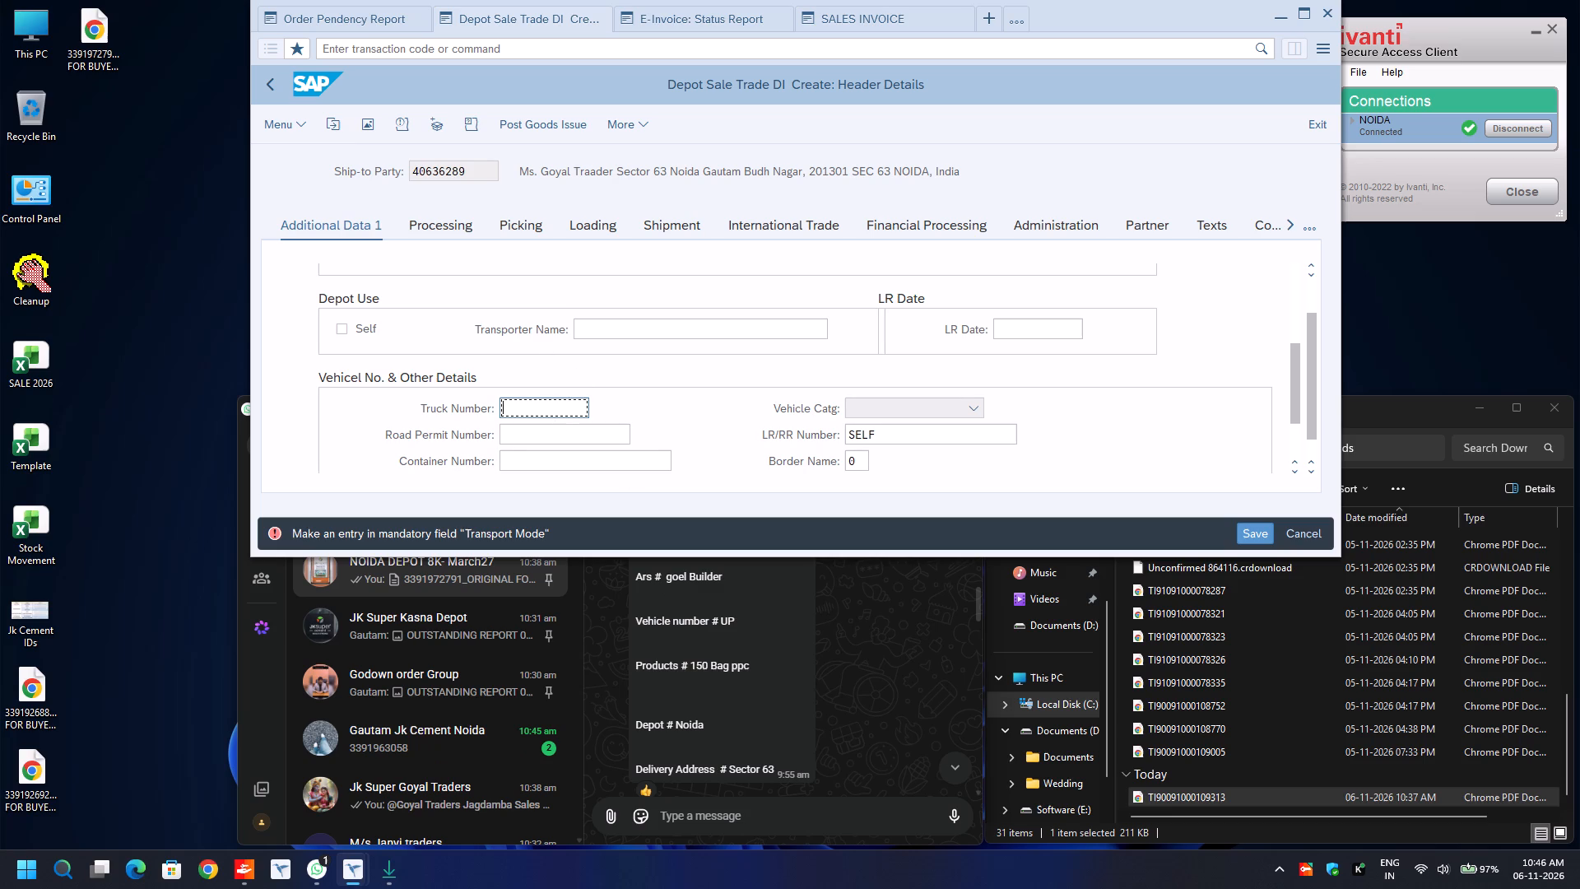
pyautogui.press('BackSpace')
pyautogui.press('Down')
pyautogui.press('Down')
pyautogui.press('Down')
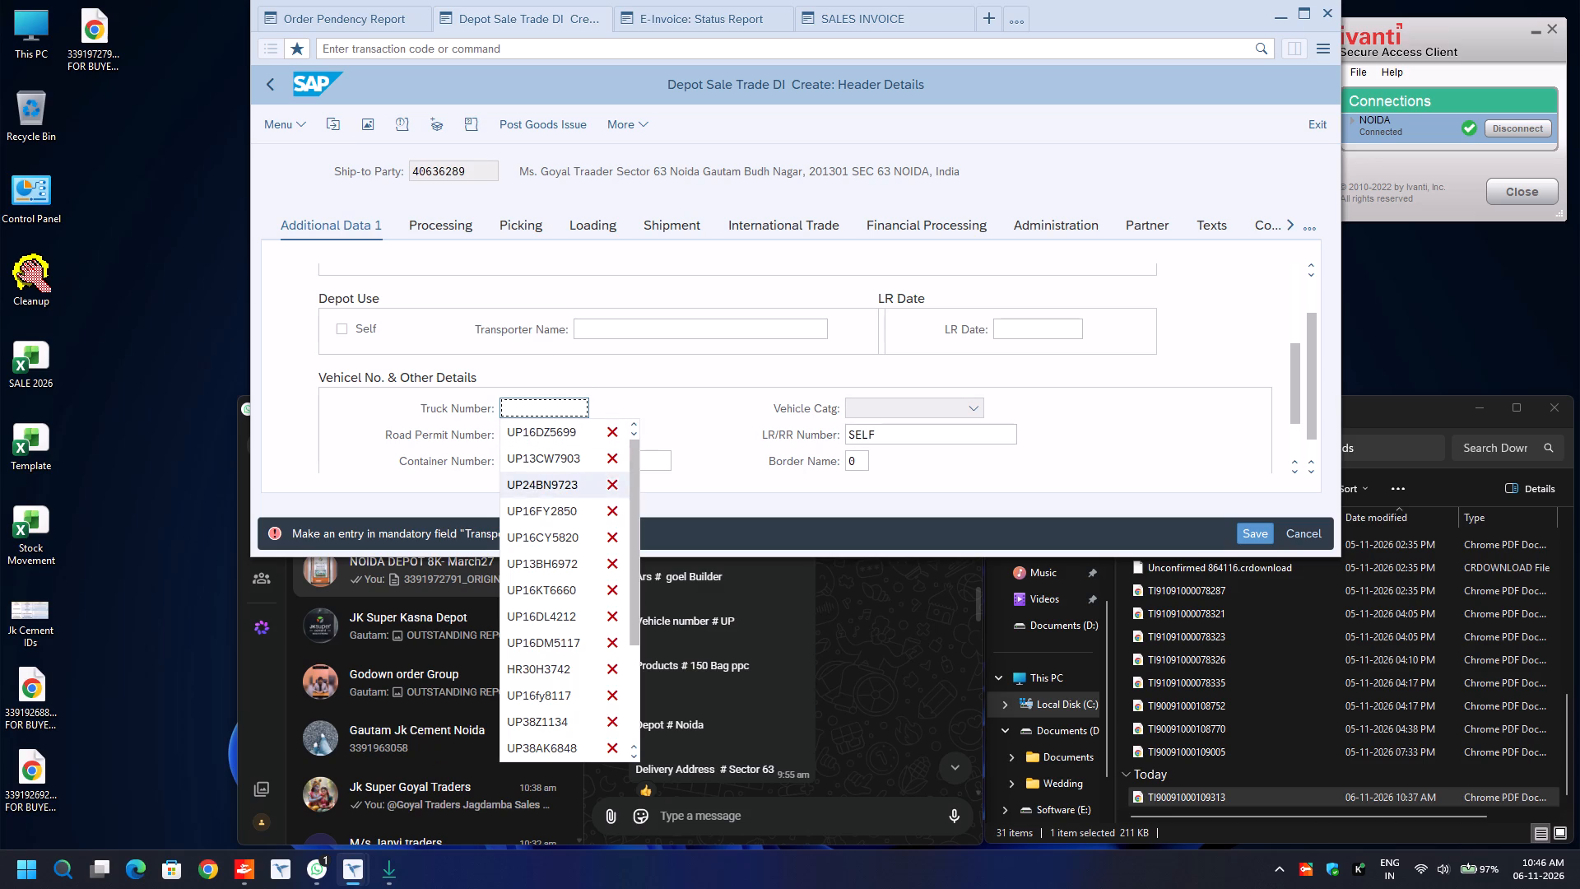
pyautogui.press('Down')
pyautogui.press('Down')
pyautogui.press('Return')
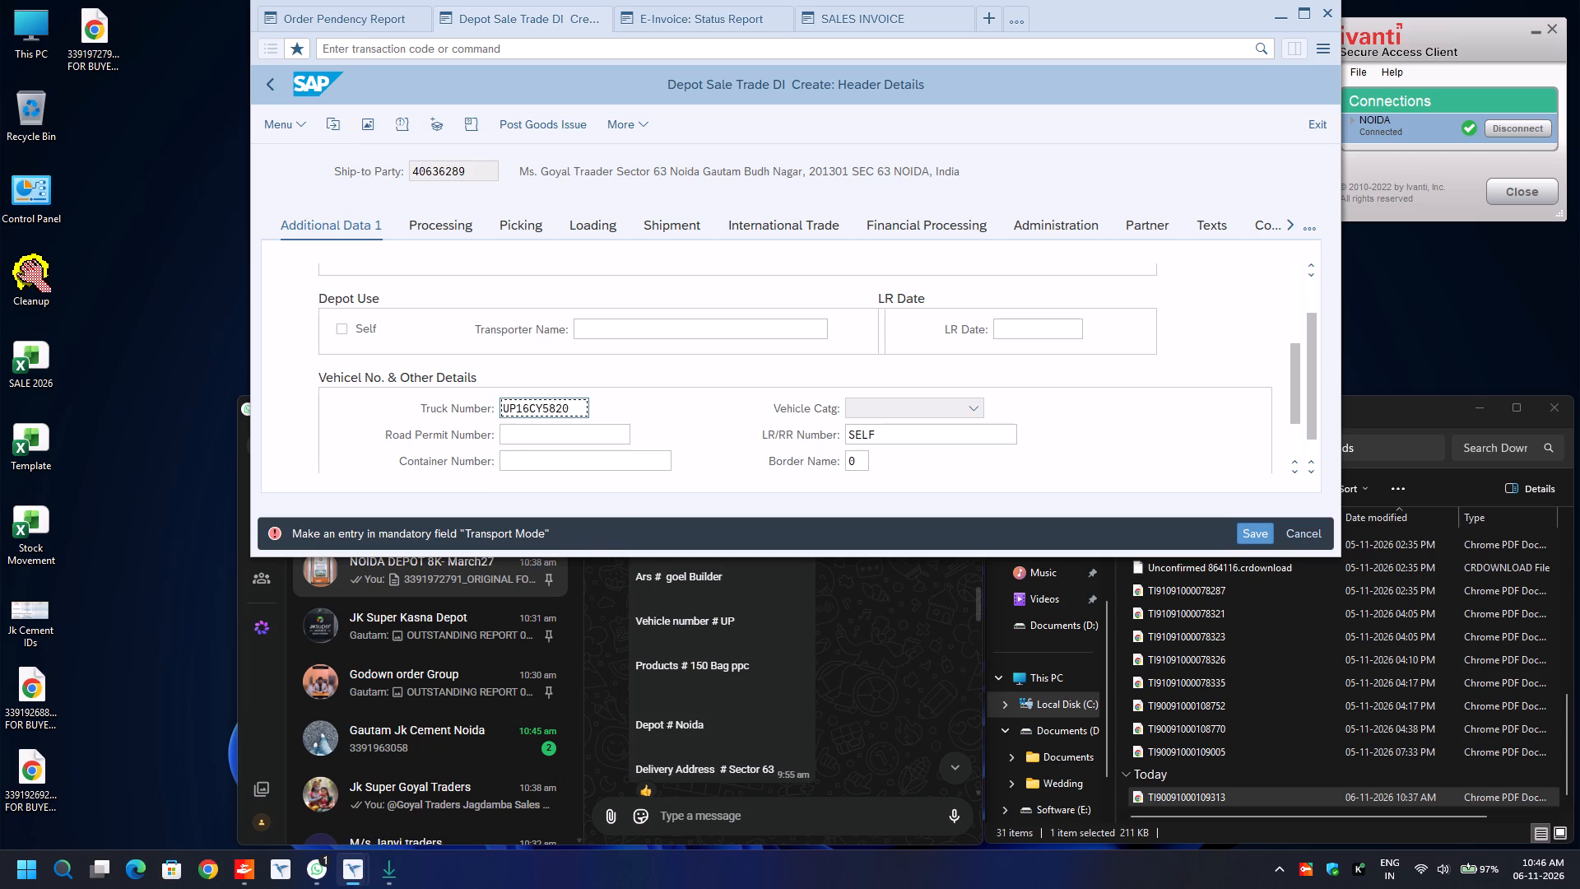
# Bring up the header's shipment data and post the goods issue for the delivery.
pyautogui.click(672, 224)
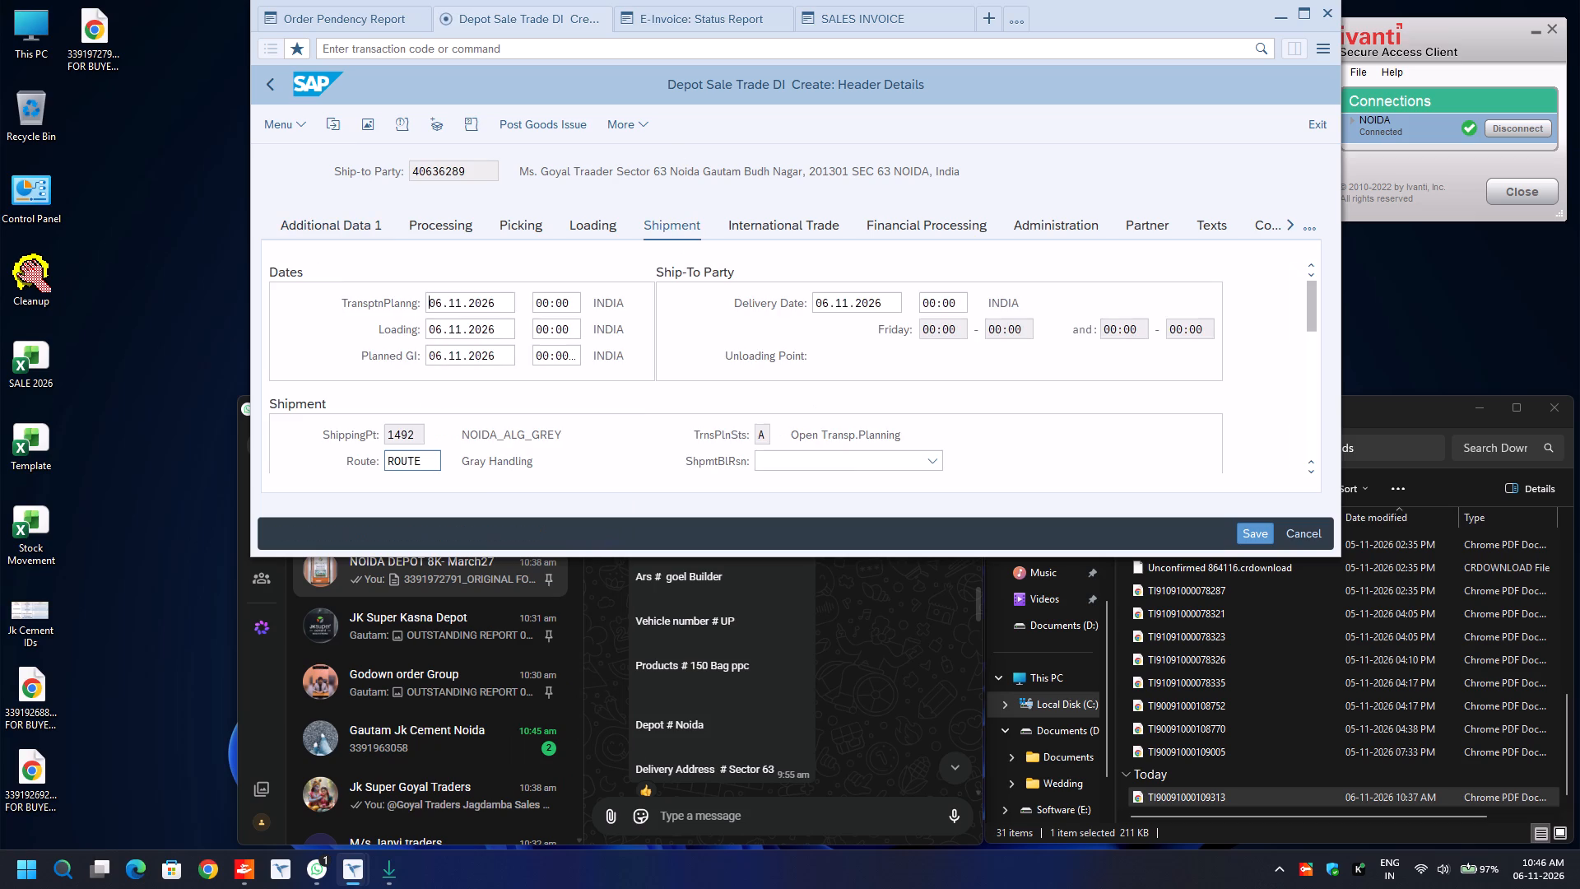
pyautogui.click(549, 125)
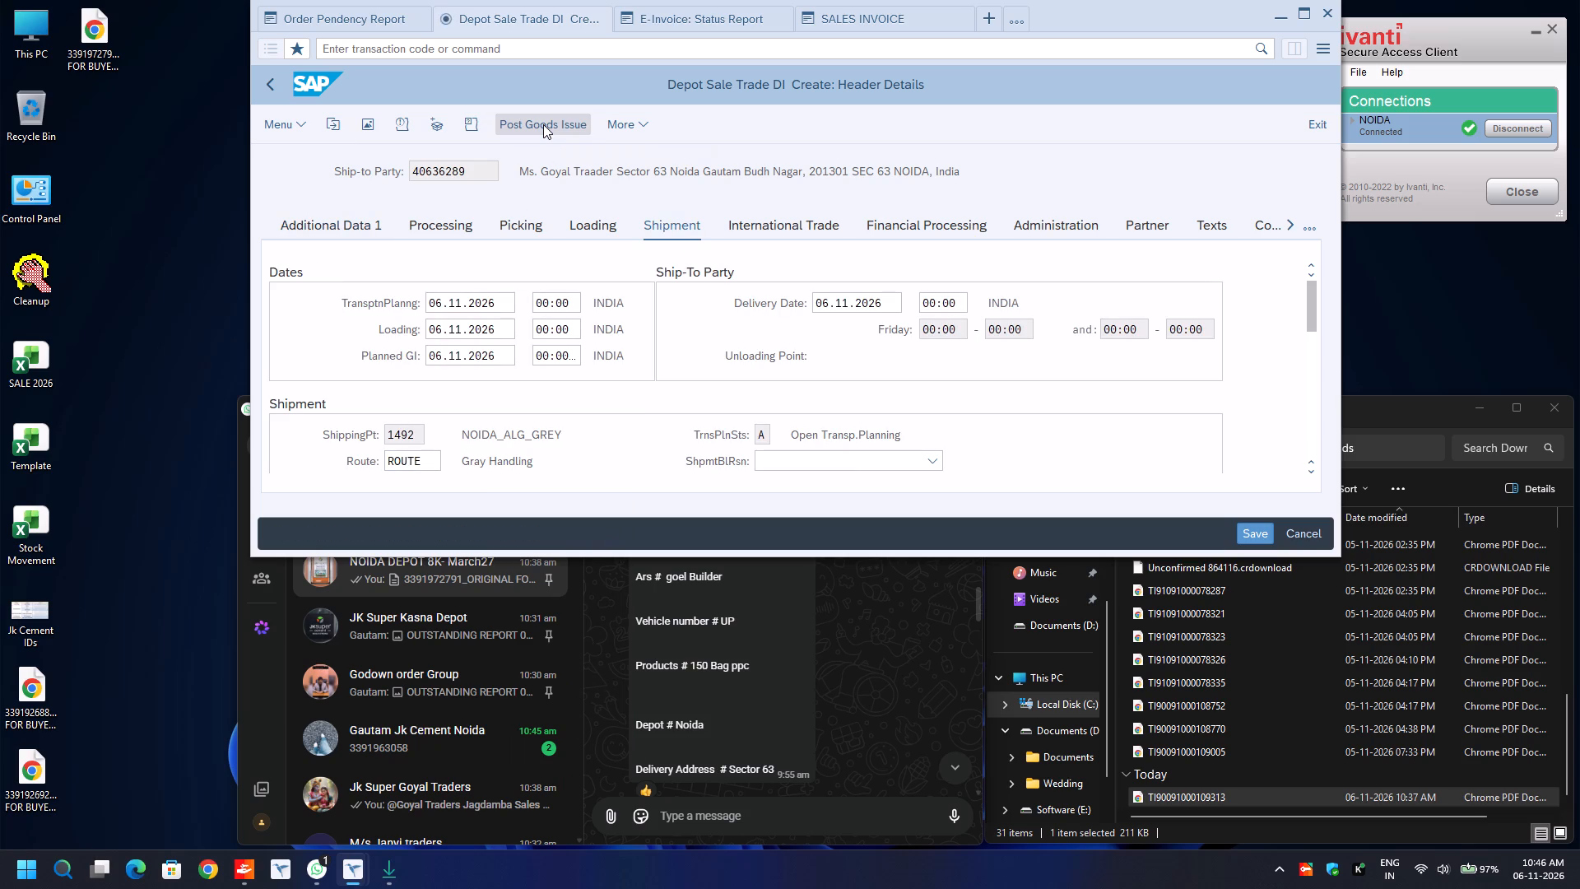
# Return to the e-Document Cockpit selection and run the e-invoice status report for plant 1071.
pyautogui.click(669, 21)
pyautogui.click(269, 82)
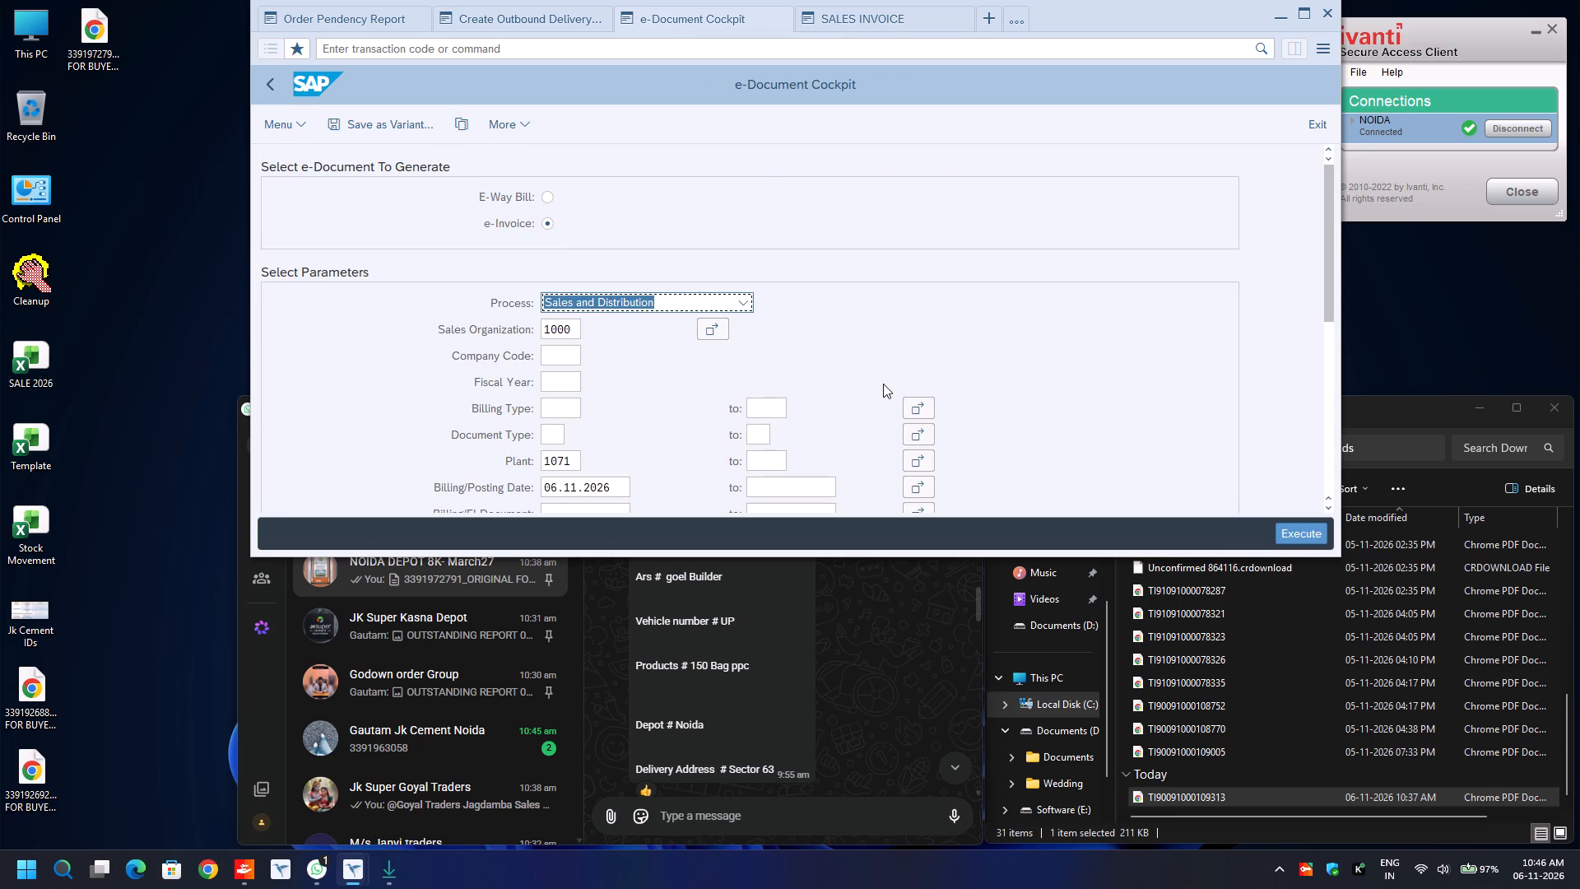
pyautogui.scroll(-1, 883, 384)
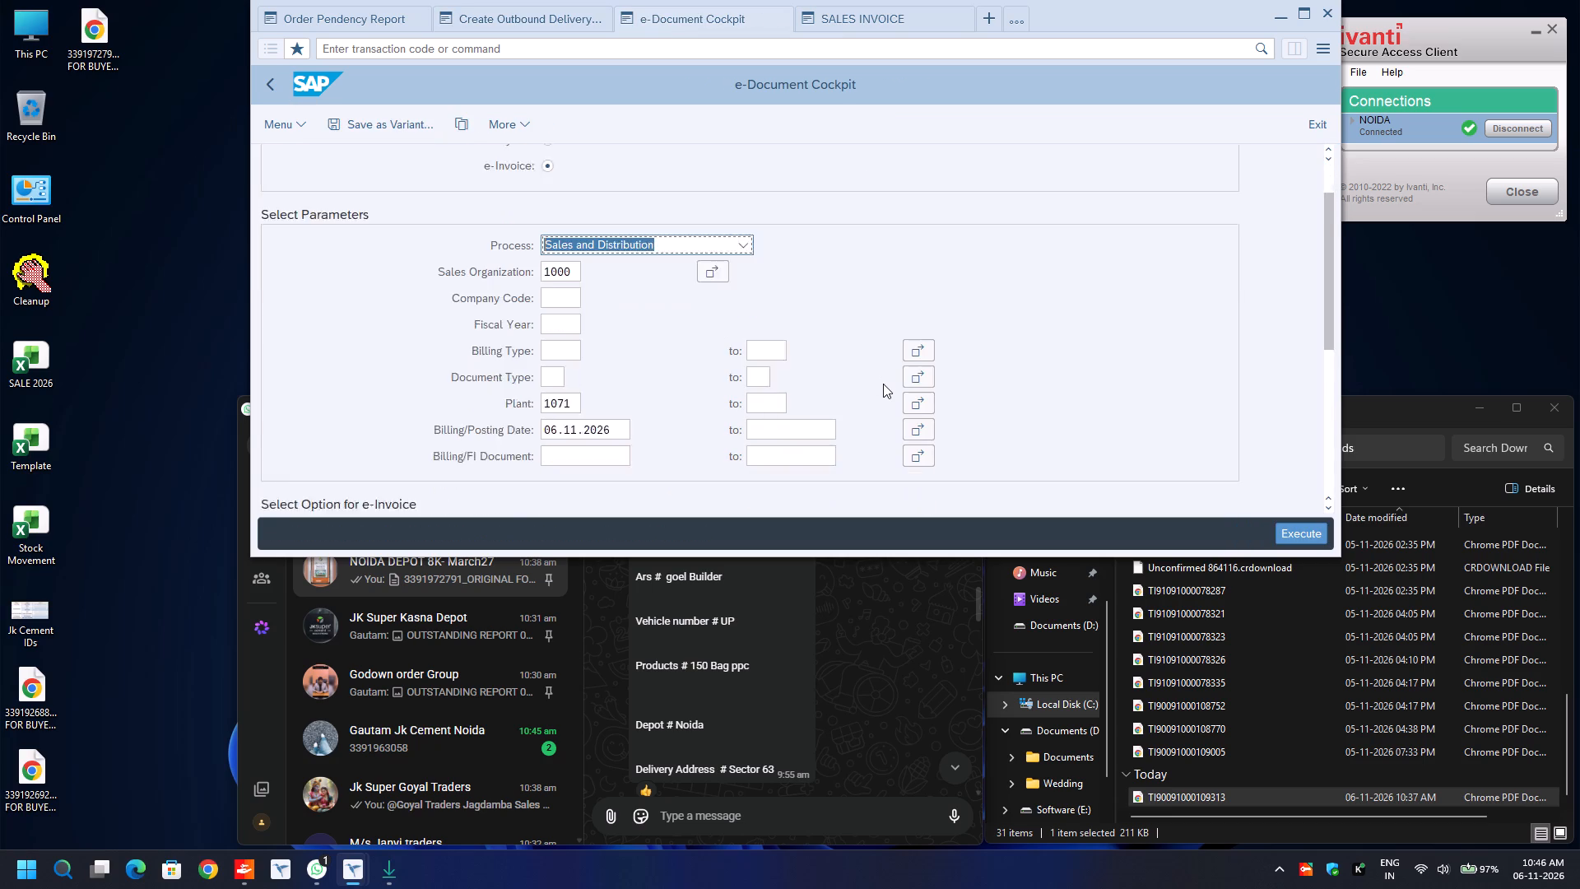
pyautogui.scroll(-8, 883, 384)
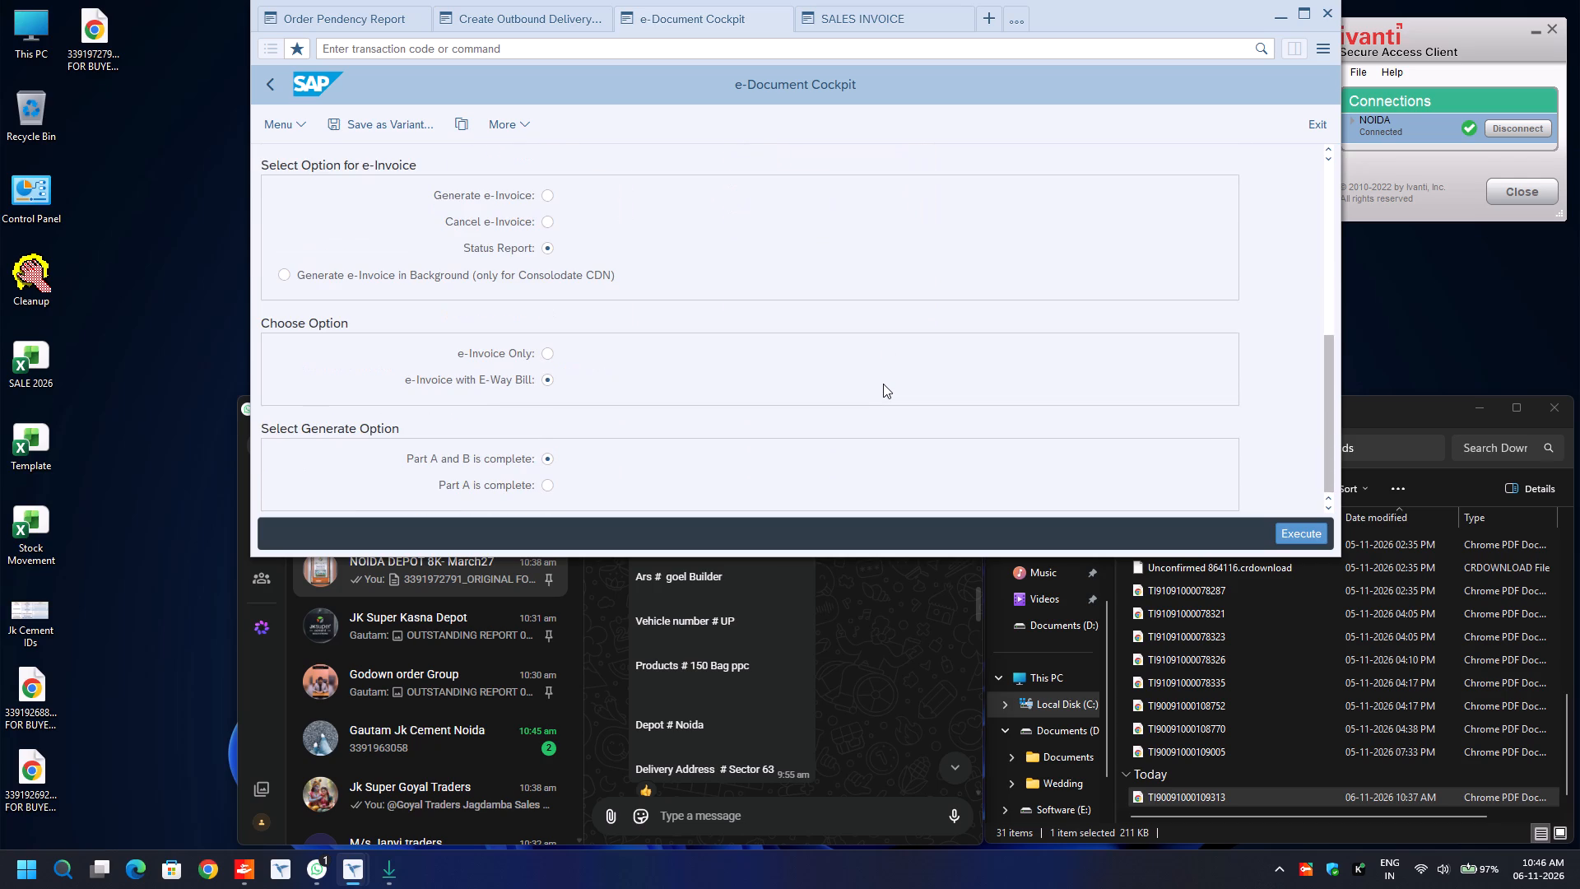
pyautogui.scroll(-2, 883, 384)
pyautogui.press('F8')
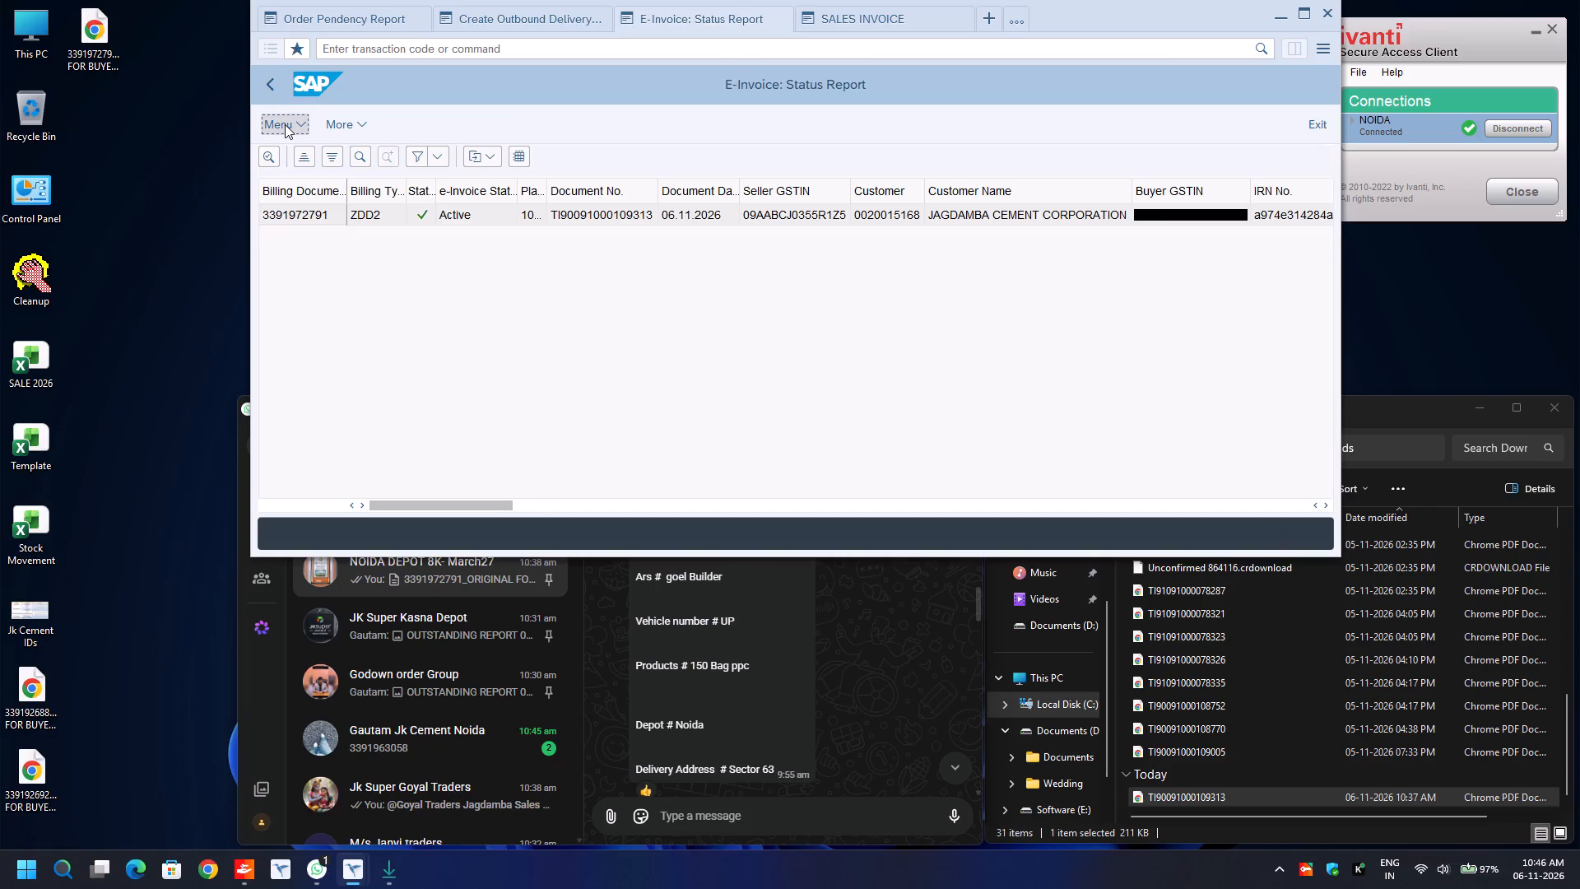
# Go back to the e-Document Cockpit selection, set the plant to 1492 and execute the e-invoice status report.
pyautogui.click(270, 80)
pyautogui.click(574, 459)
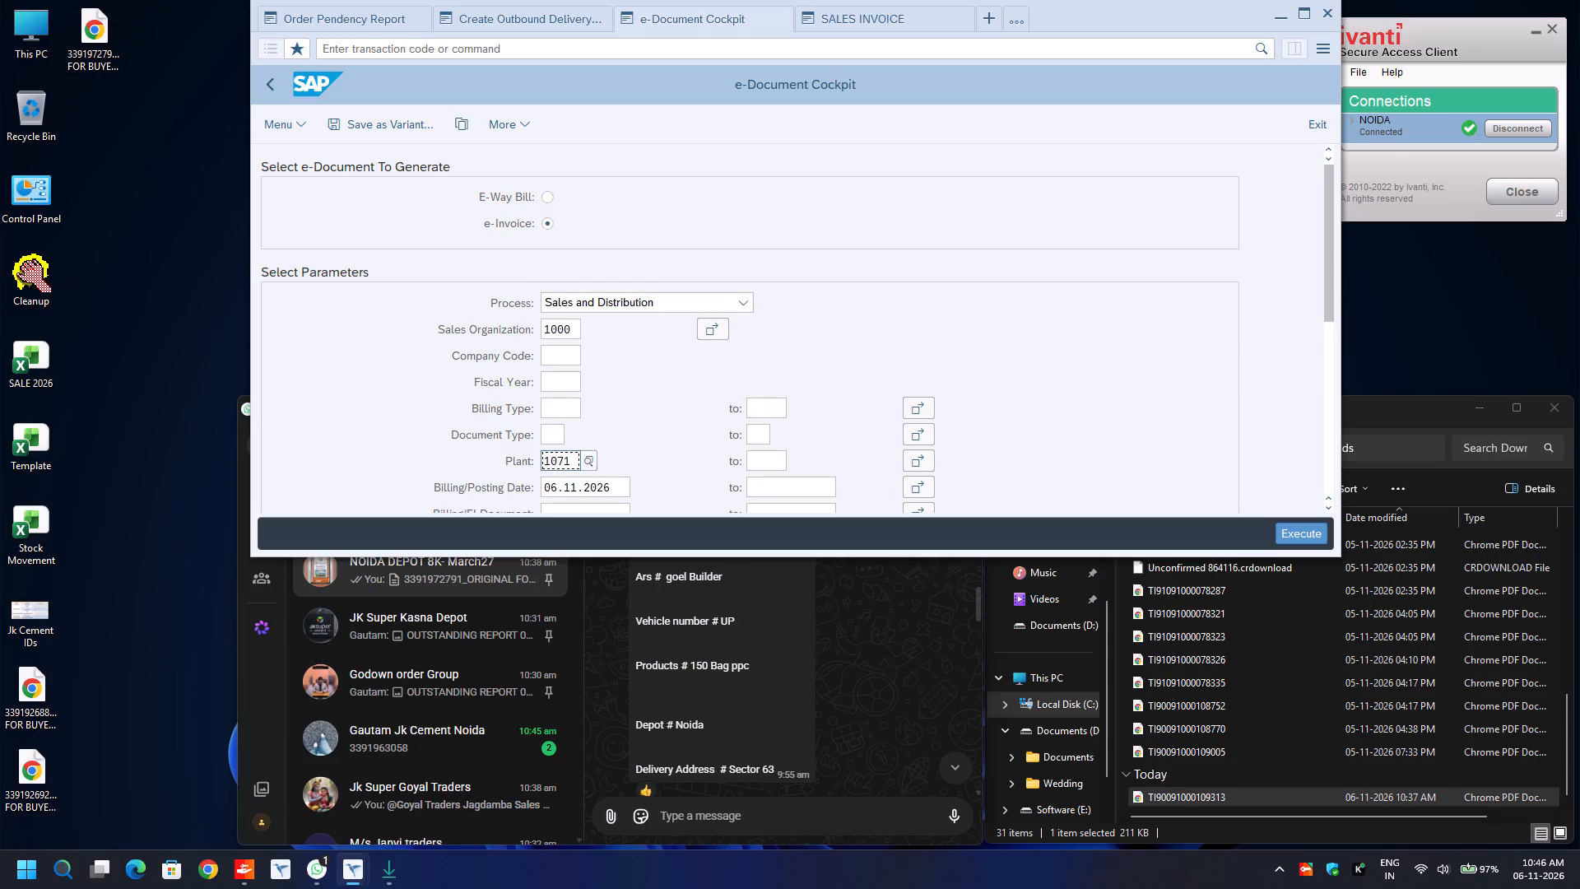
pyautogui.press('BackSpace')
pyautogui.press('BackSpace')
pyautogui.press('BackSpace')
pyautogui.press('BackSpace')
pyautogui.write('1492')
pyautogui.press('Return')
pyautogui.press('F8')
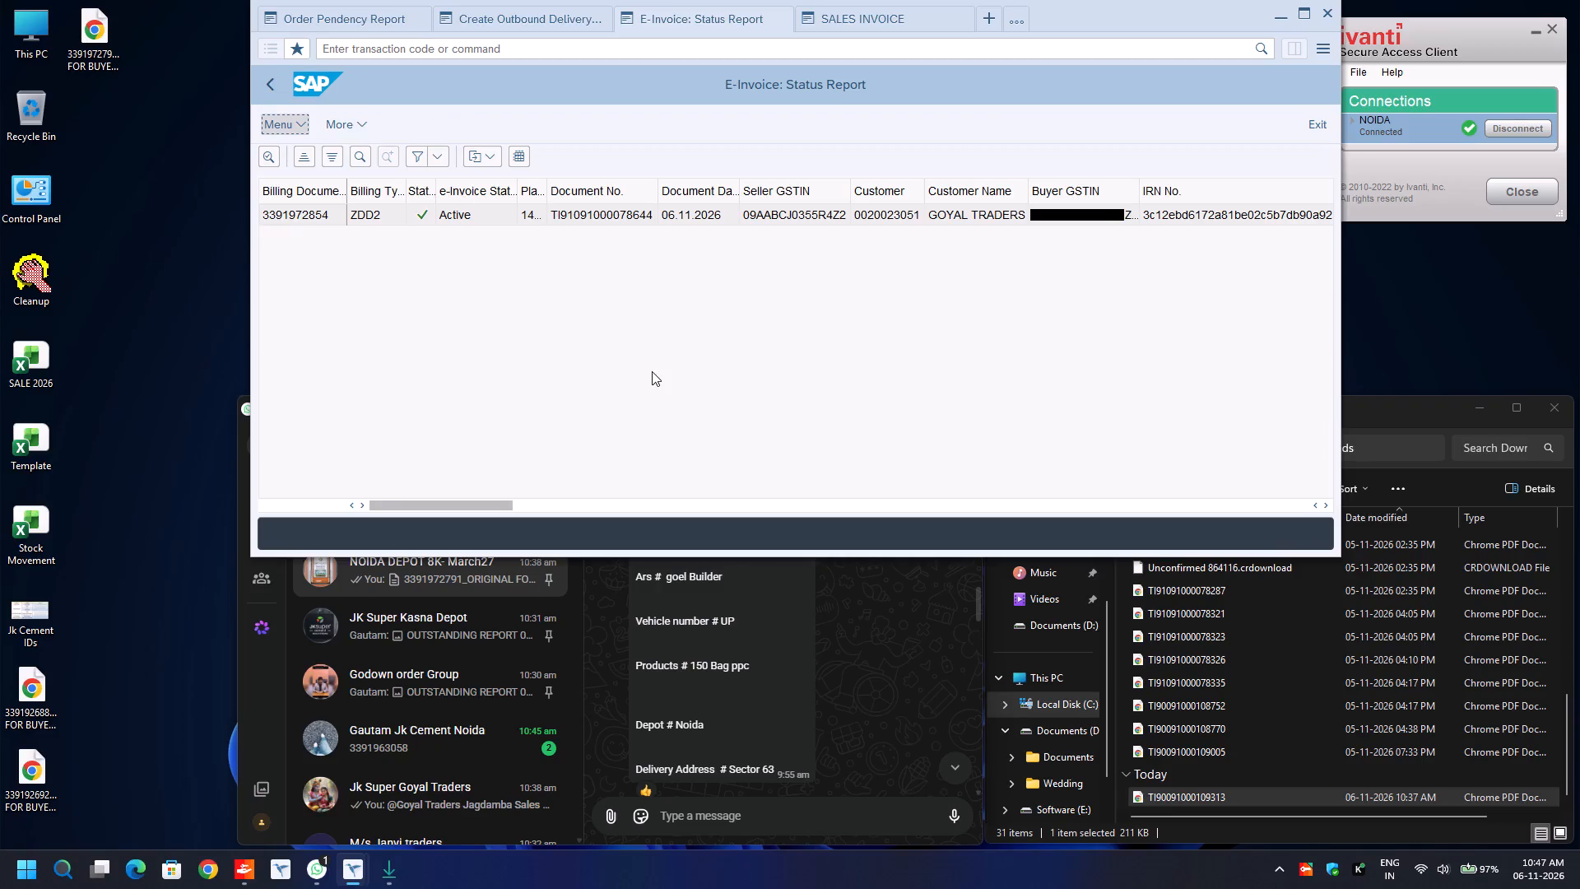
pyautogui.scroll(-5, 652, 371)
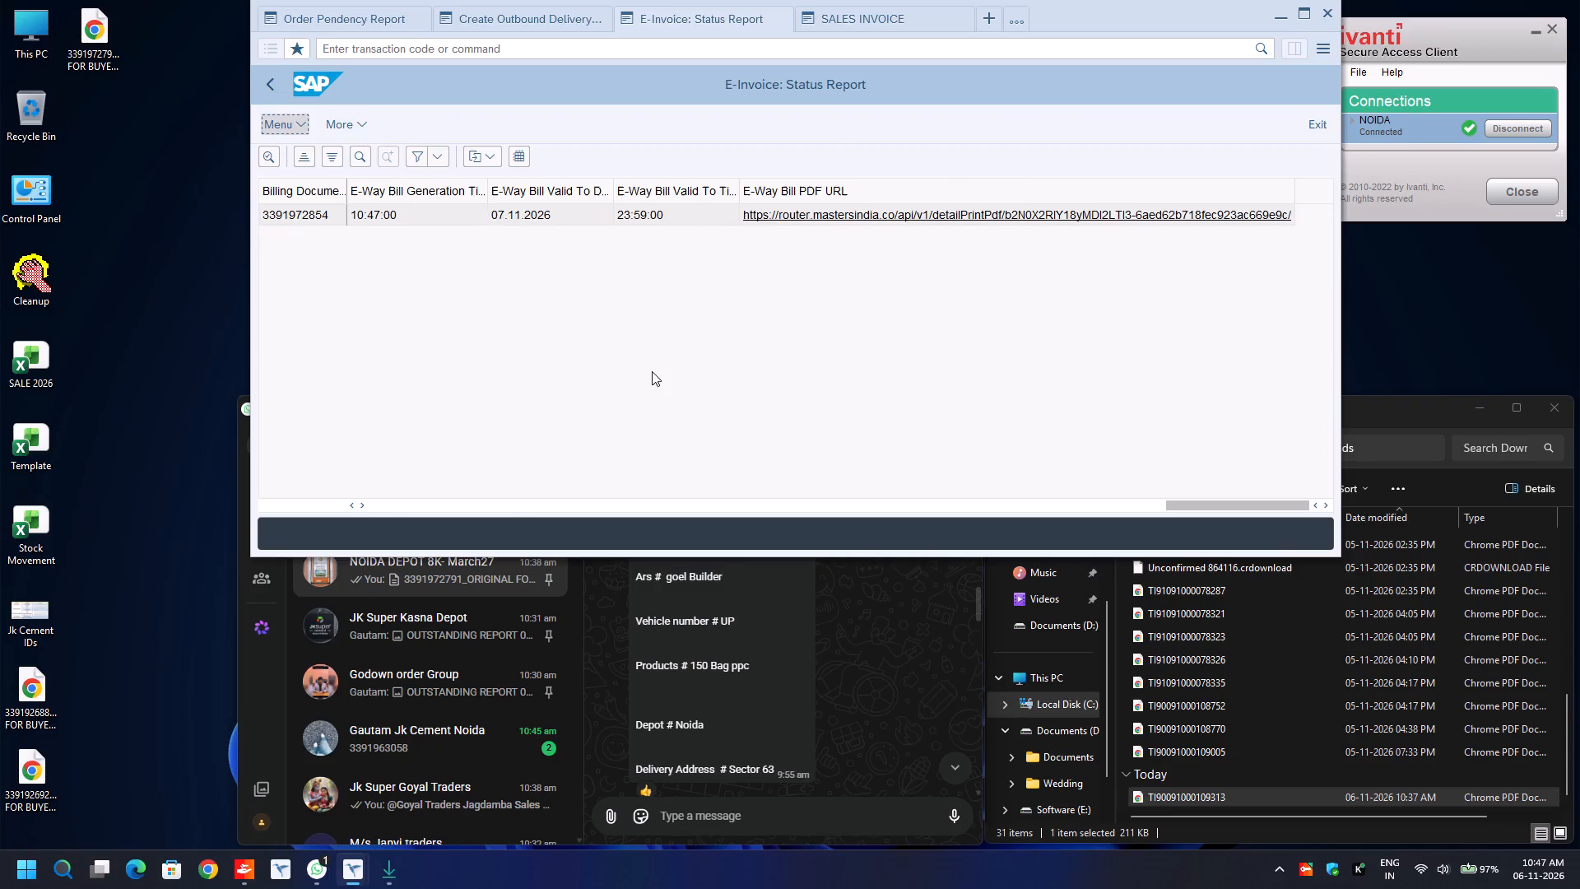
pyautogui.scroll(-8, 652, 371)
pyautogui.click(304, 216)
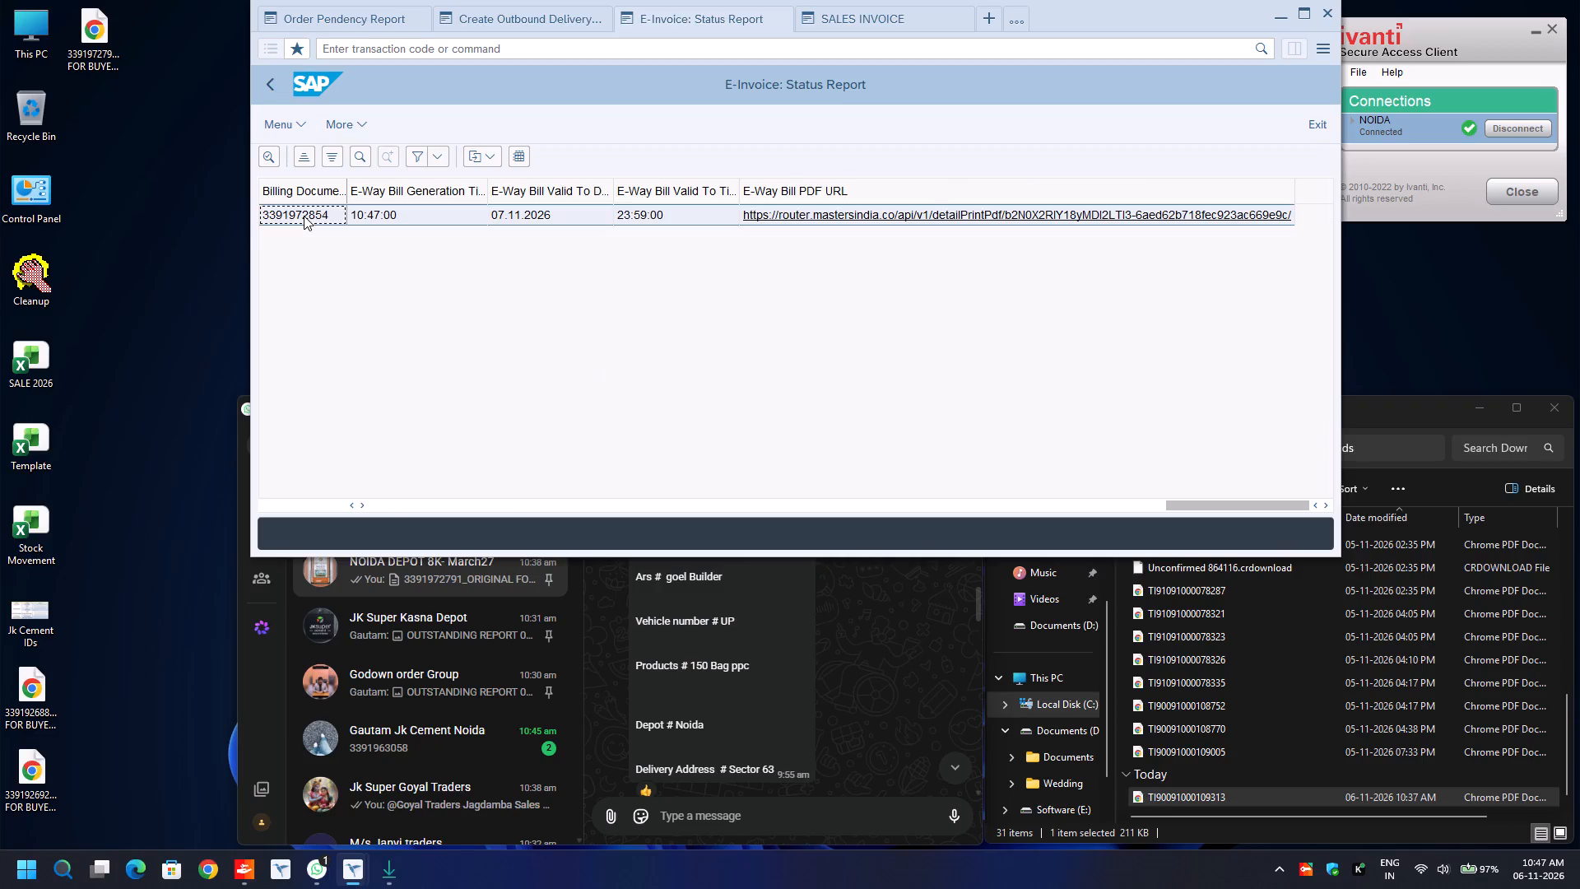
pyautogui.hotkey('ctrl', 'y')
pyautogui.hotkey('ctrl', 'c')
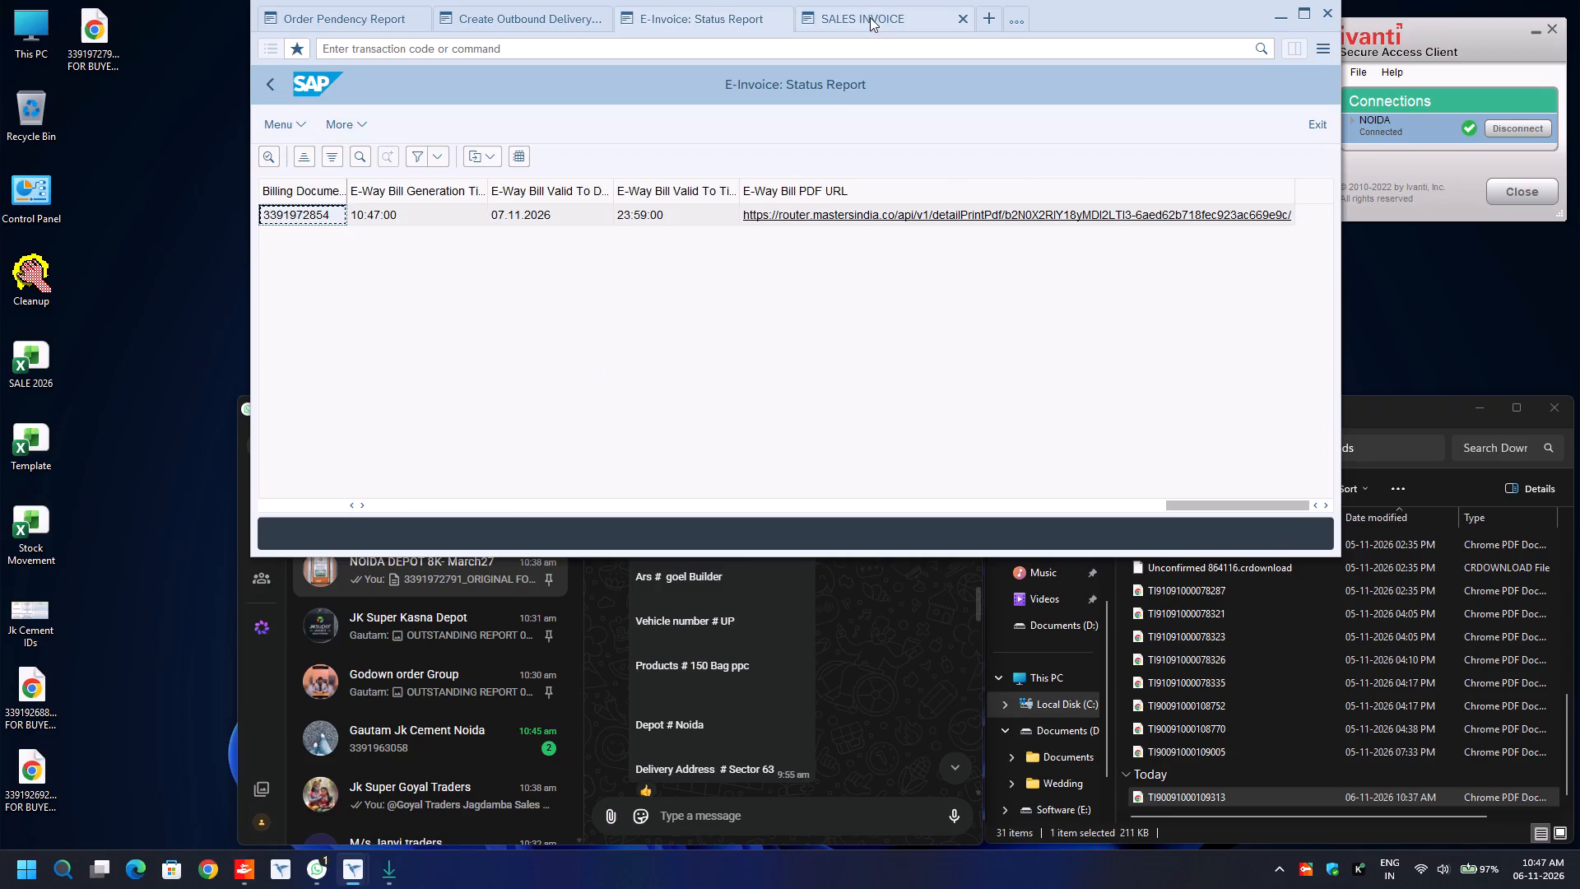
pyautogui.click(870, 17)
pyautogui.click(274, 89)
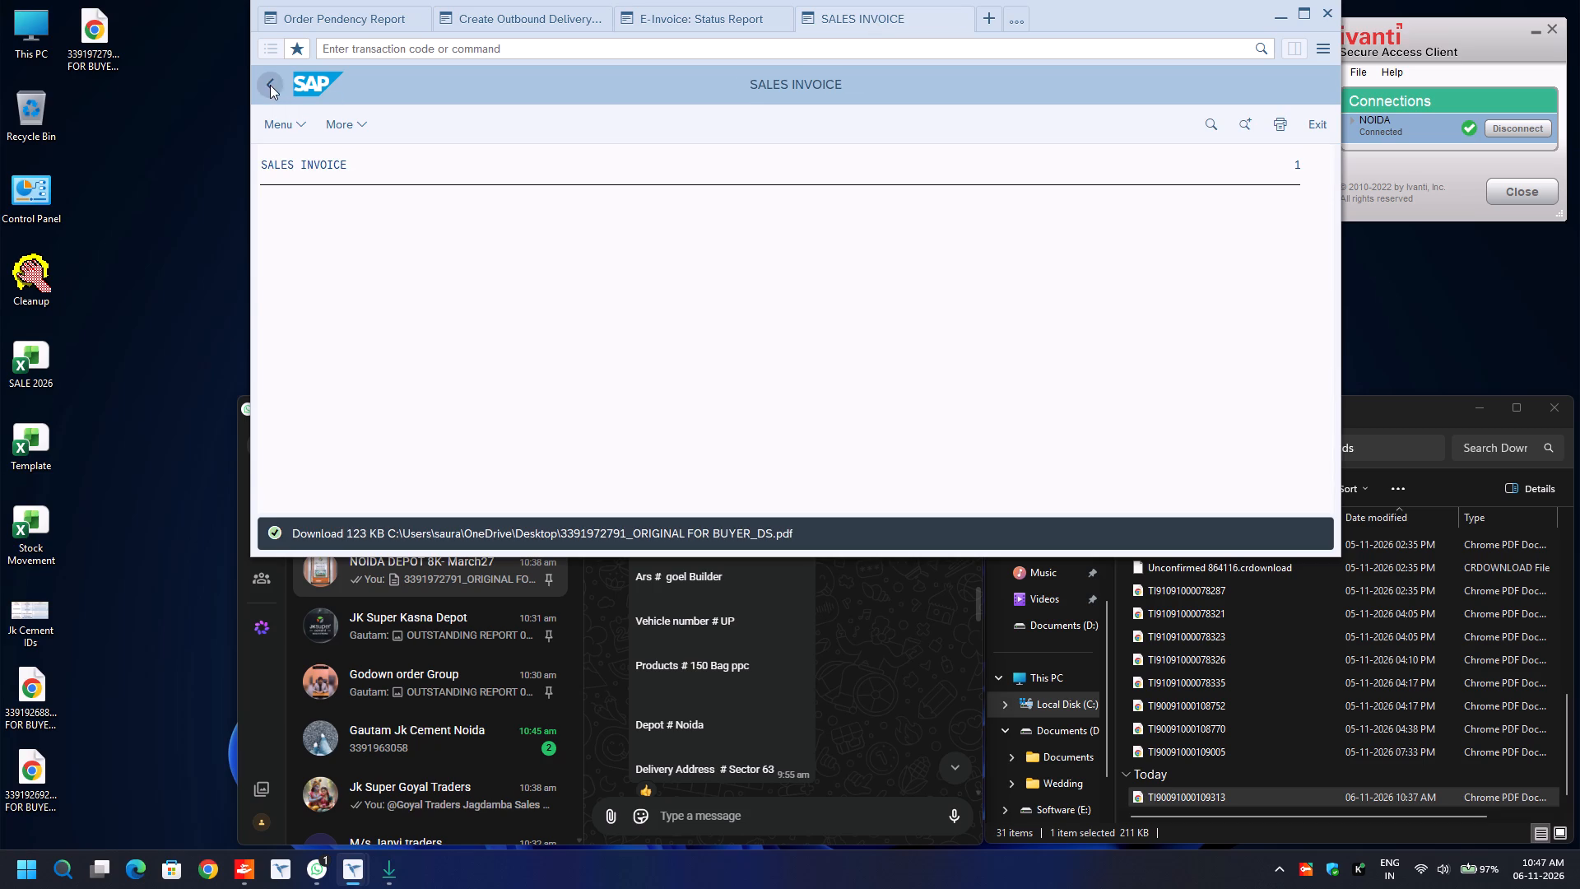
pyautogui.hotkey('ctrl', 'v')
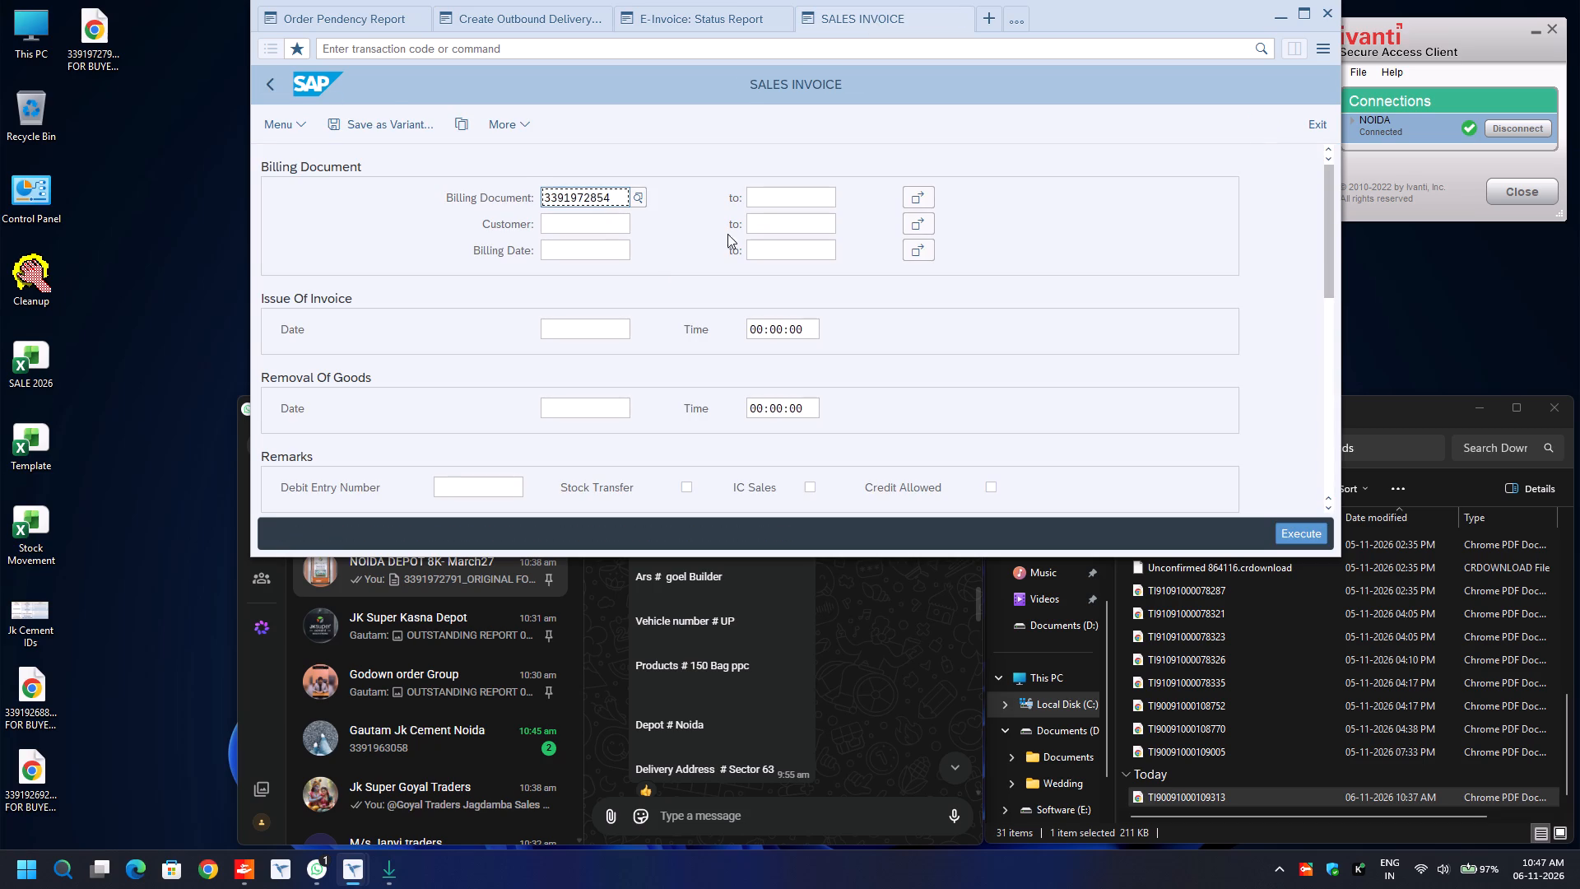
# Confirm the billing document as a single-value selection, run the sales invoice and generate only its Original For Buyer copy.
pyautogui.click(928, 198)
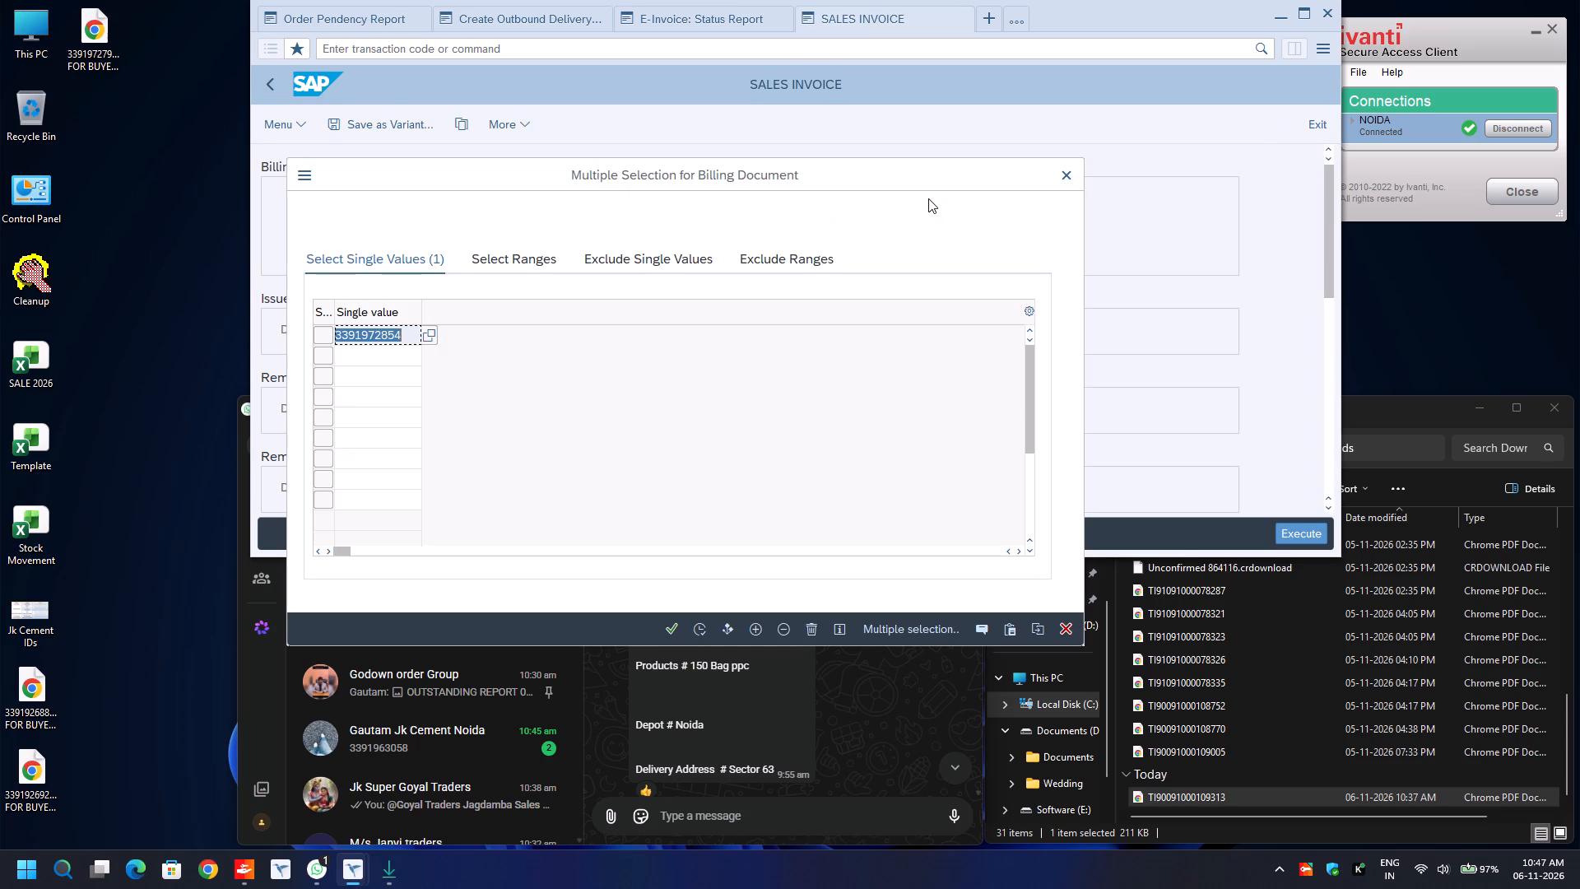
pyautogui.press('F8')
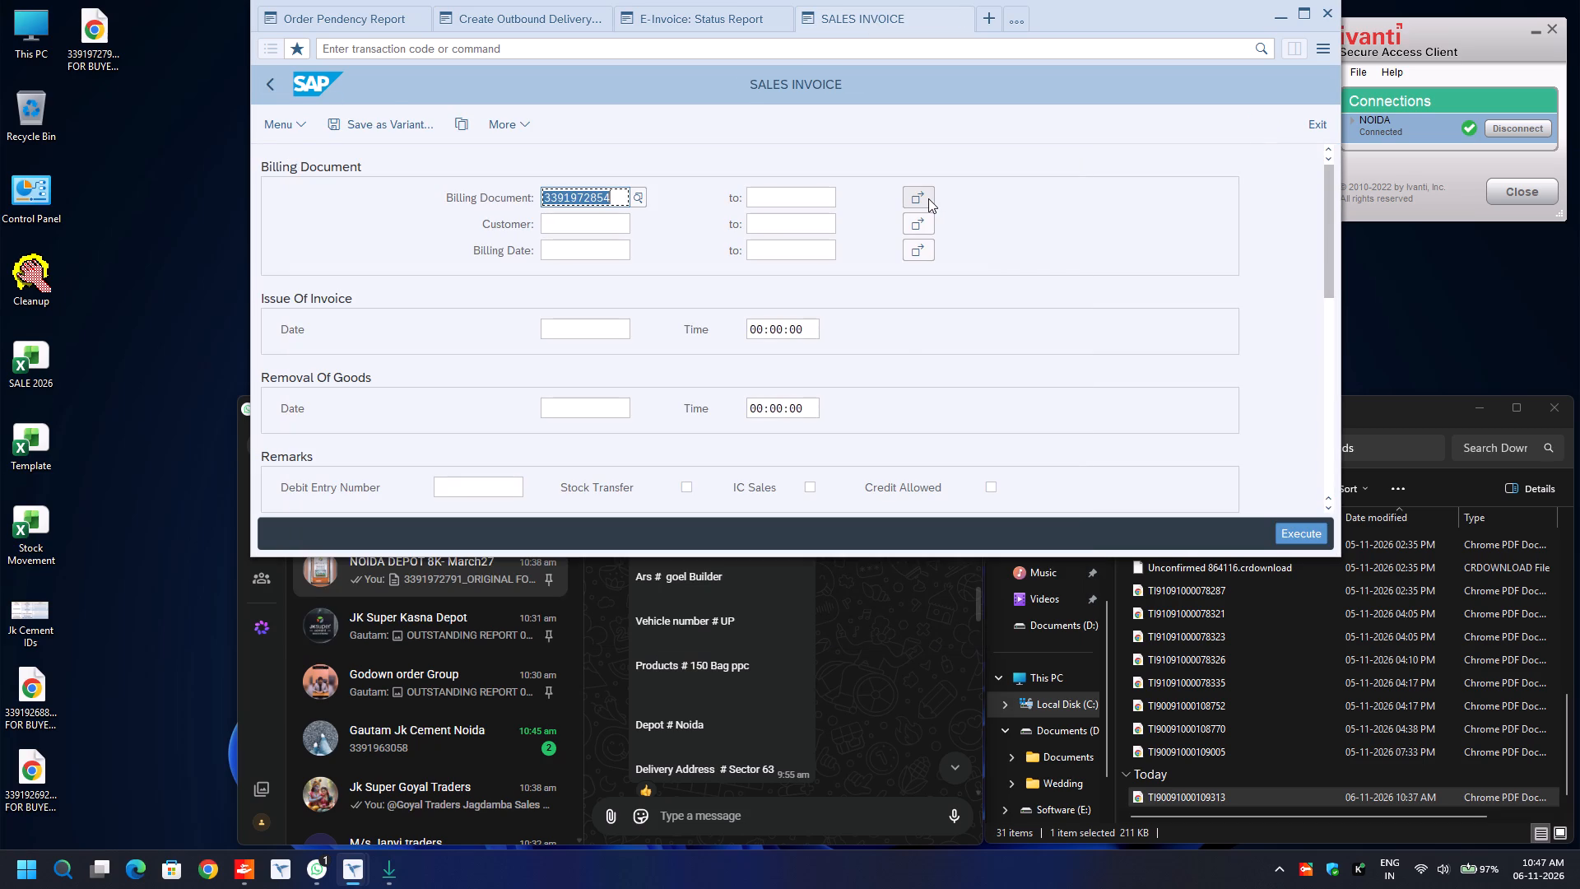
pyautogui.scroll(-9, 917, 329)
pyautogui.press('F8')
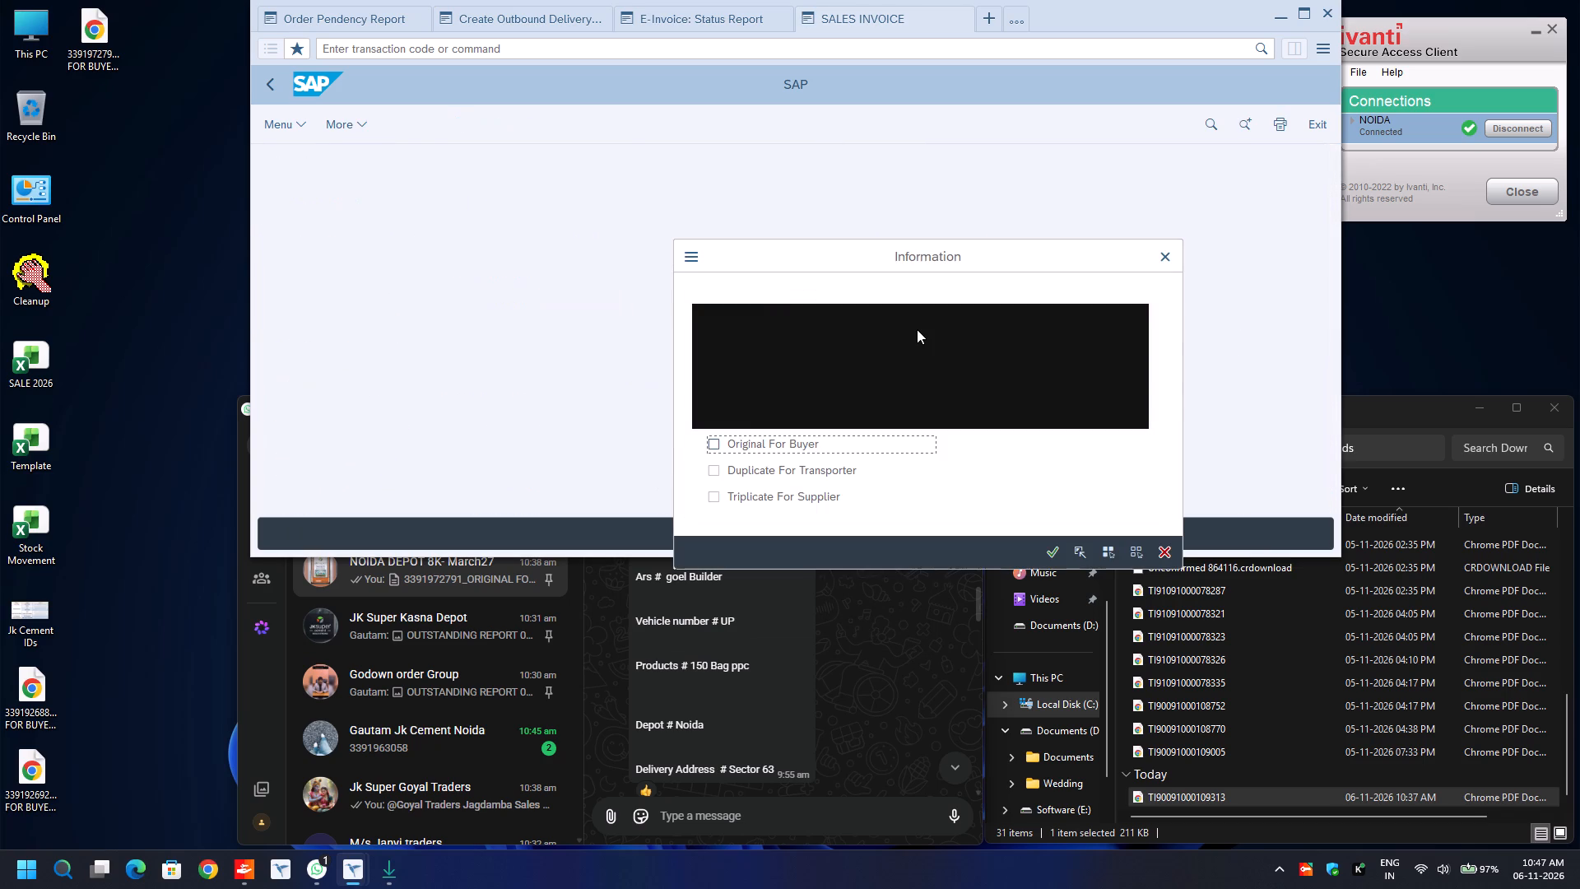
pyautogui.press('space')
pyautogui.press('Return')
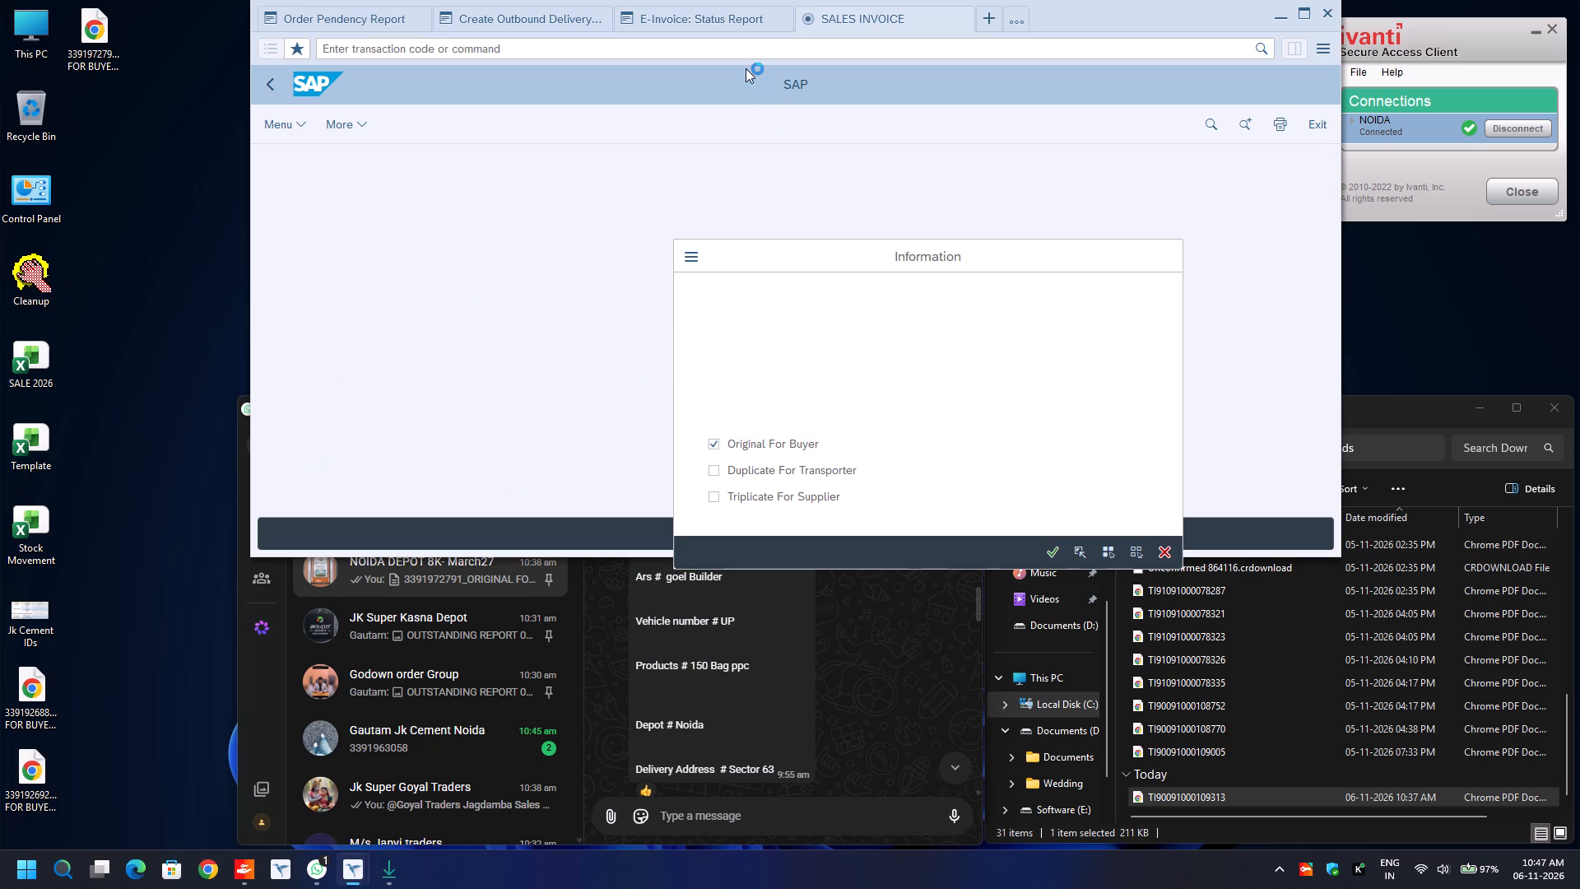
# Download the E-Way Bill PDF from its URL in the e-invoice status report and show the downloaded file in its folder.
pyautogui.click(705, 16)
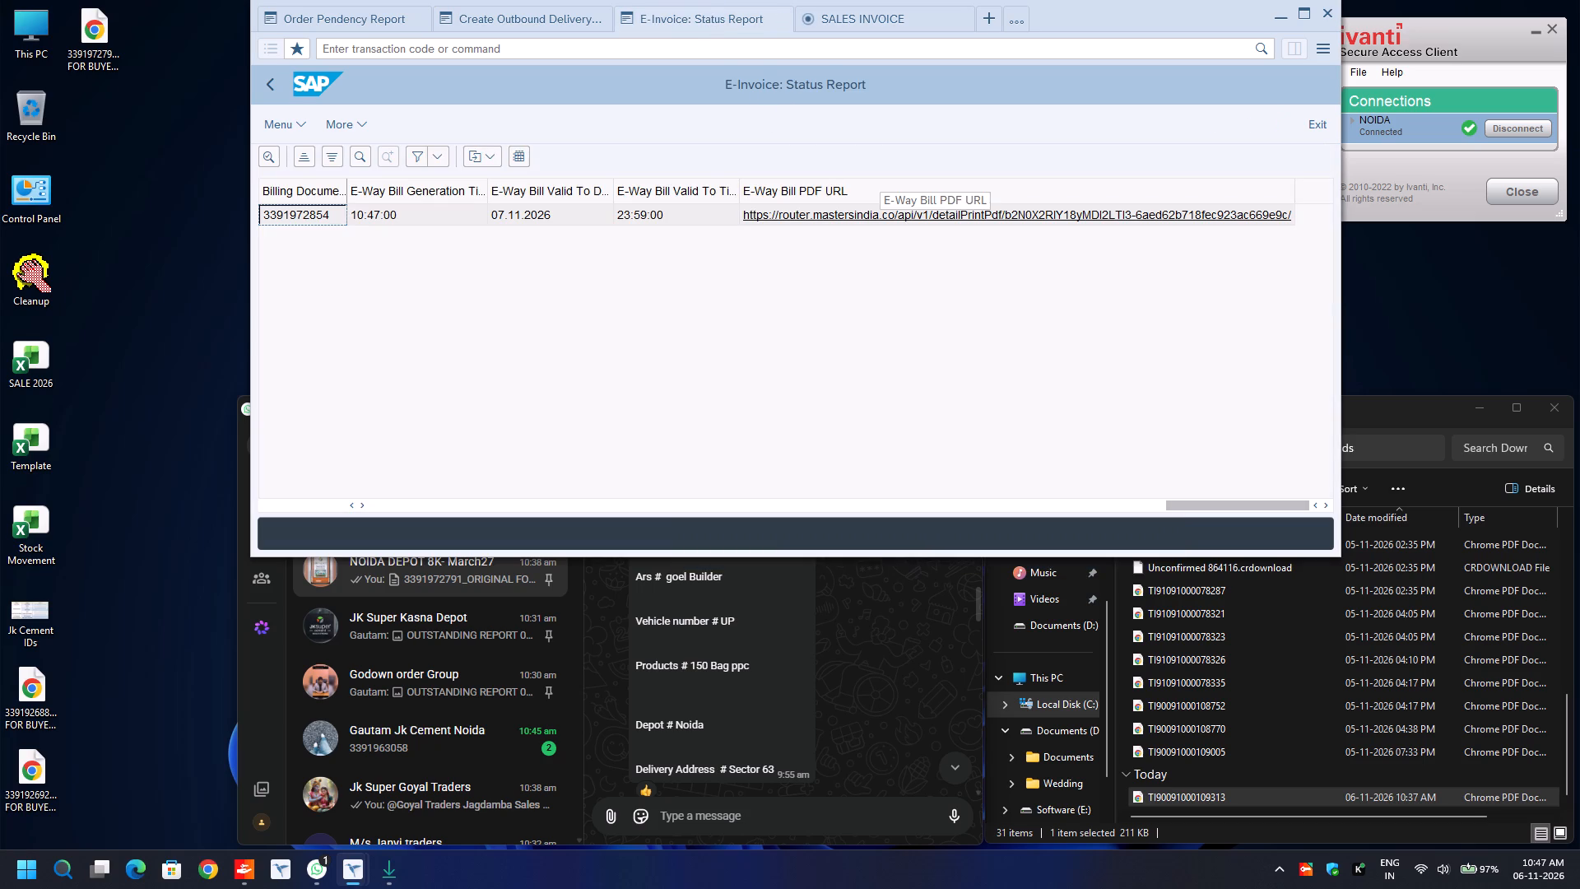
pyautogui.click(945, 216)
pyautogui.press('Left')
pyautogui.press('Return')
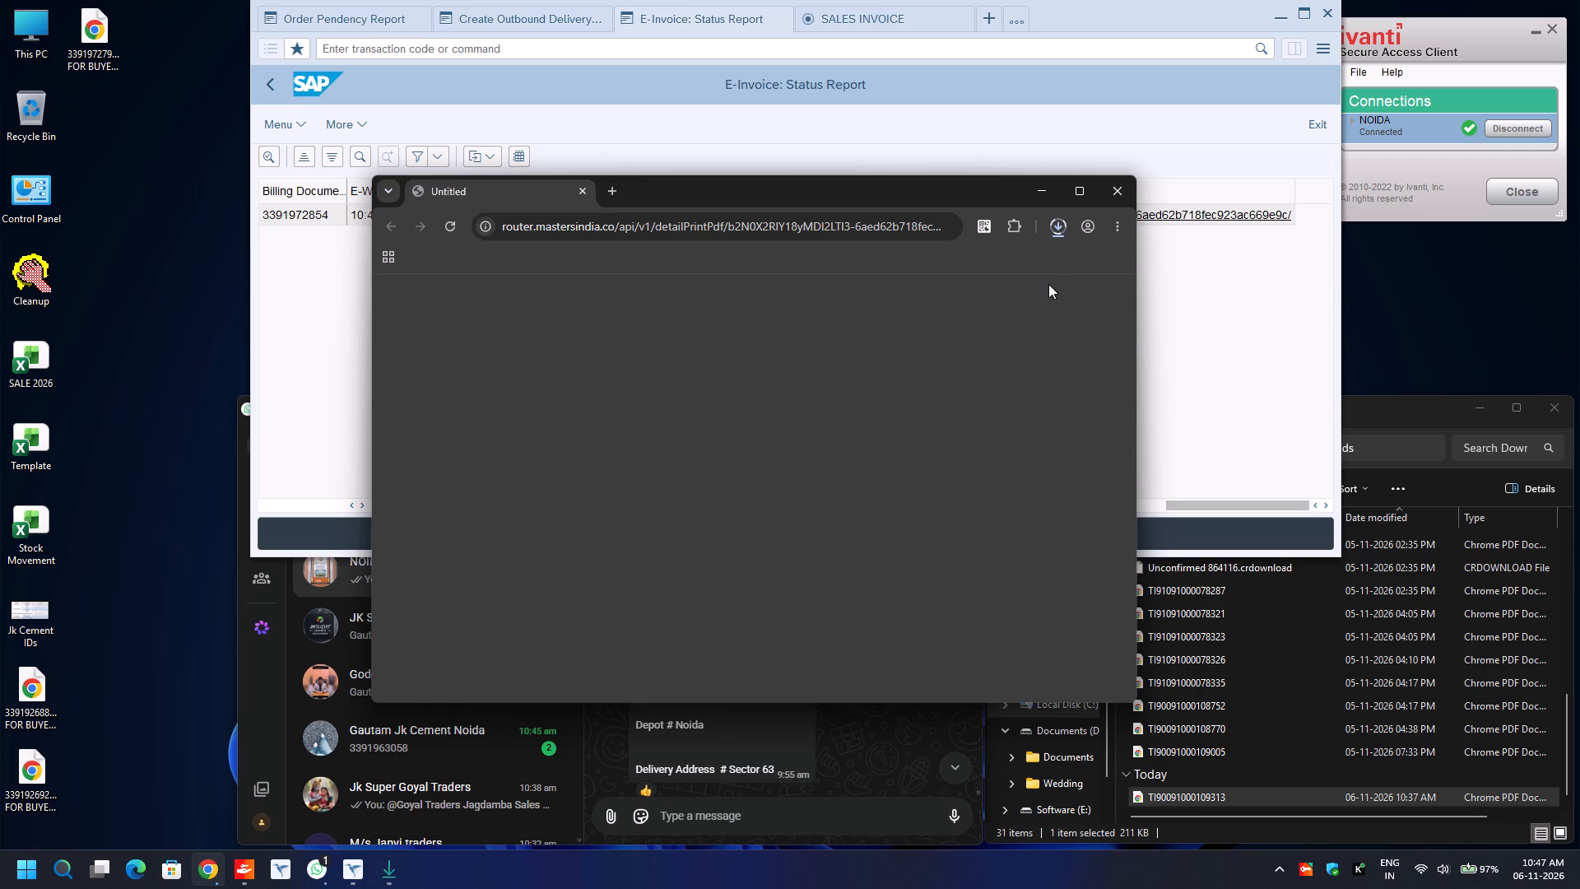
pyautogui.click(1001, 263)
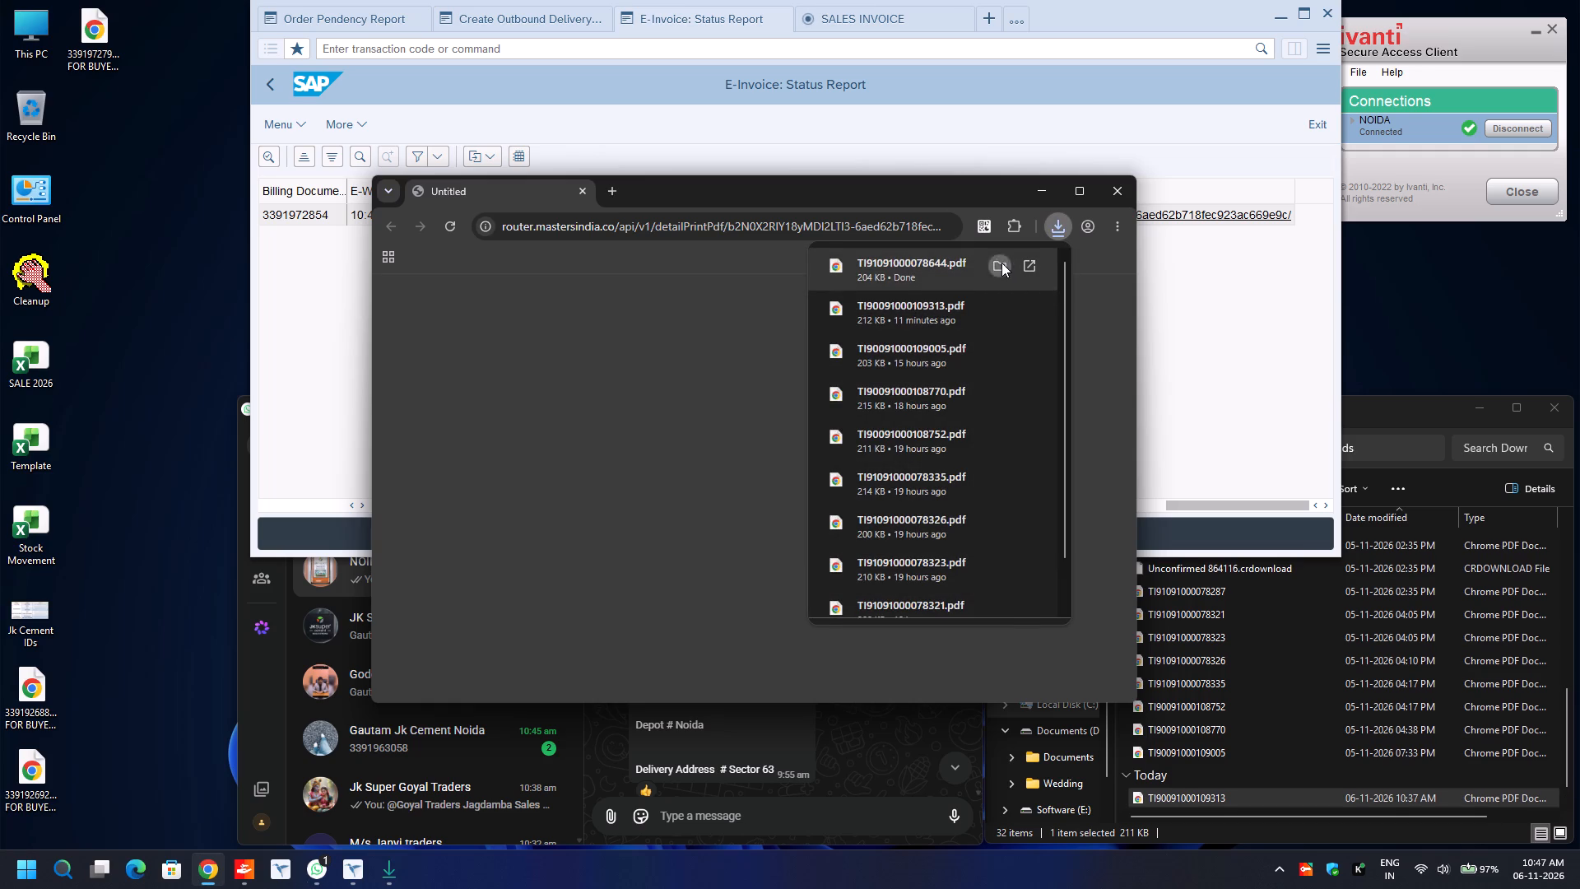
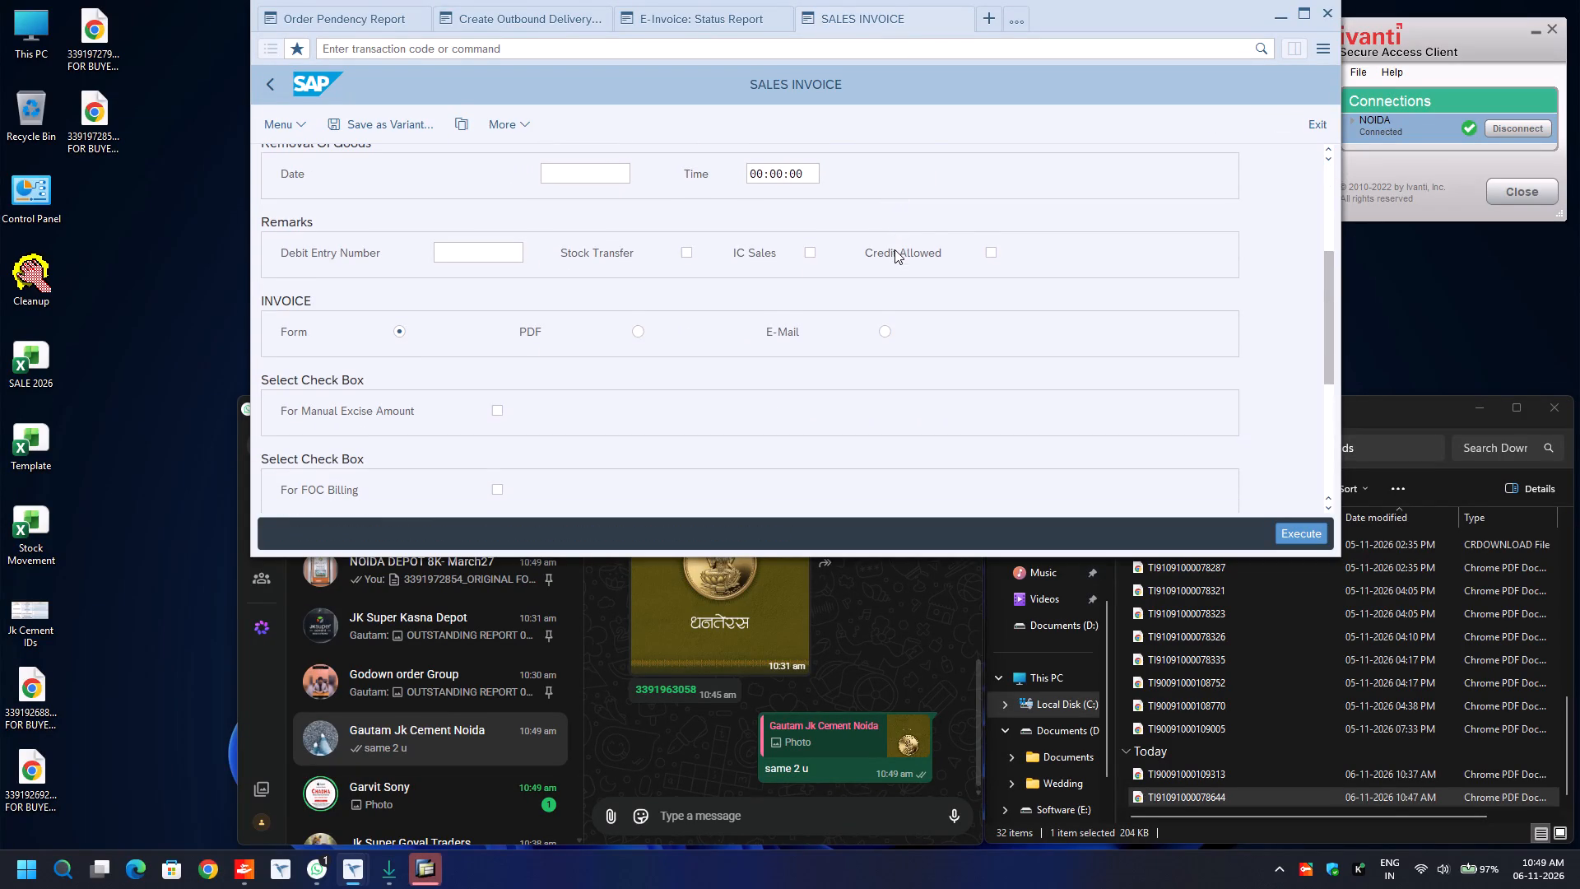
# Run the sales invoice with the output set to PDF and choose the Desktop as the destination folder.
pyautogui.click(644, 323)
pyautogui.press('F8')
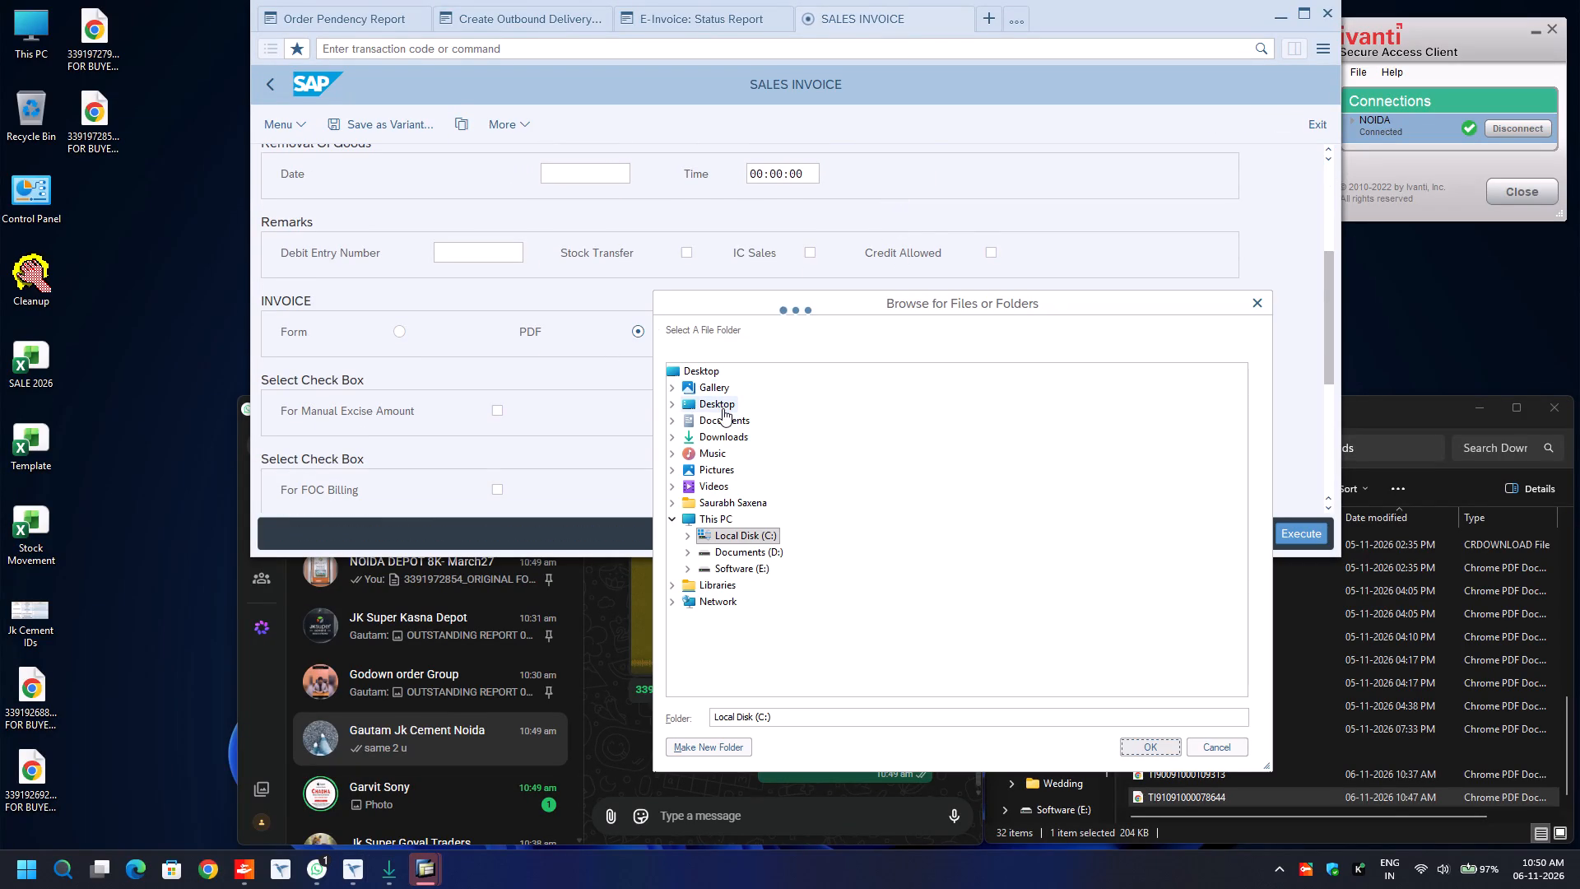
pyautogui.click(723, 408)
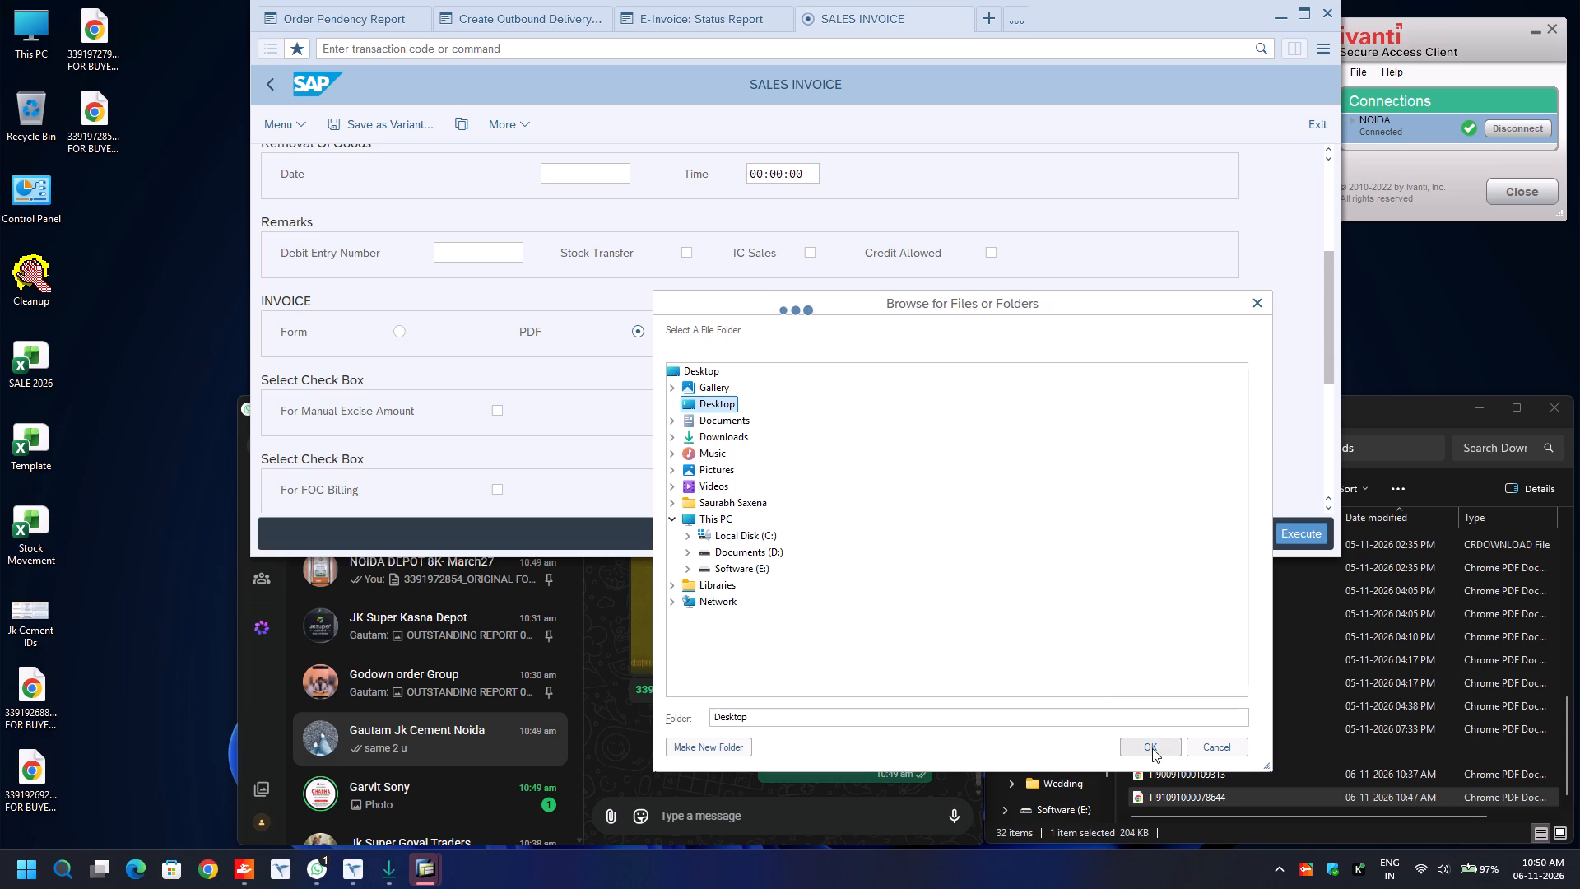
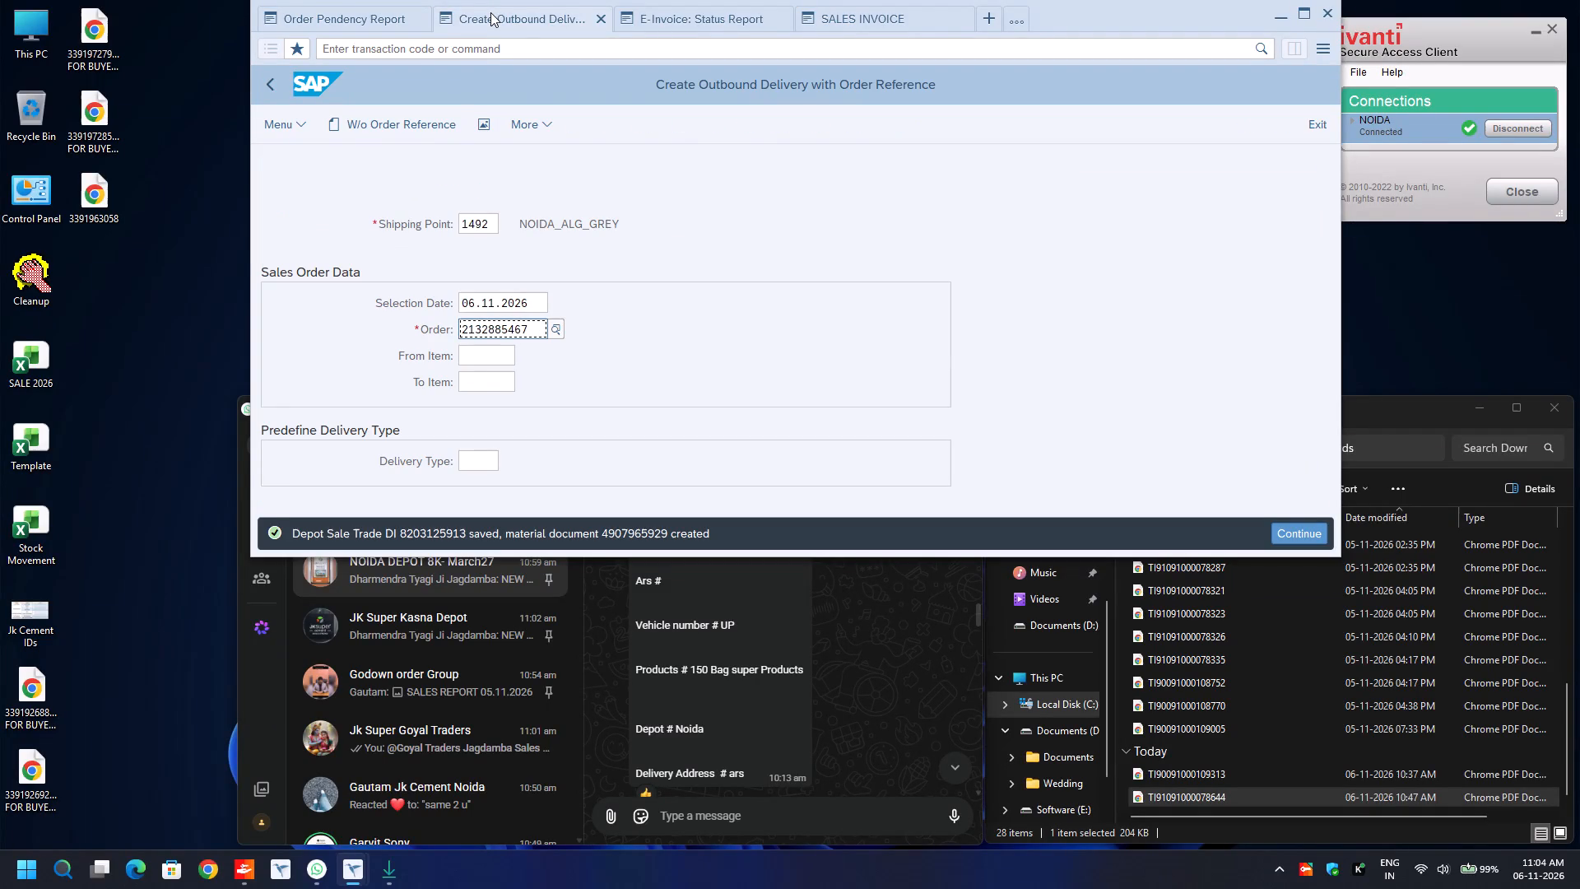
pyautogui.press('Up')
pyautogui.press('Up')
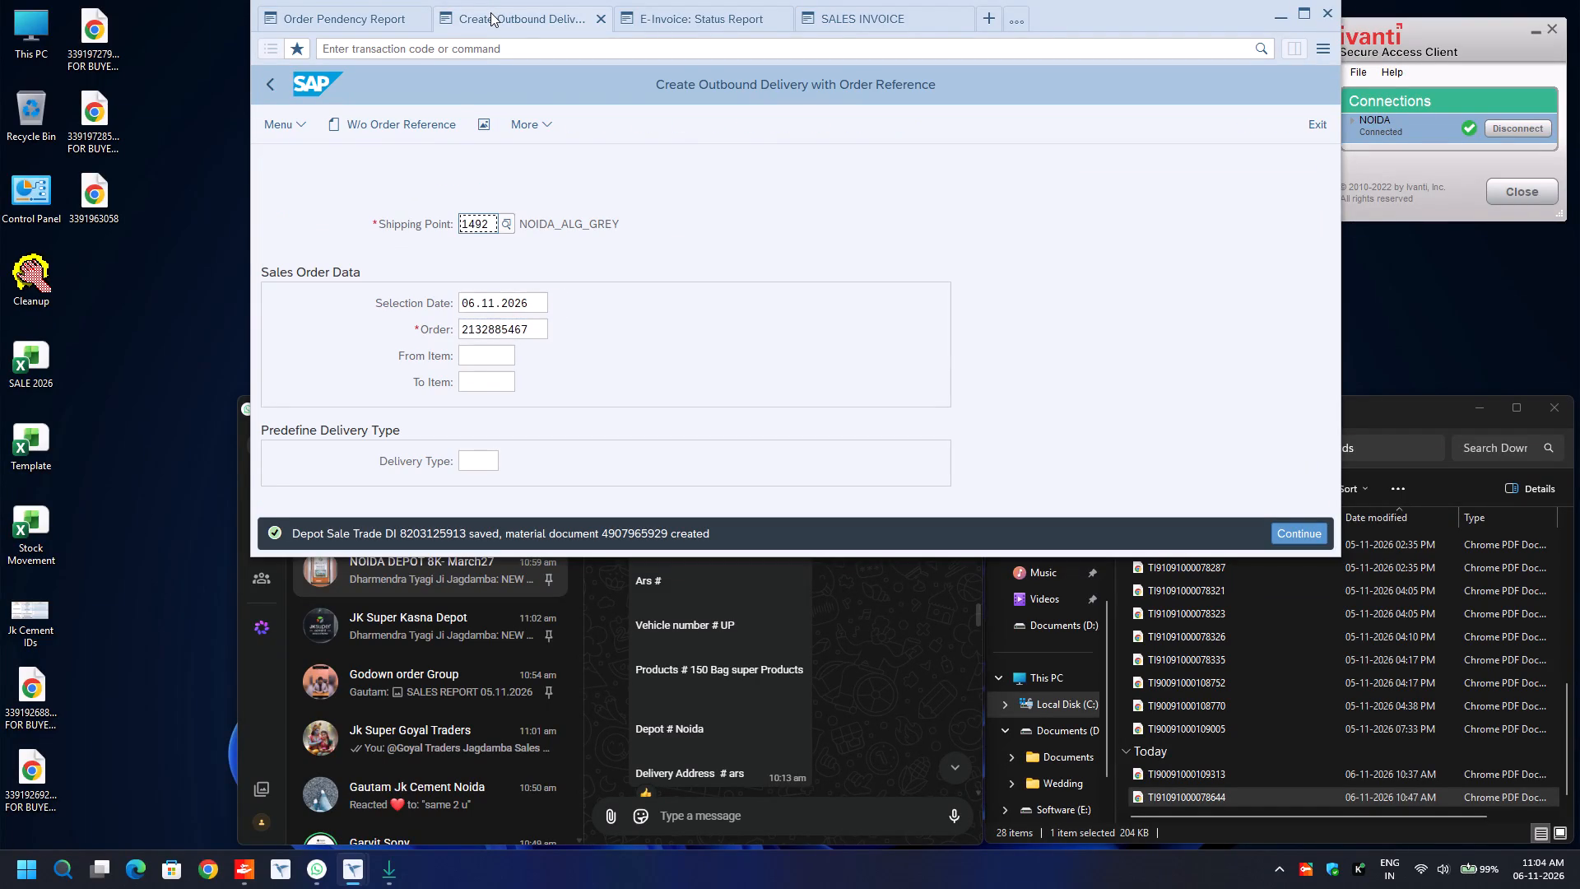
pyautogui.hotkey('ctrl', 'a')
pyautogui.write('1071')
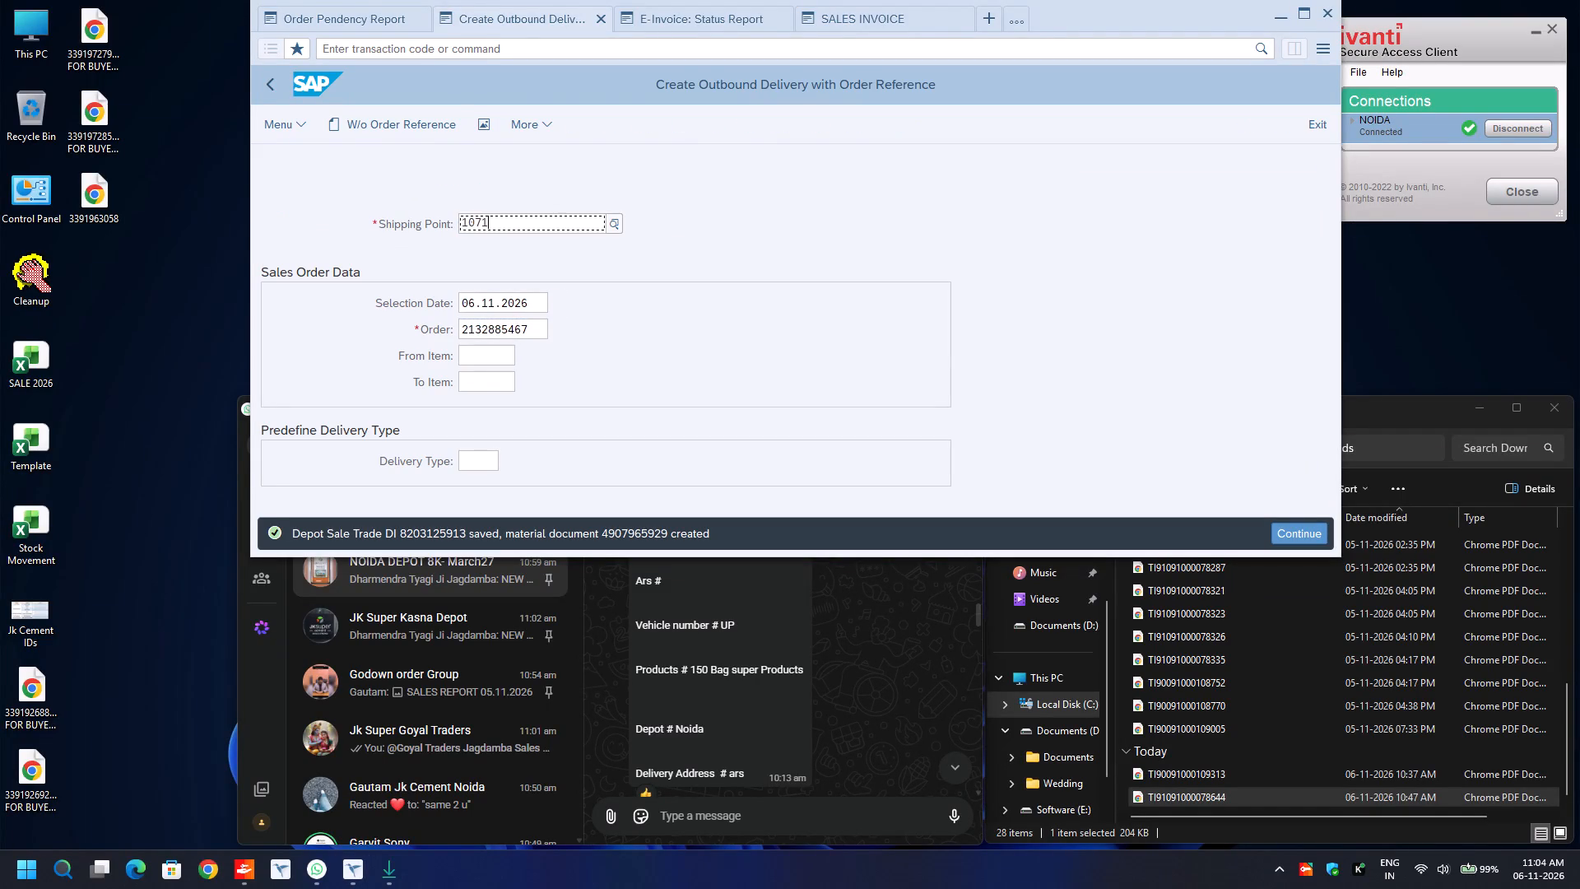
pyautogui.press('Return')
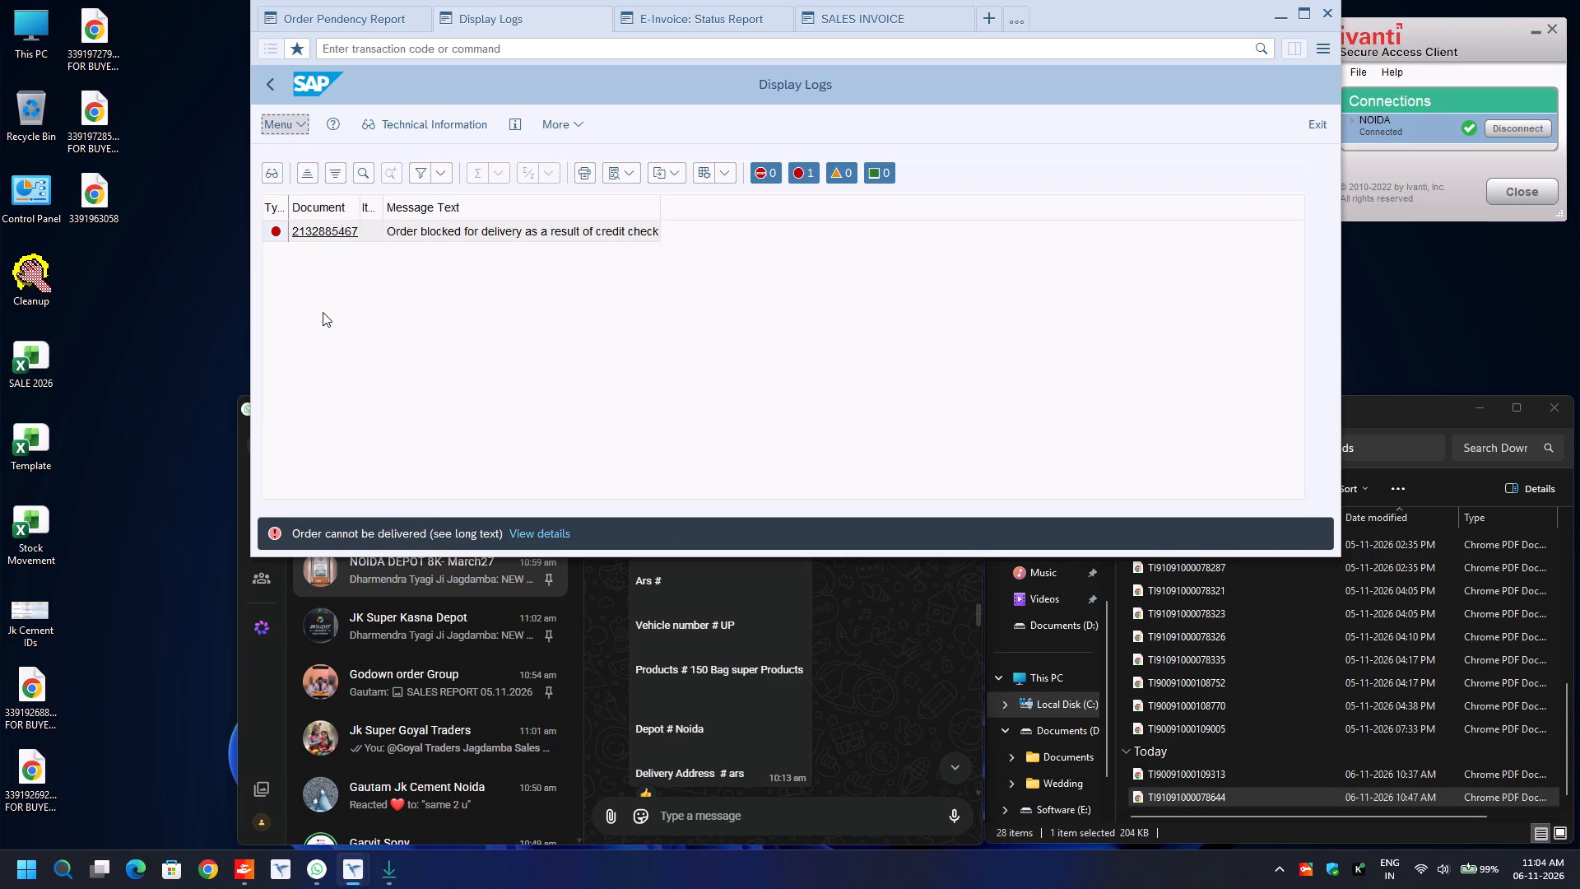
pyautogui.press('Print')
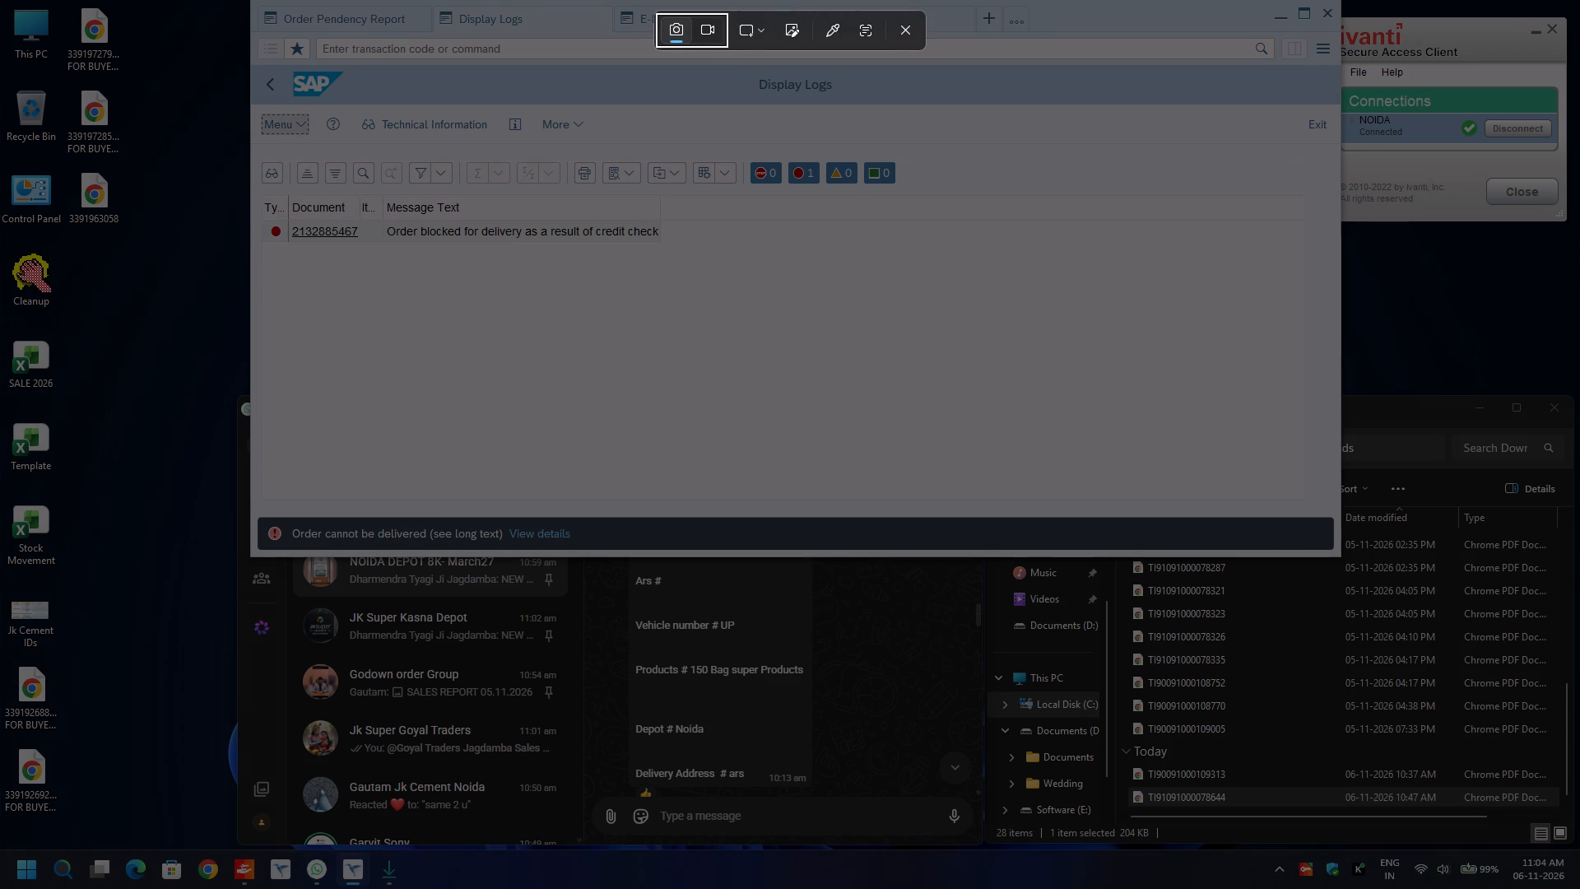
pyautogui.moveTo(258, 158); pyautogui.dragTo(533, 240)
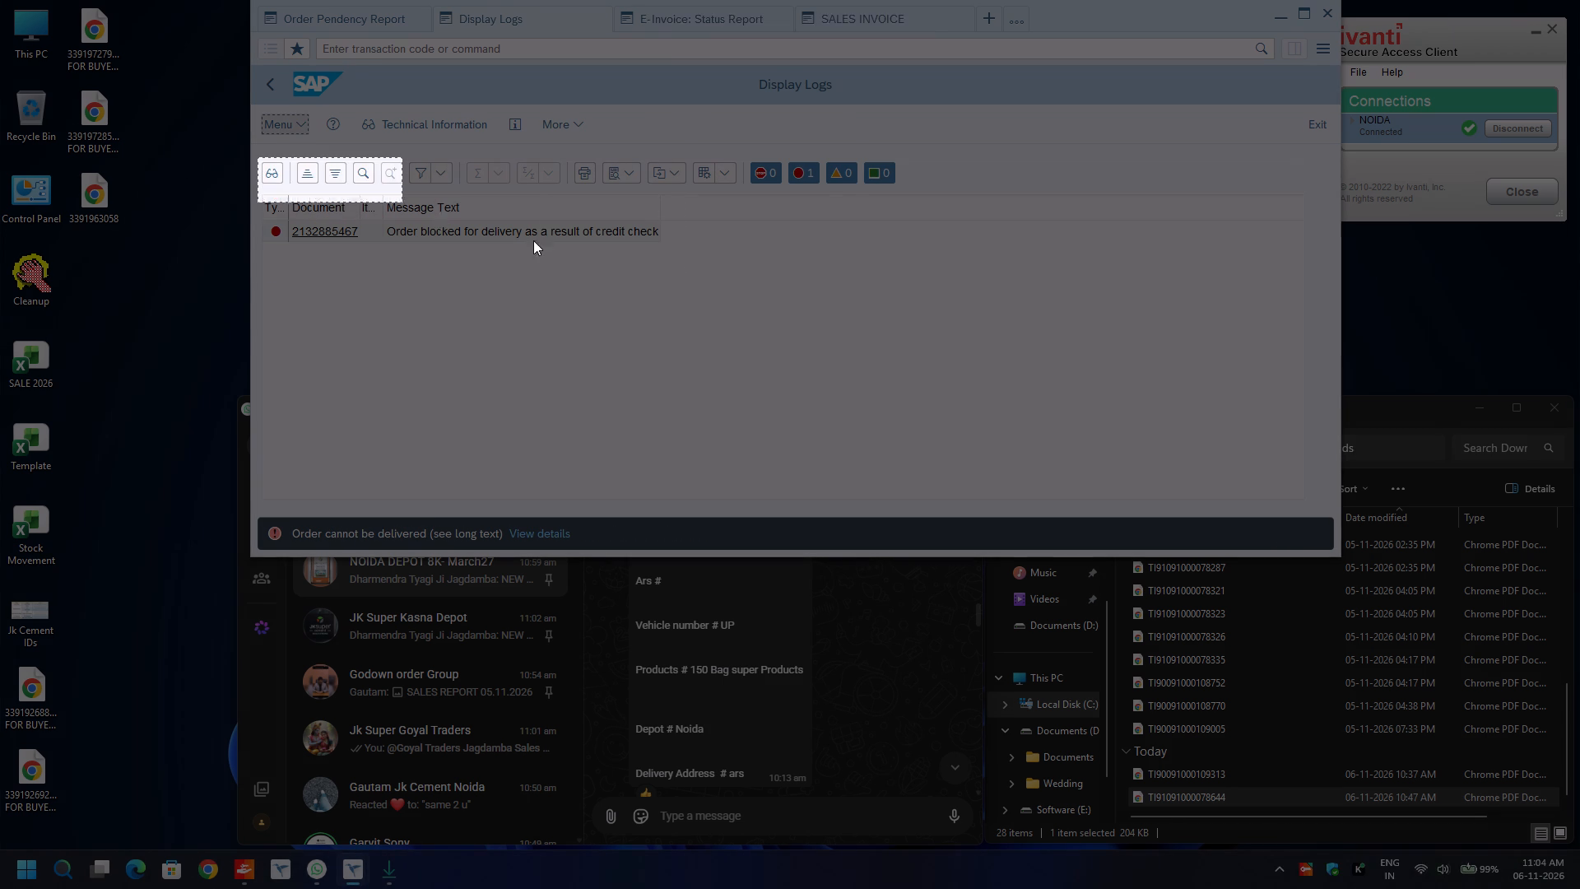
pyautogui.moveTo(533, 240); pyautogui.dragTo(689, 249)
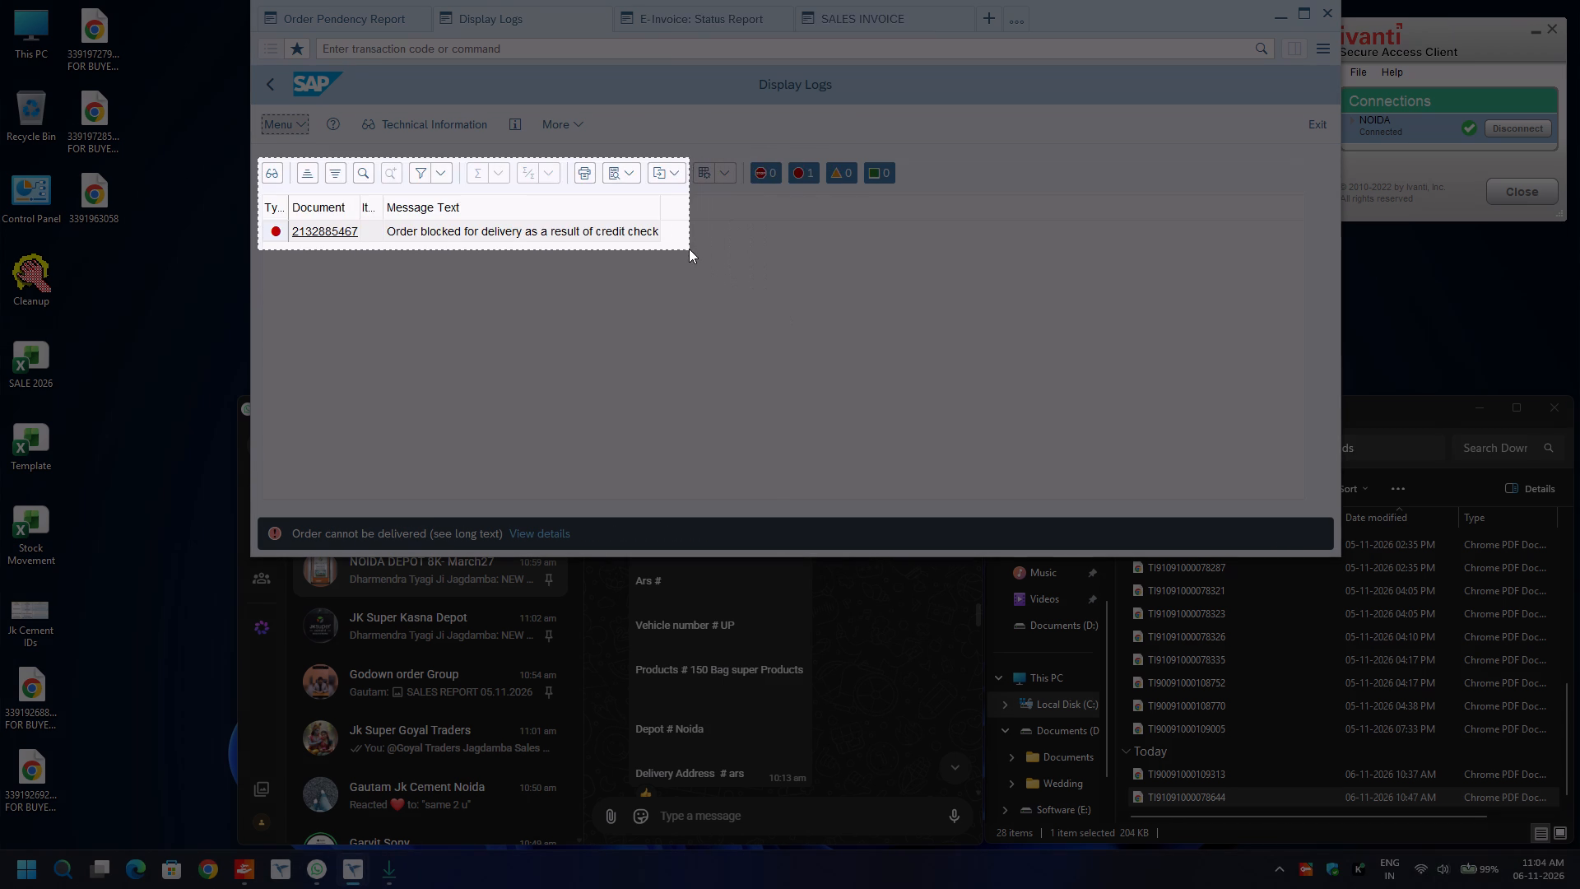
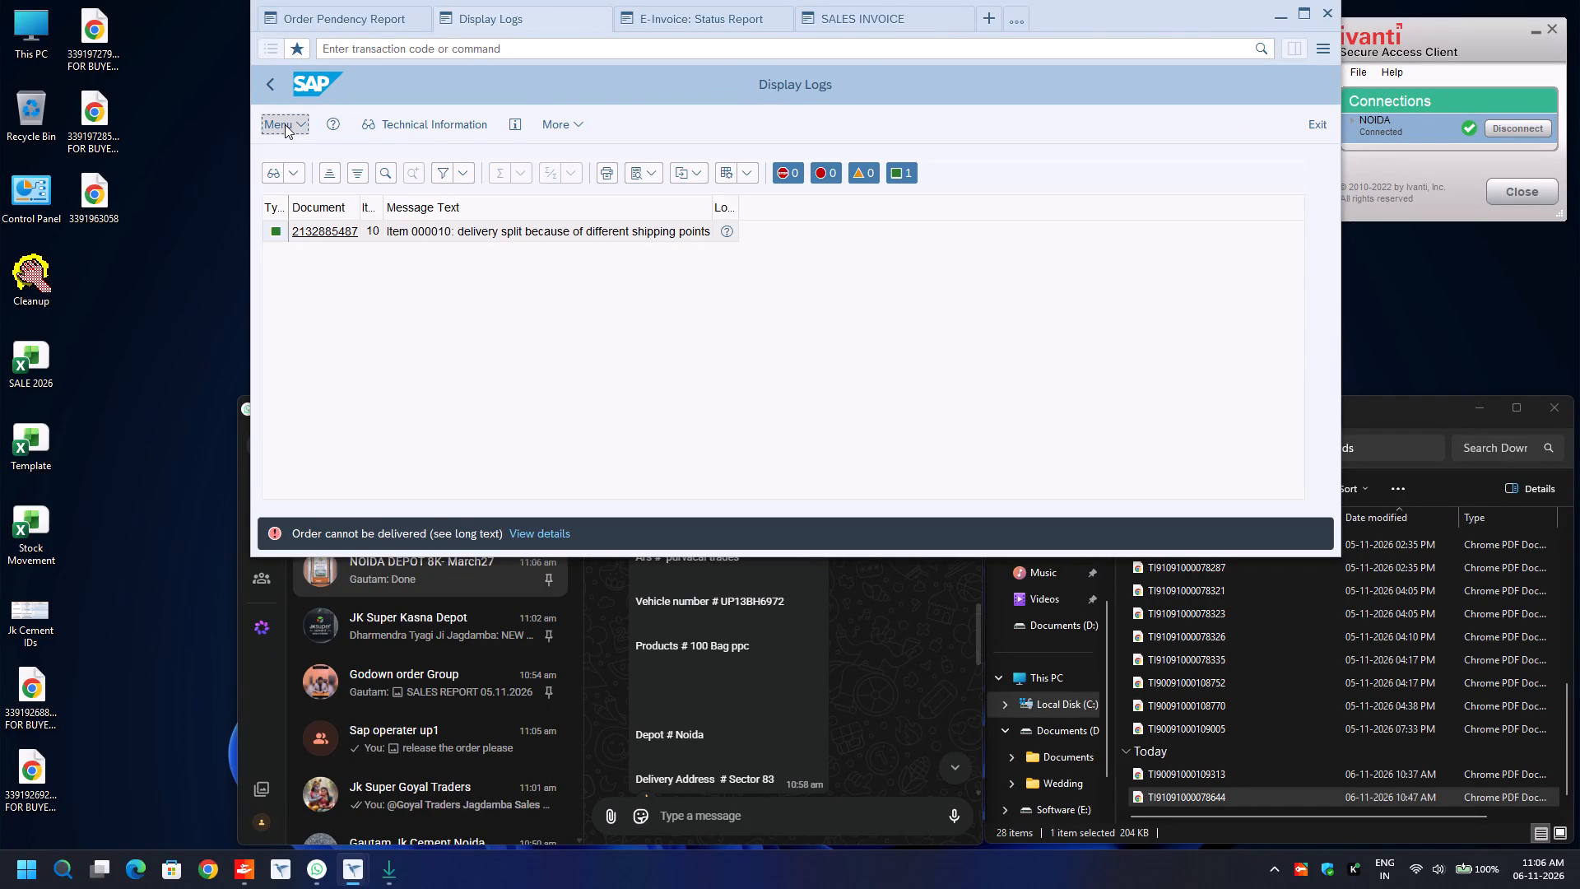
pyautogui.click(269, 90)
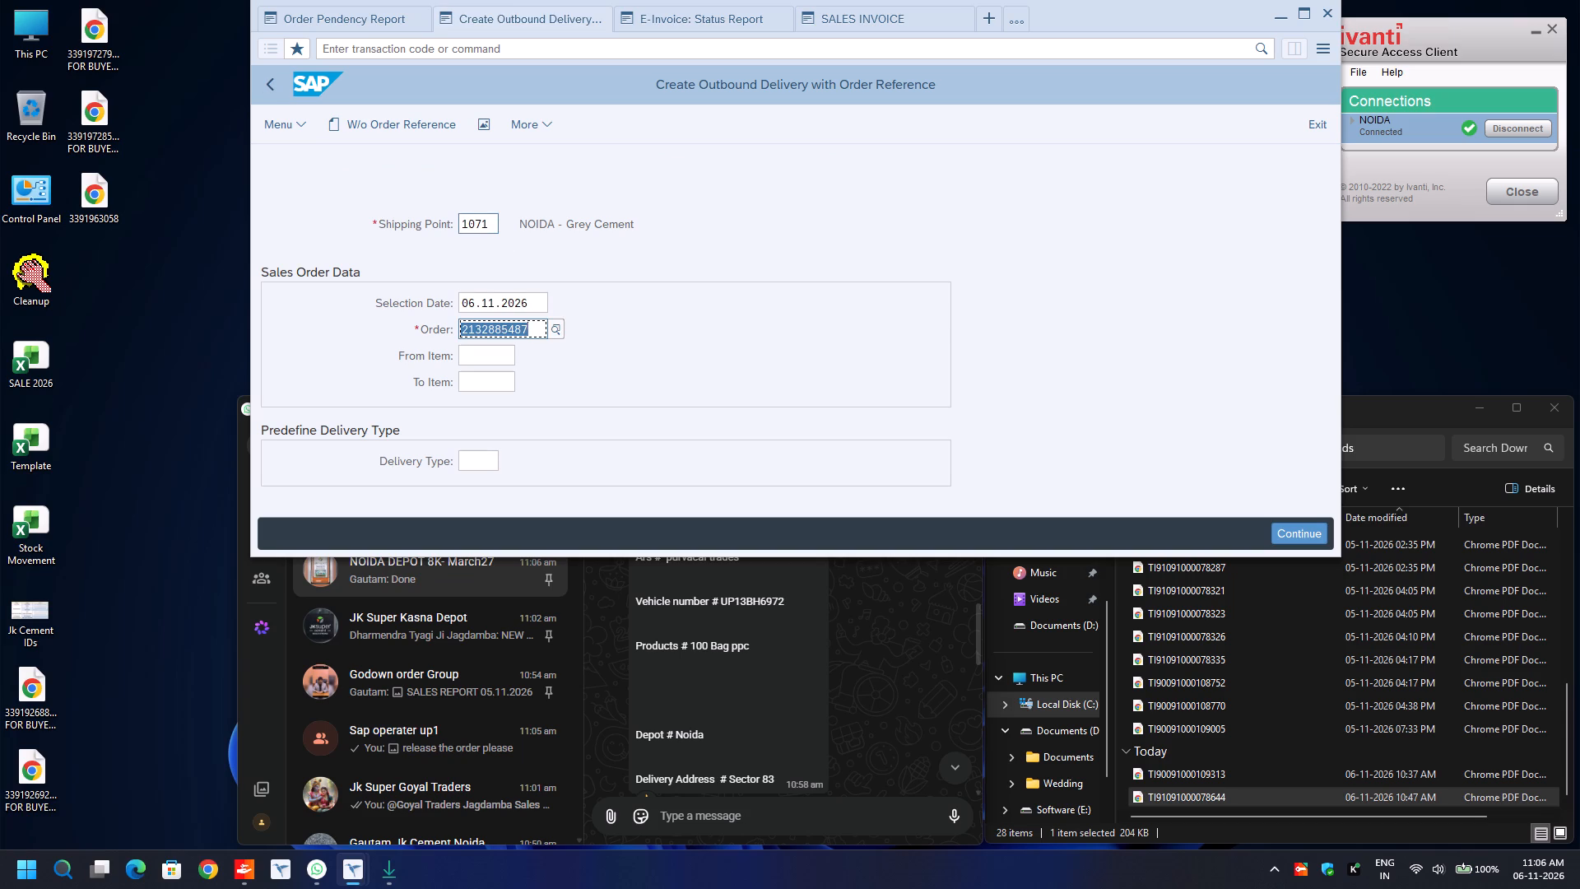
pyautogui.moveTo(495, 226); pyautogui.dragTo(403, 216)
pyautogui.write('1492')
pyautogui.press('Return')
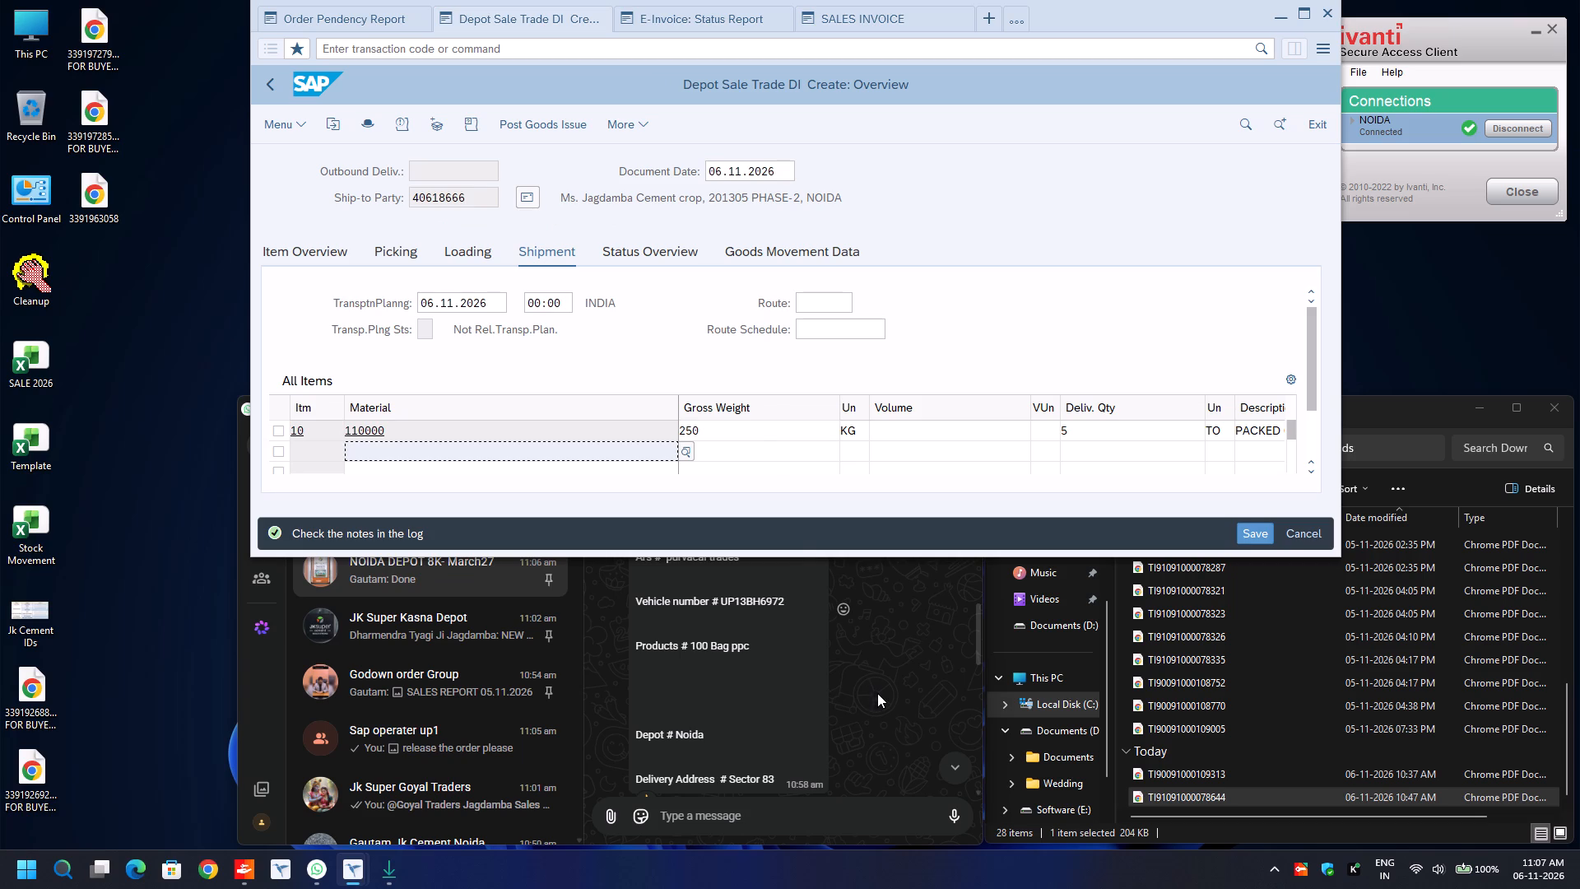
# Set the route to ROUTE in the delivery's shipment data.
pyautogui.click(816, 307)
pyautogui.press('BackSpace')
pyautogui.press('Down')
pyautogui.press('Return')
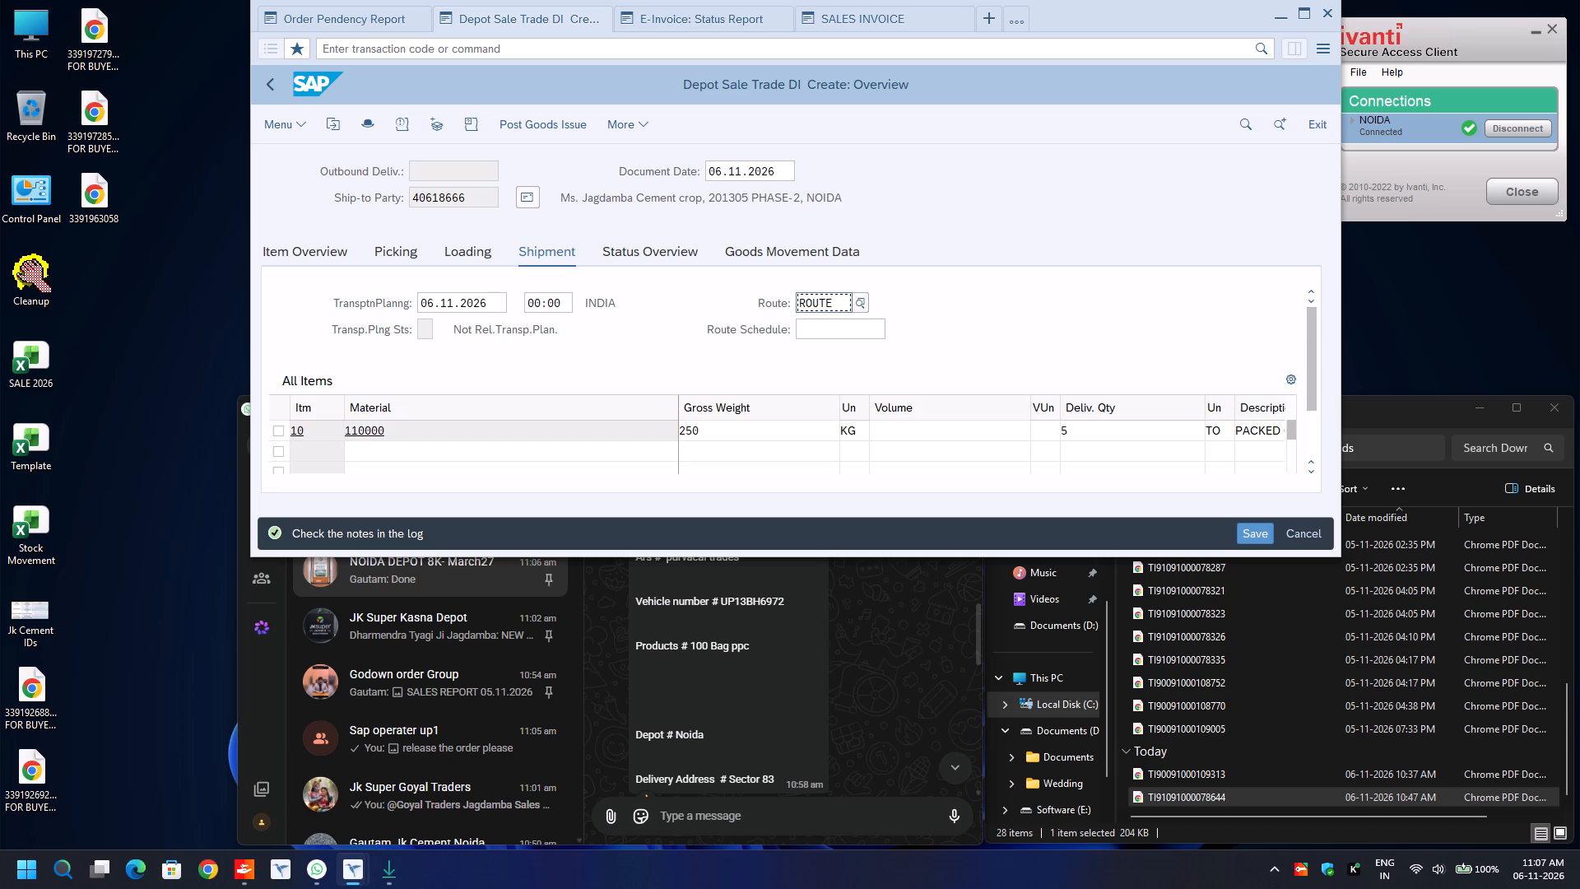
# Enter picked quantity 5 and batch 1033-1492 for item 10, material 110000, in the picking data.
pyautogui.click(397, 247)
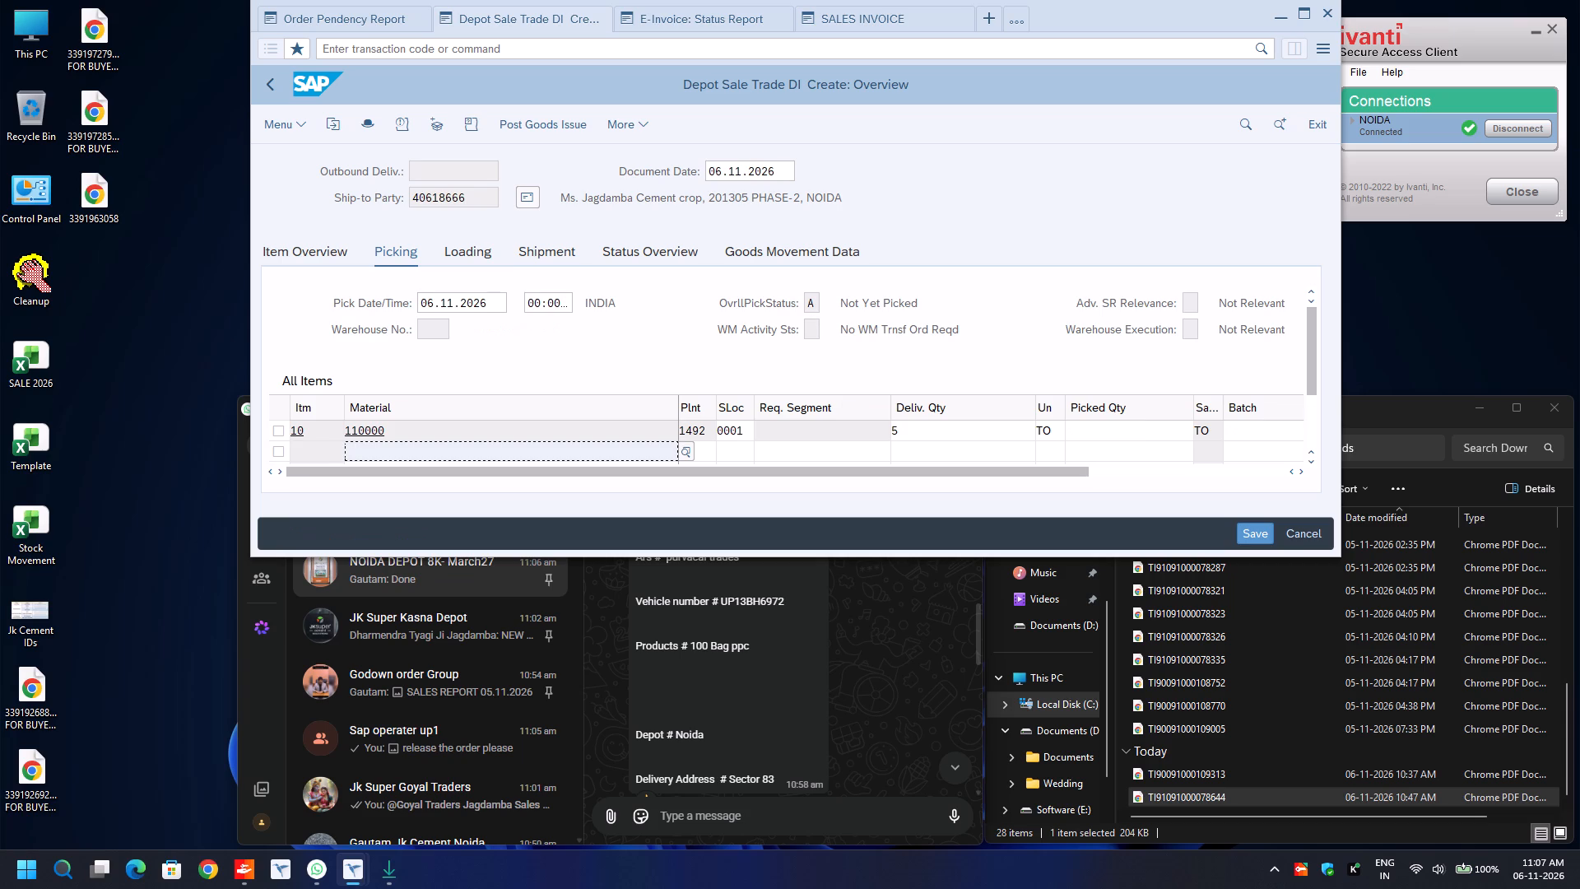
pyautogui.click(1126, 426)
pyautogui.press('5')
pyautogui.press('Tab')
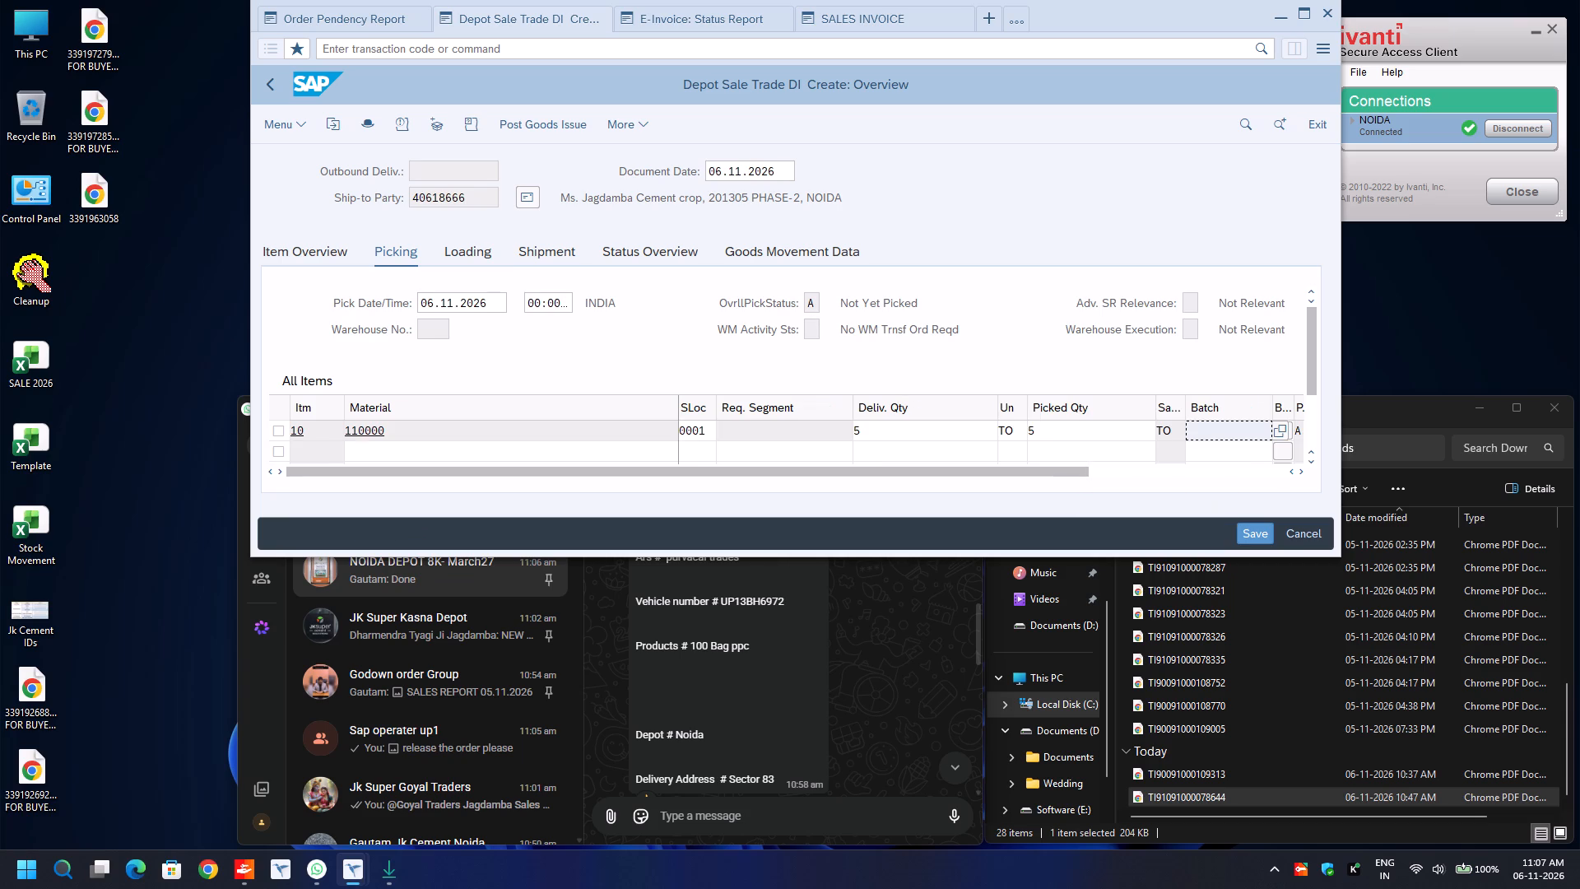
pyautogui.write('1033')
pyautogui.press('Down')
pyautogui.press('Return')
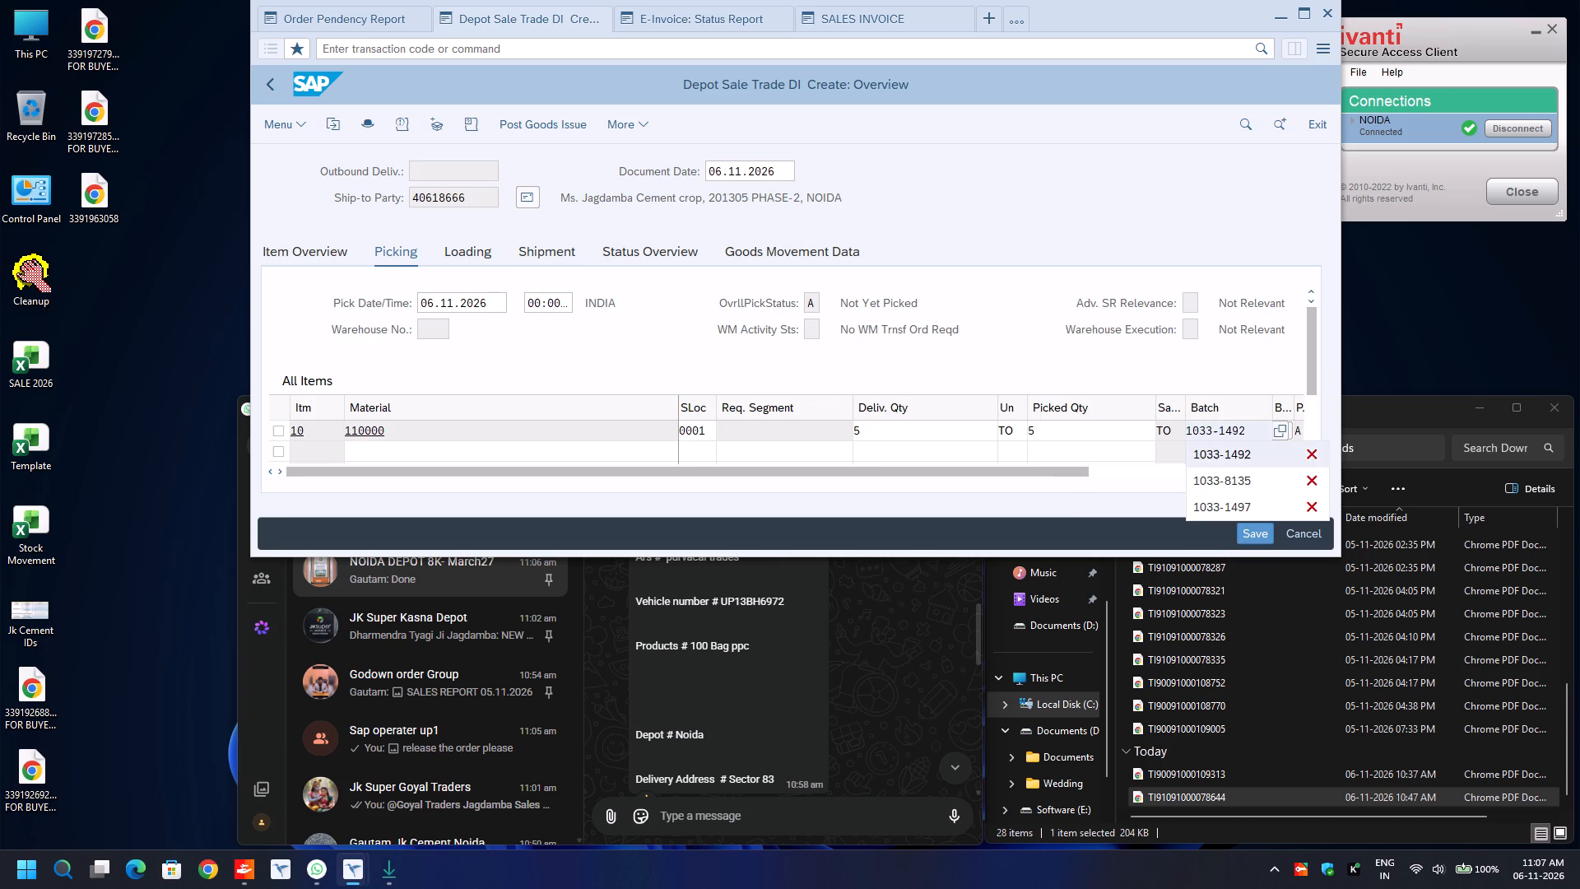
# In the delivery header's additional data, set the transport mode to ROAD and fill in the Road Transporter1 code from the earlier entries.
pyautogui.press('F8')
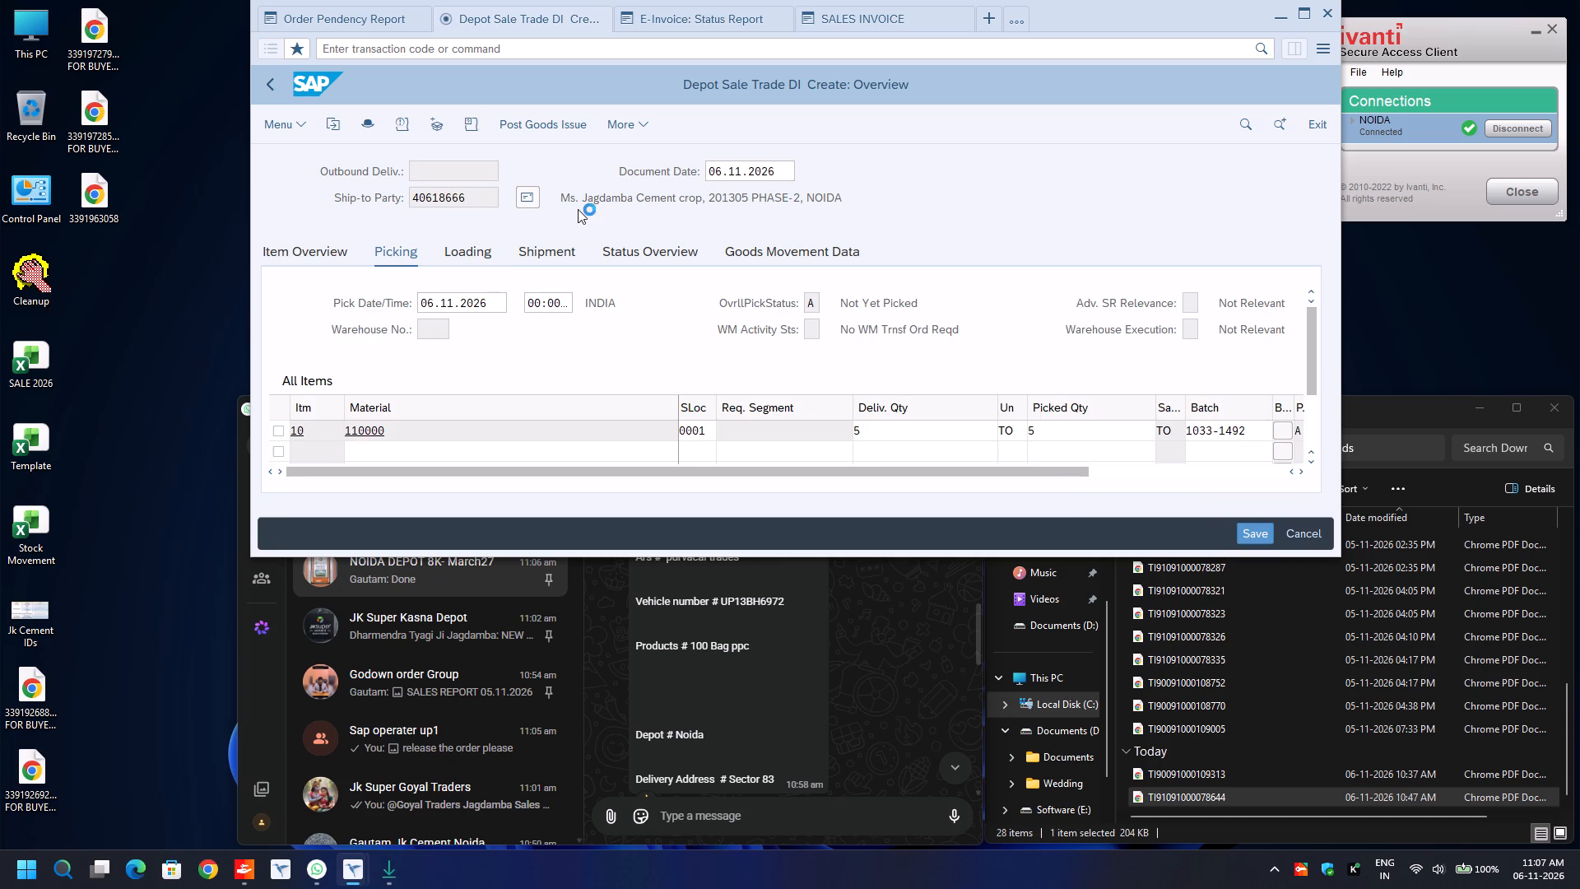
pyautogui.click(330, 249)
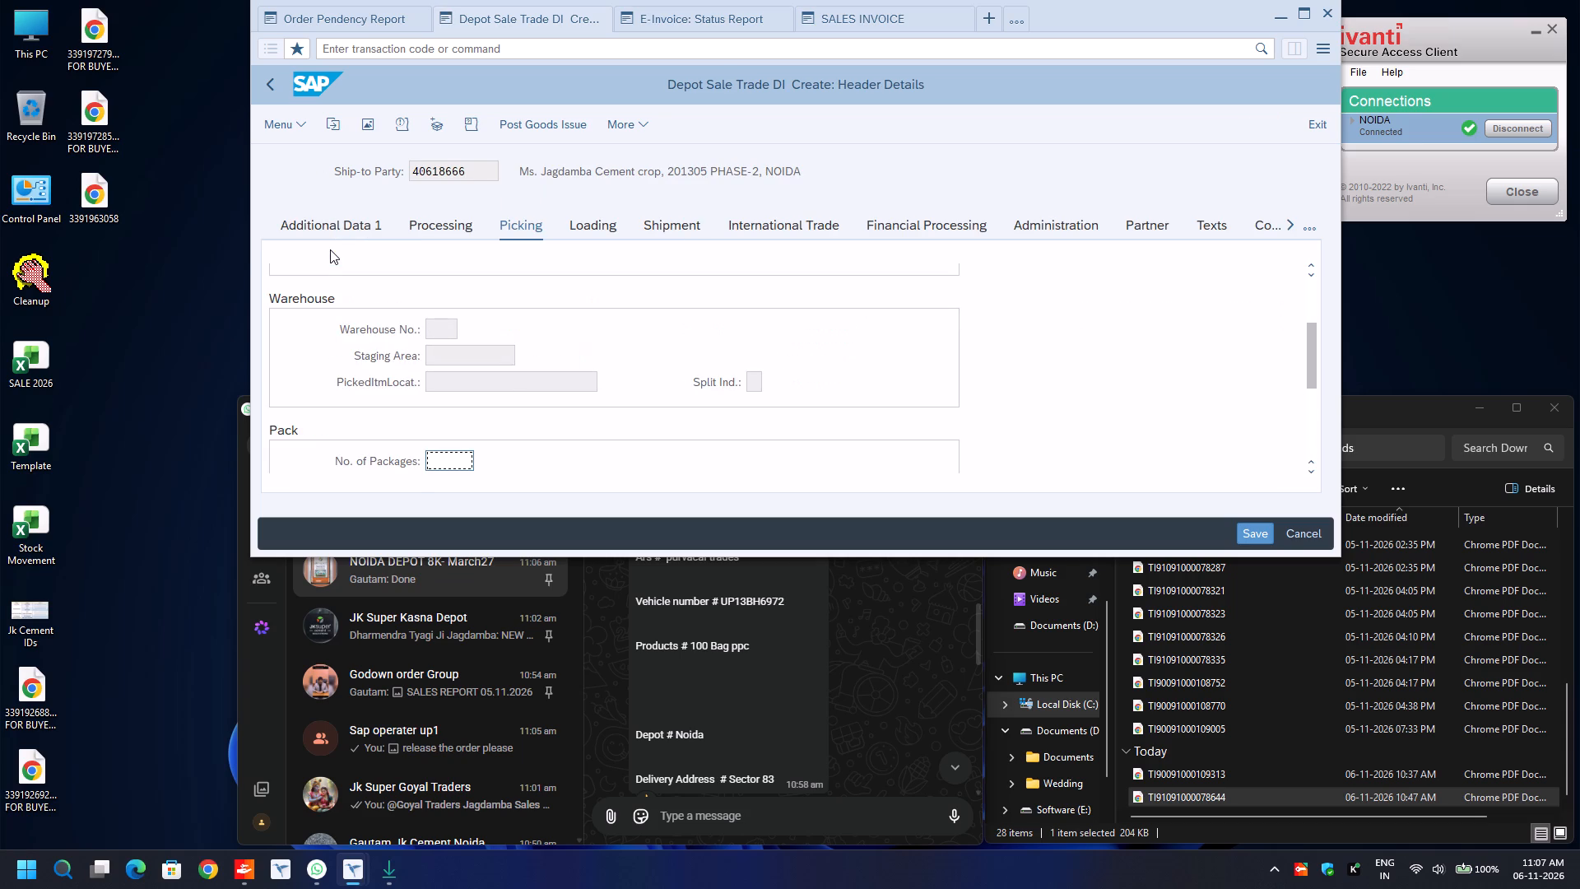
pyautogui.click(332, 221)
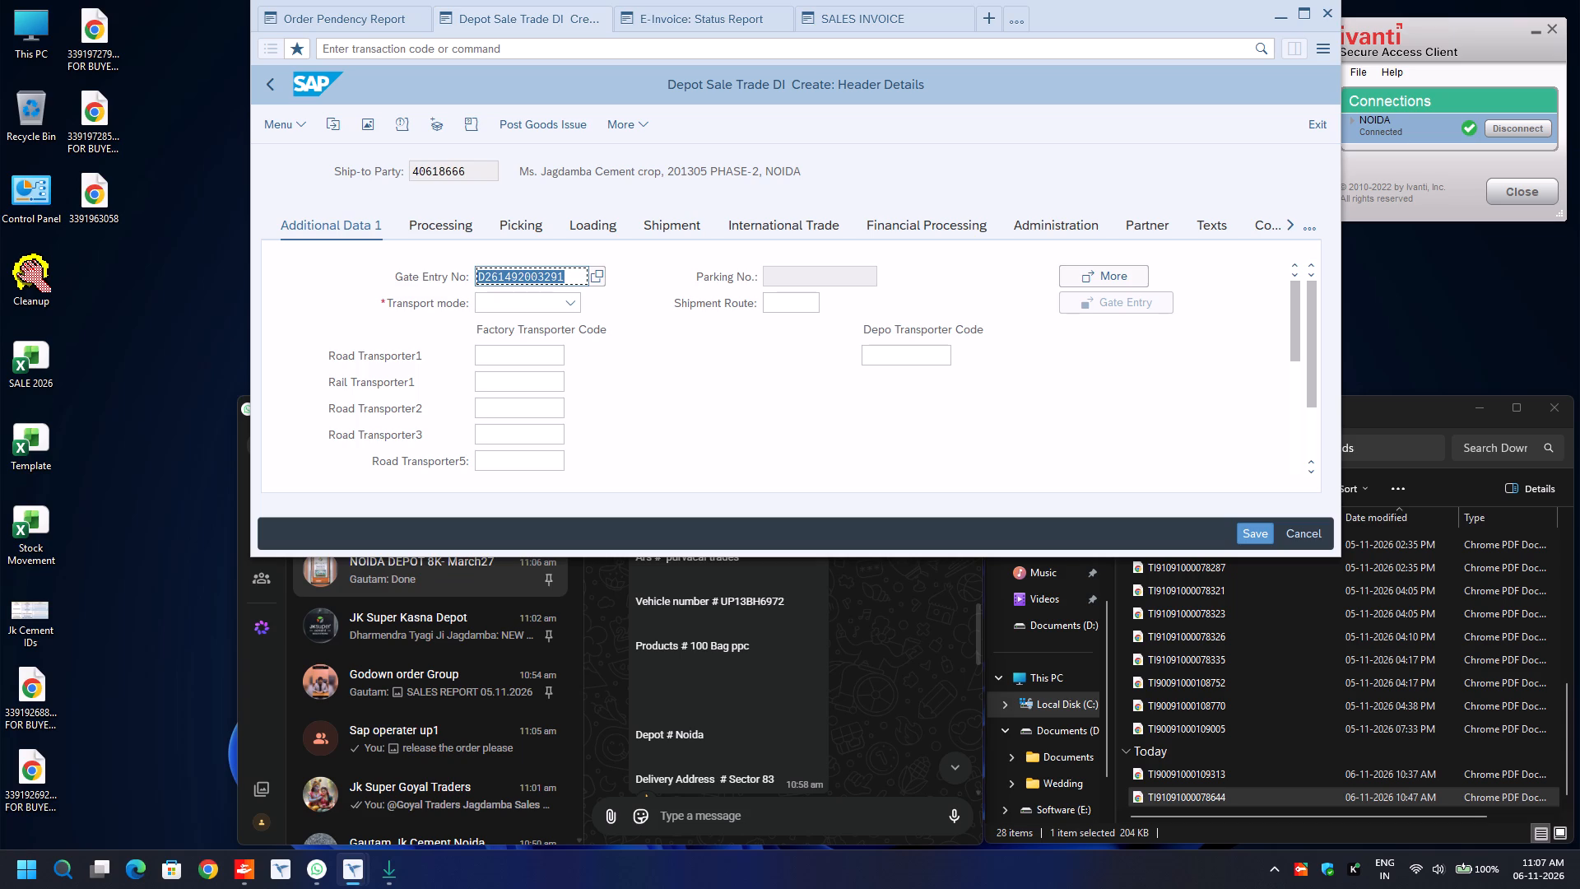
pyautogui.click(571, 303)
pyautogui.click(501, 371)
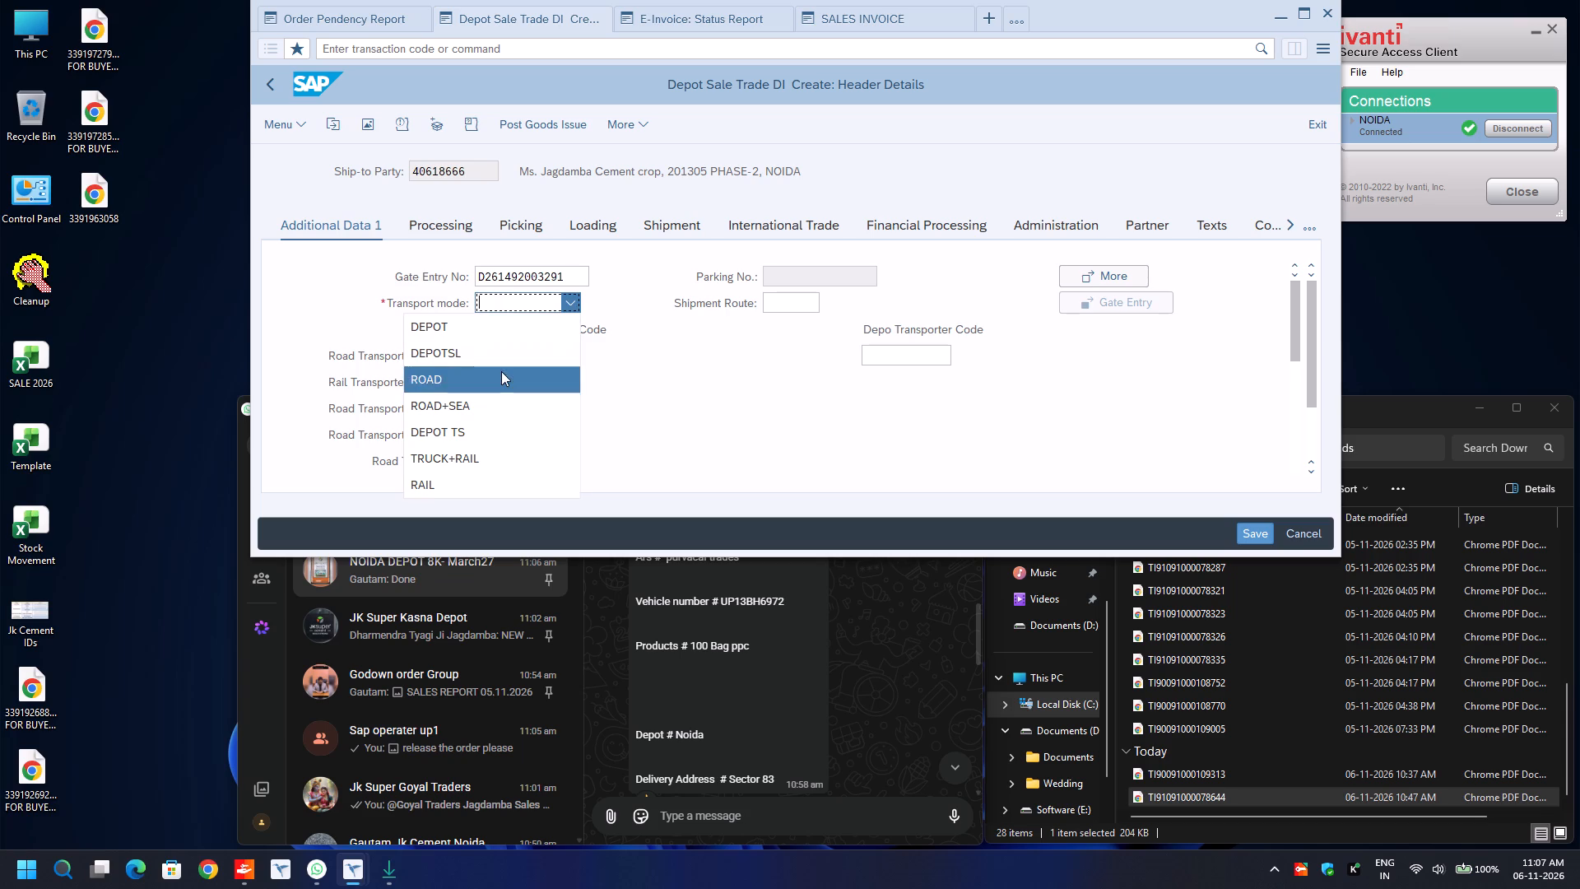
pyautogui.click(505, 357)
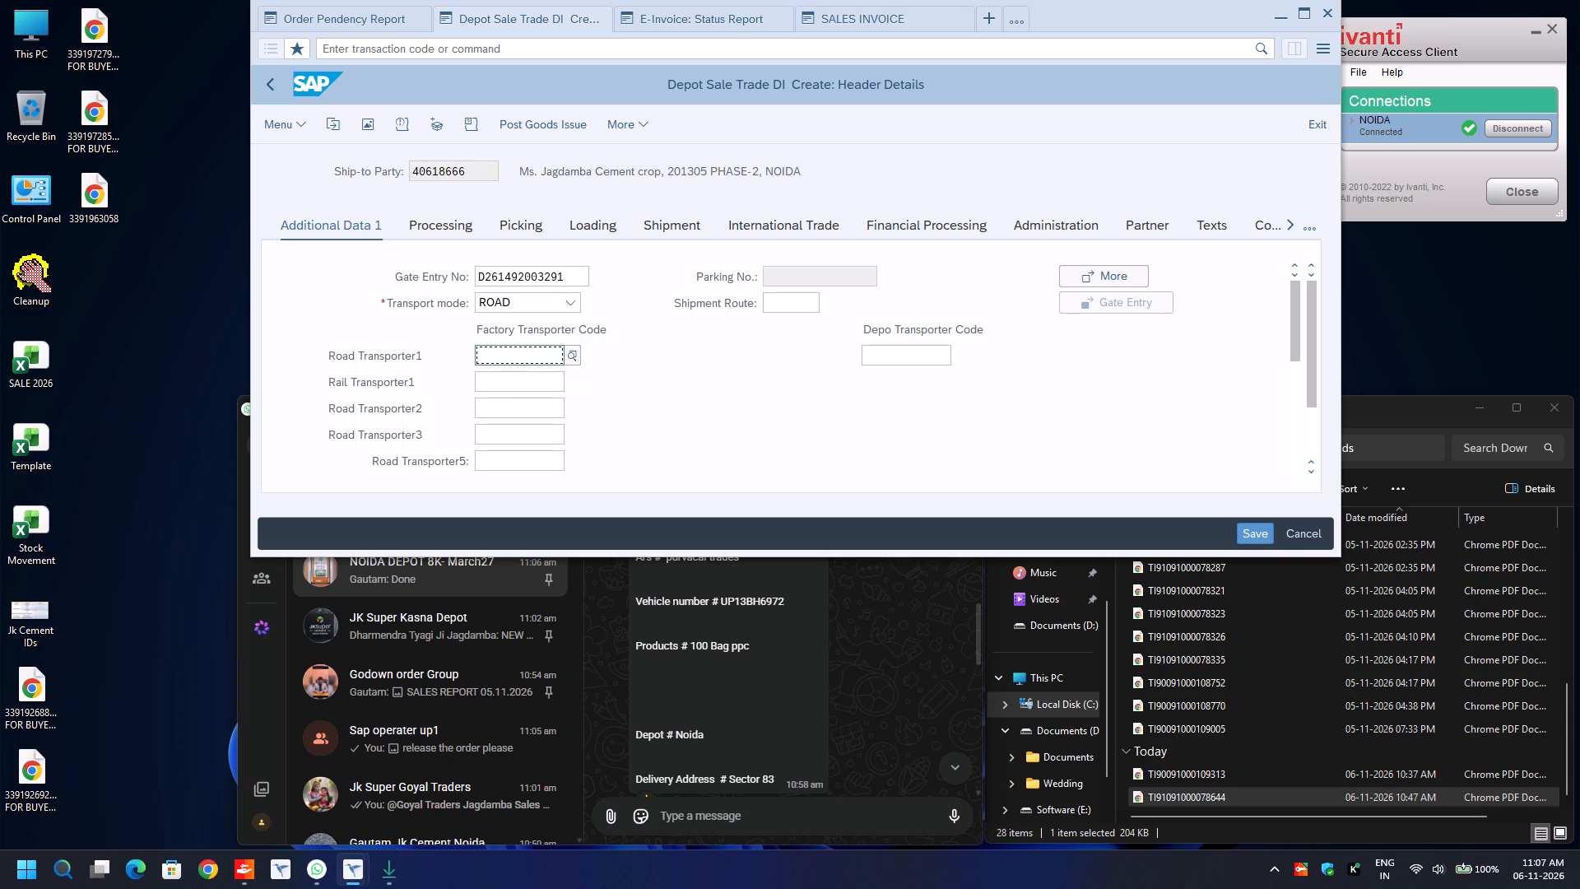
pyautogui.press('BackSpace')
pyautogui.press('Down')
pyautogui.press('Return')
pyautogui.press('Return')
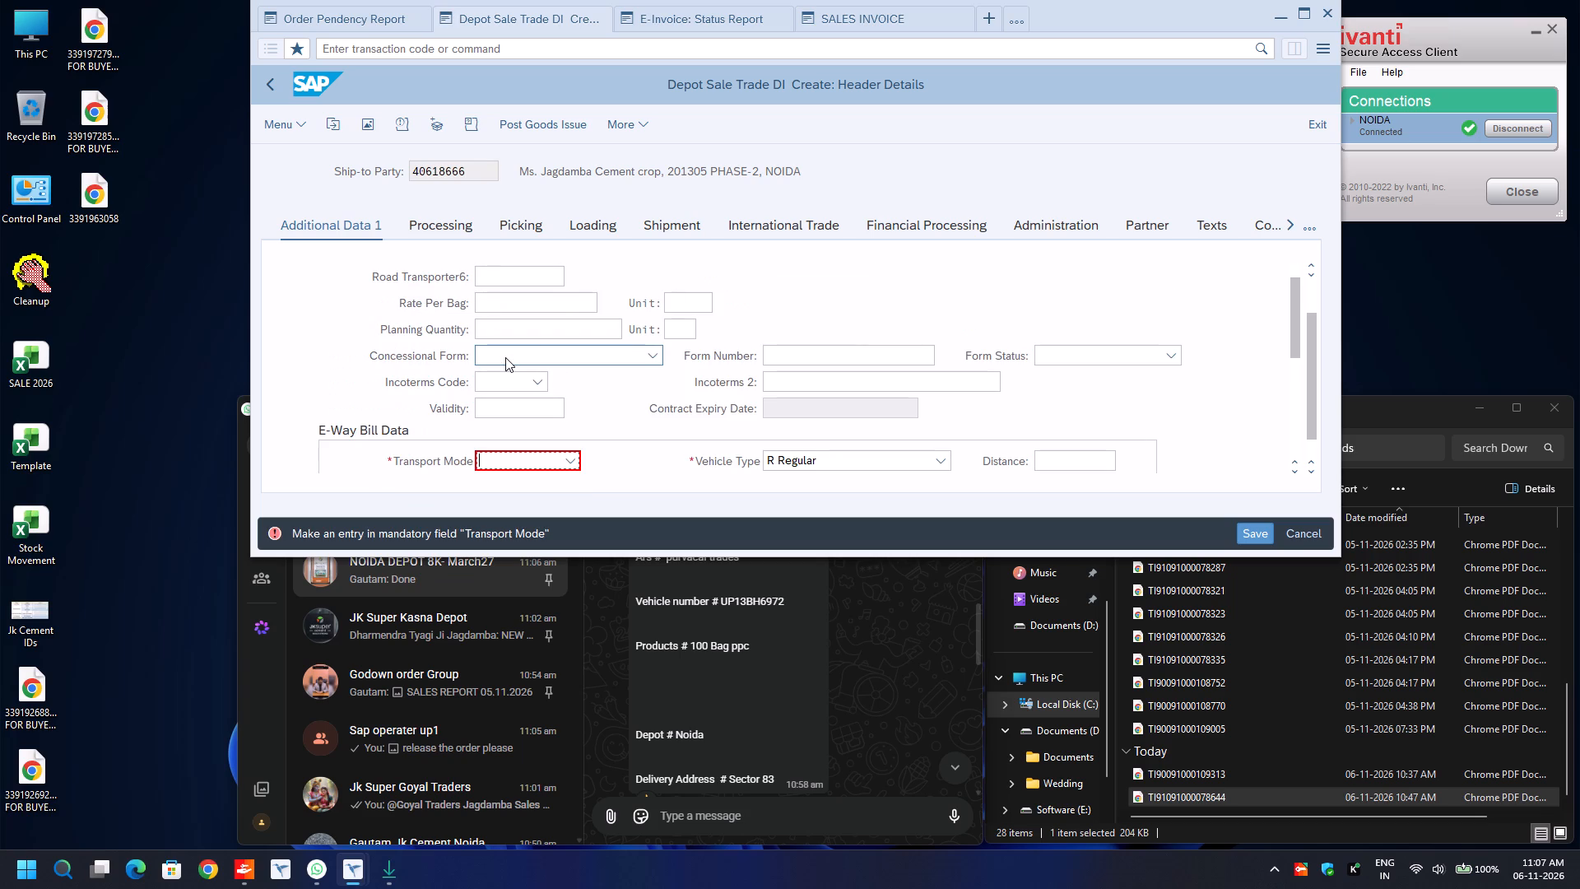
# In the E-Way Bill data, set the transport mode to Road and the distance to 30.
pyautogui.write('ro')
pyautogui.press('Tab')
pyautogui.press('Tab')
pyautogui.press('BackSpace')
pyautogui.press('Down')
pyautogui.press('Return')
pyautogui.press('Down')
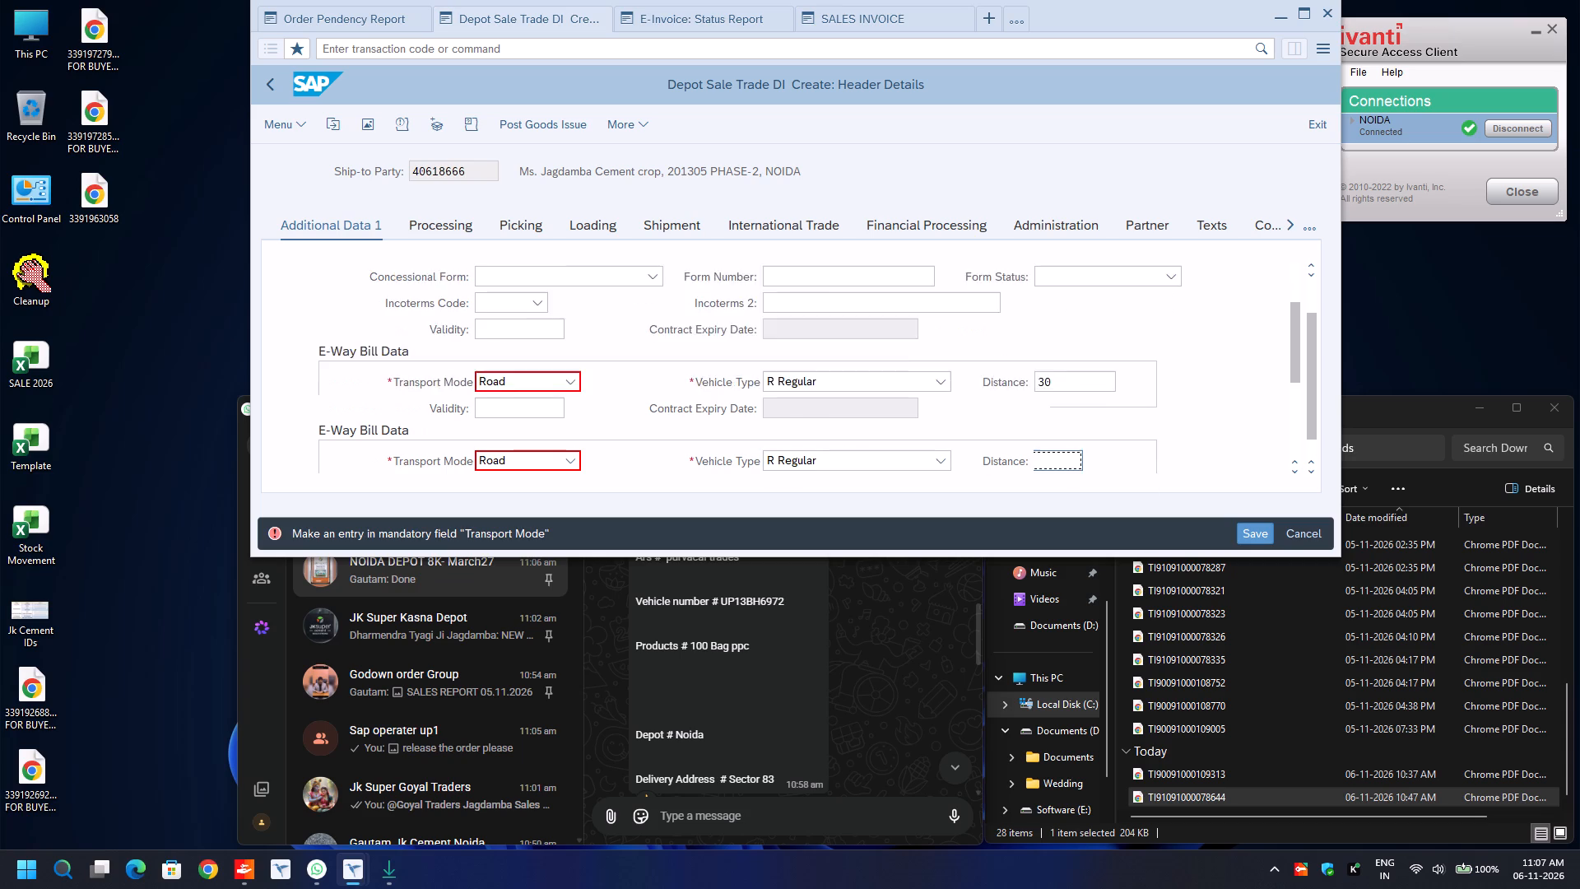
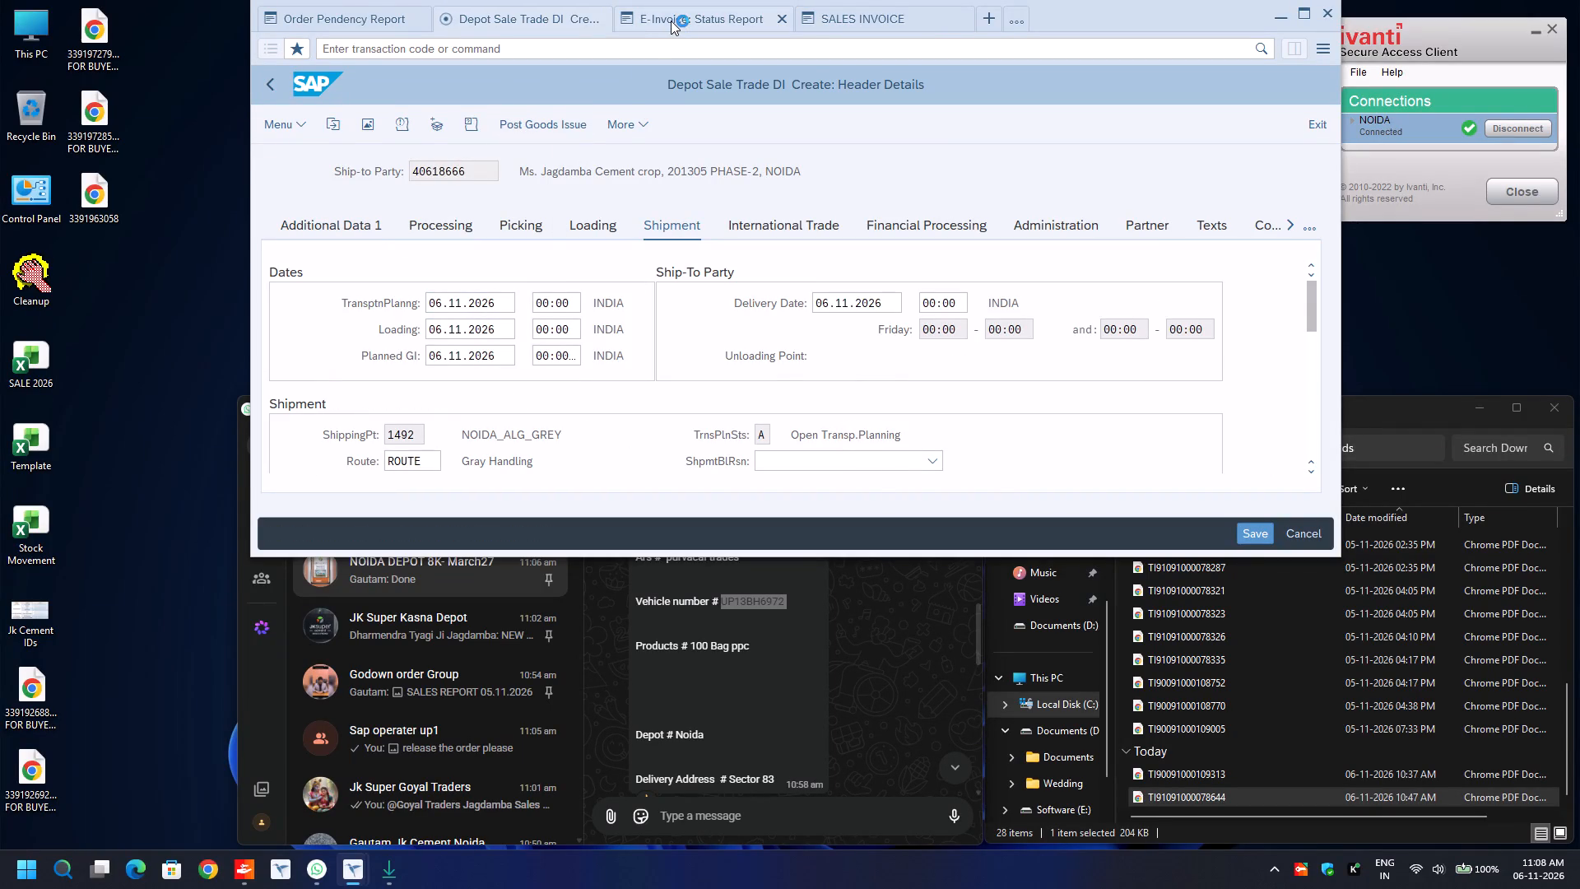
# Rerun the e-Invoice status report for Sales and Distribution, sales organization 1000, plant 1492, date 06.11.2026, until the new delivery's invoice is listed.
pyautogui.click(671, 21)
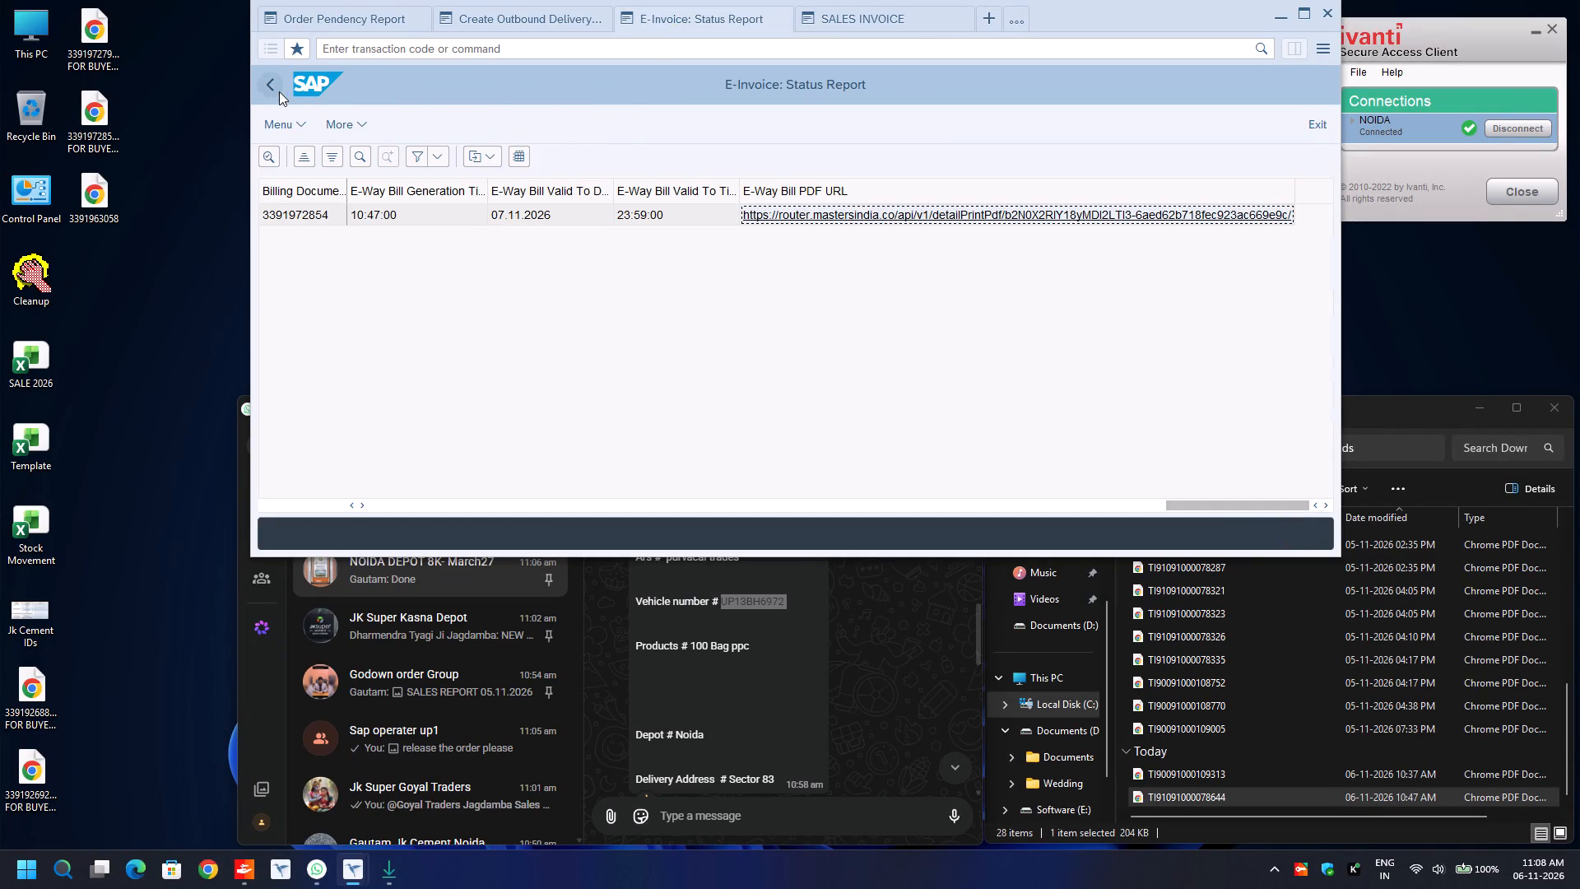
pyautogui.click(268, 87)
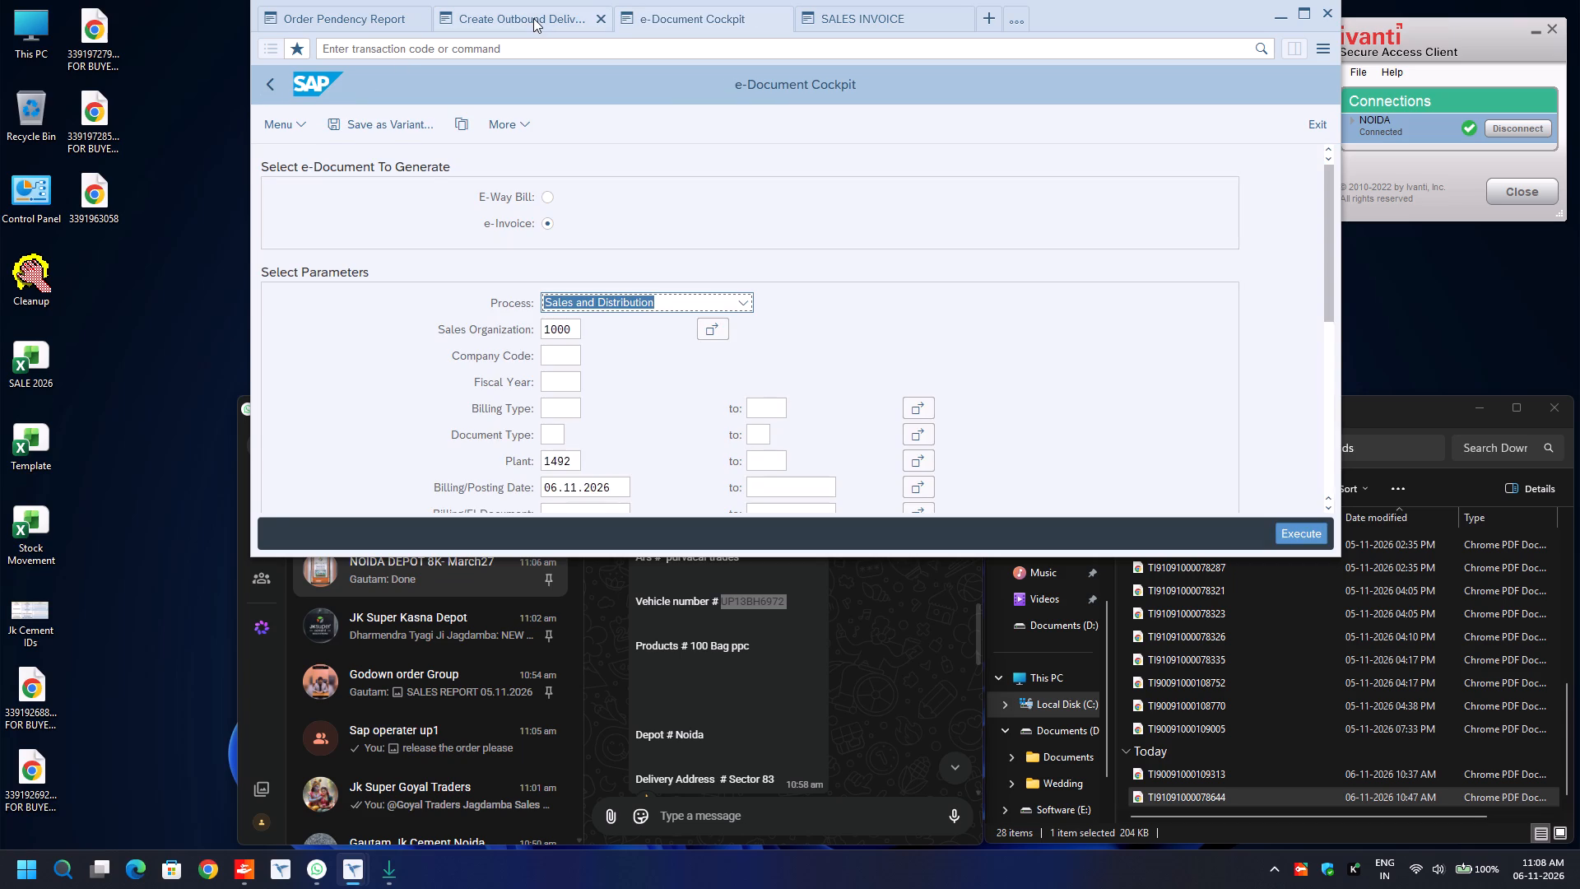
pyautogui.click(533, 18)
pyautogui.click(679, 16)
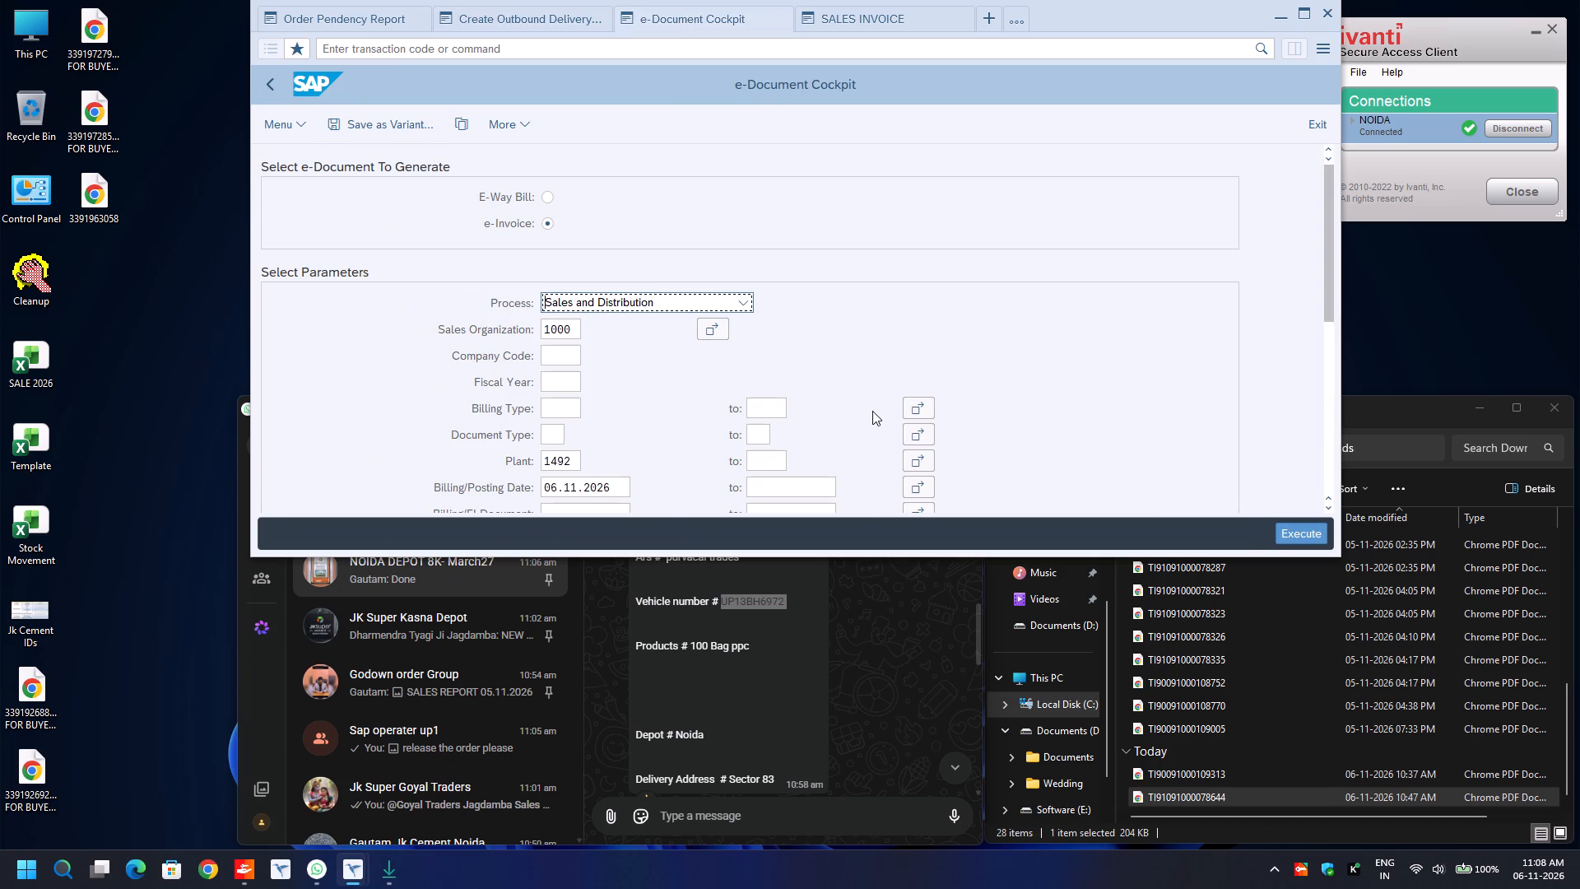
pyautogui.press('F8')
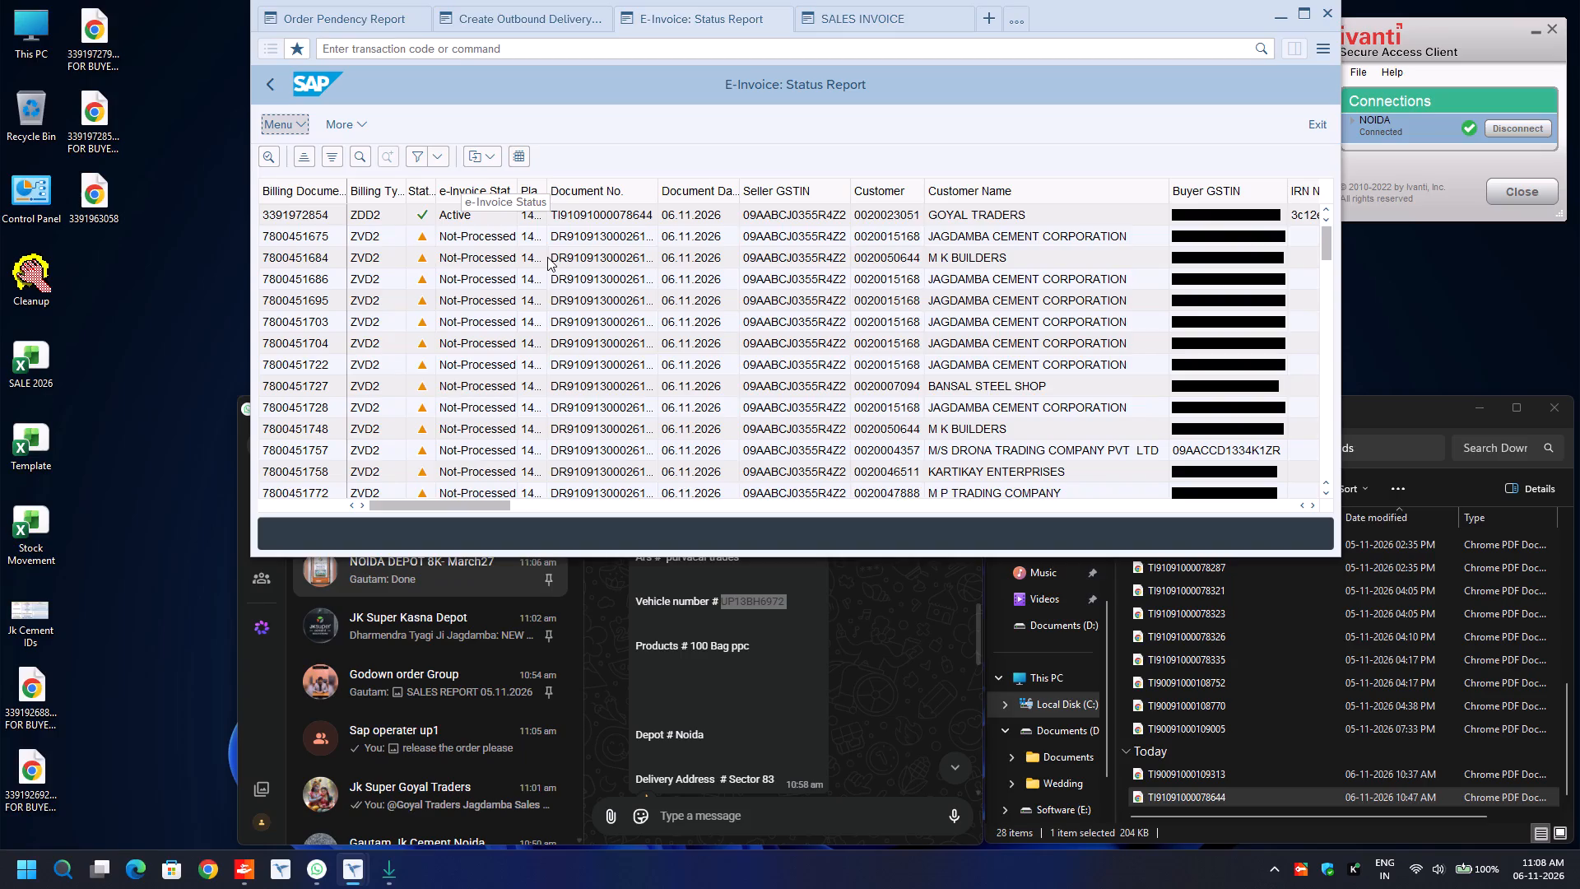
pyautogui.click(276, 78)
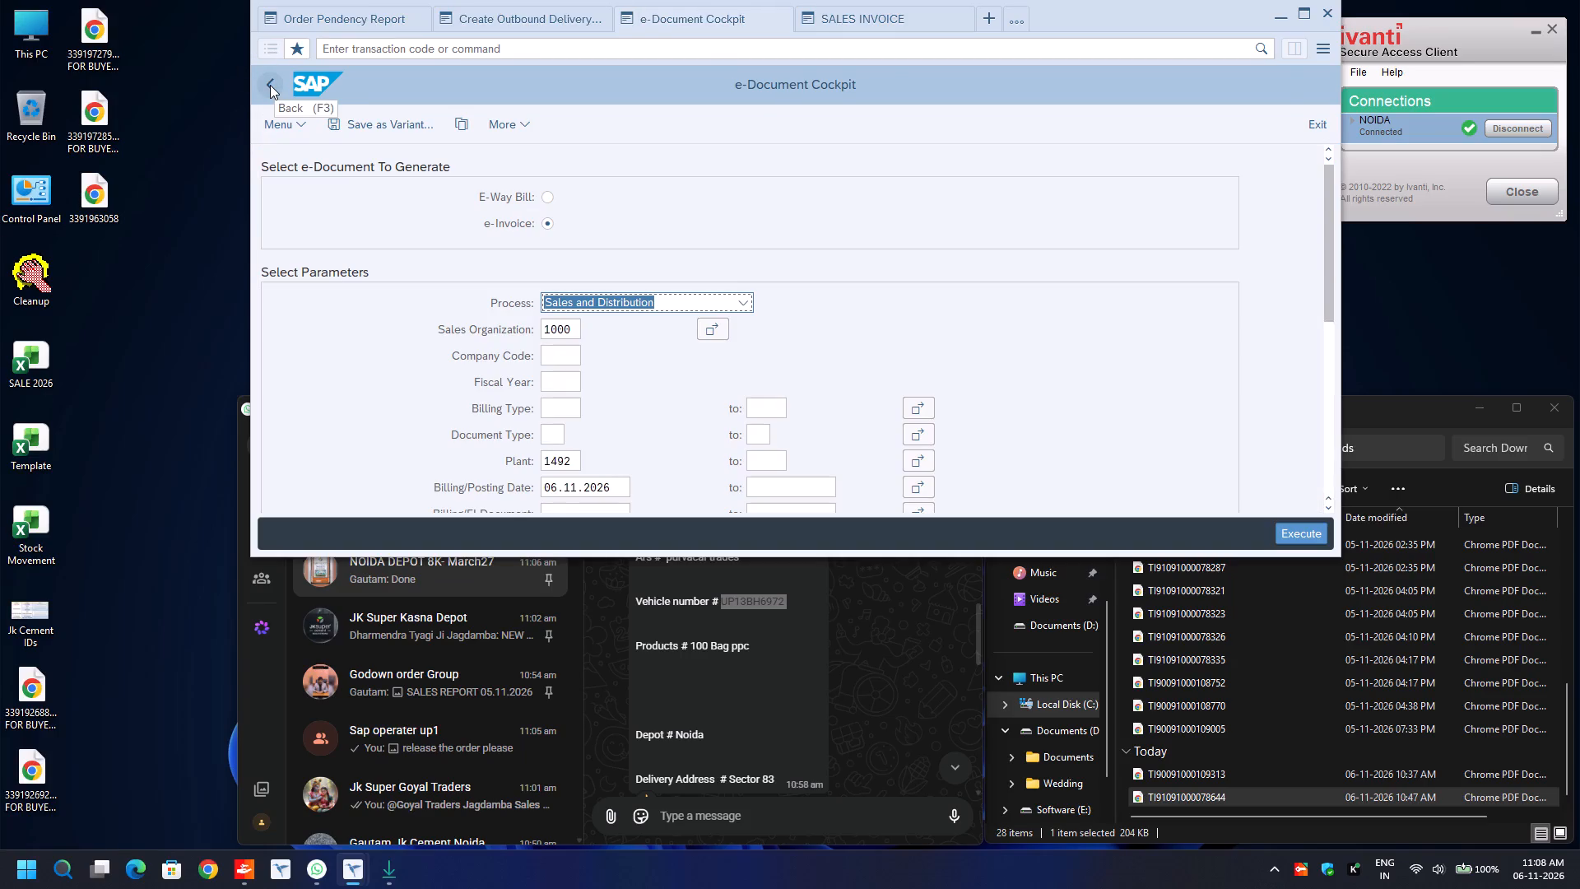
pyautogui.press('F8')
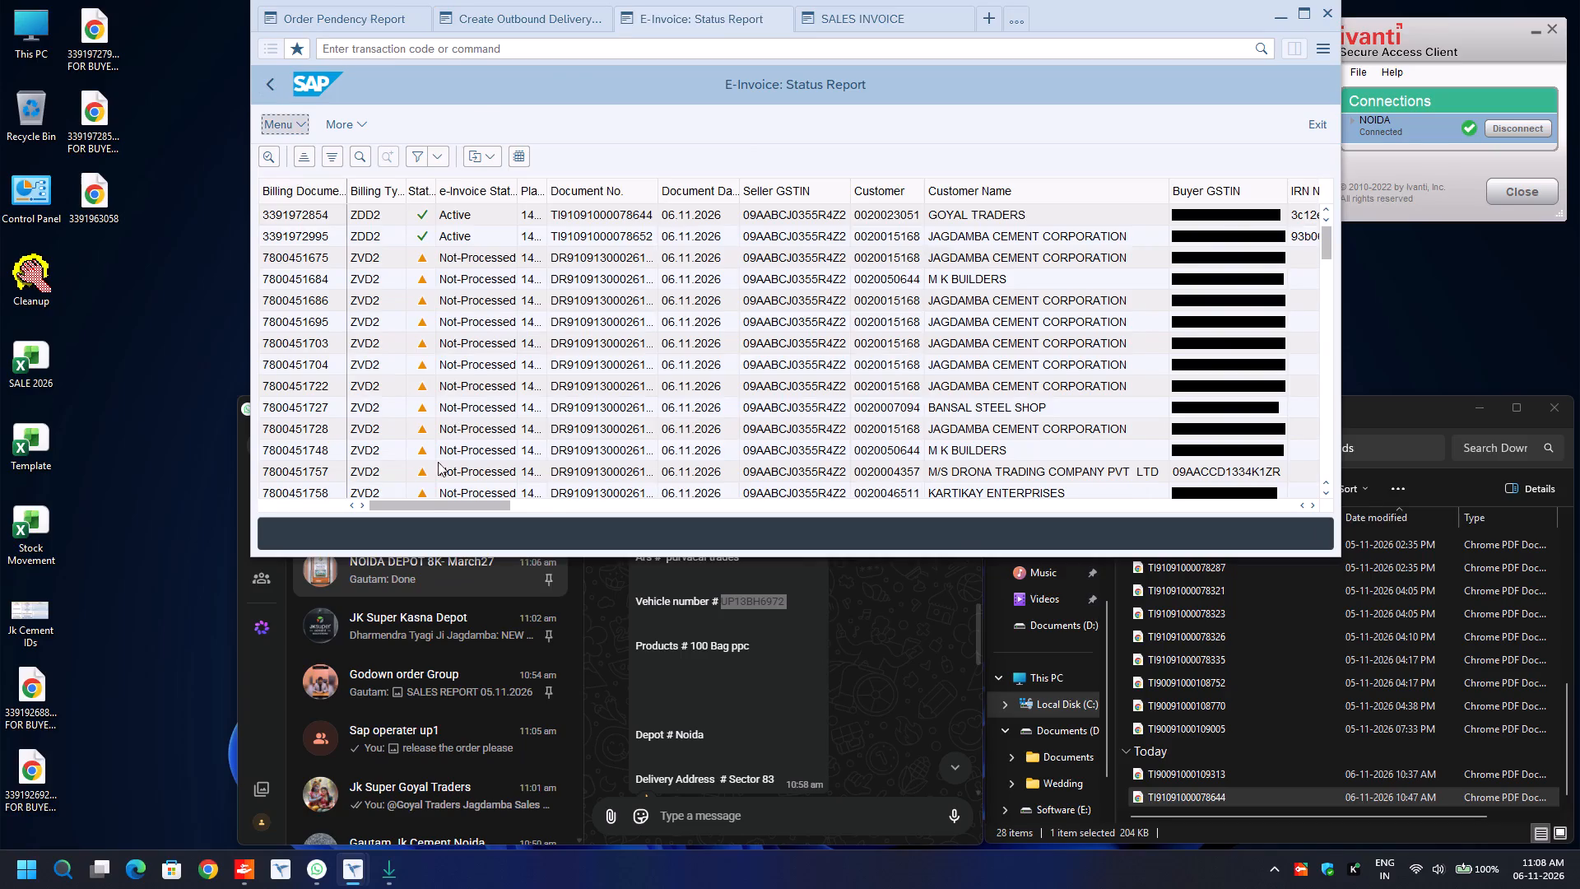
pyautogui.moveTo(420, 503); pyautogui.dragTo(1310, 563)
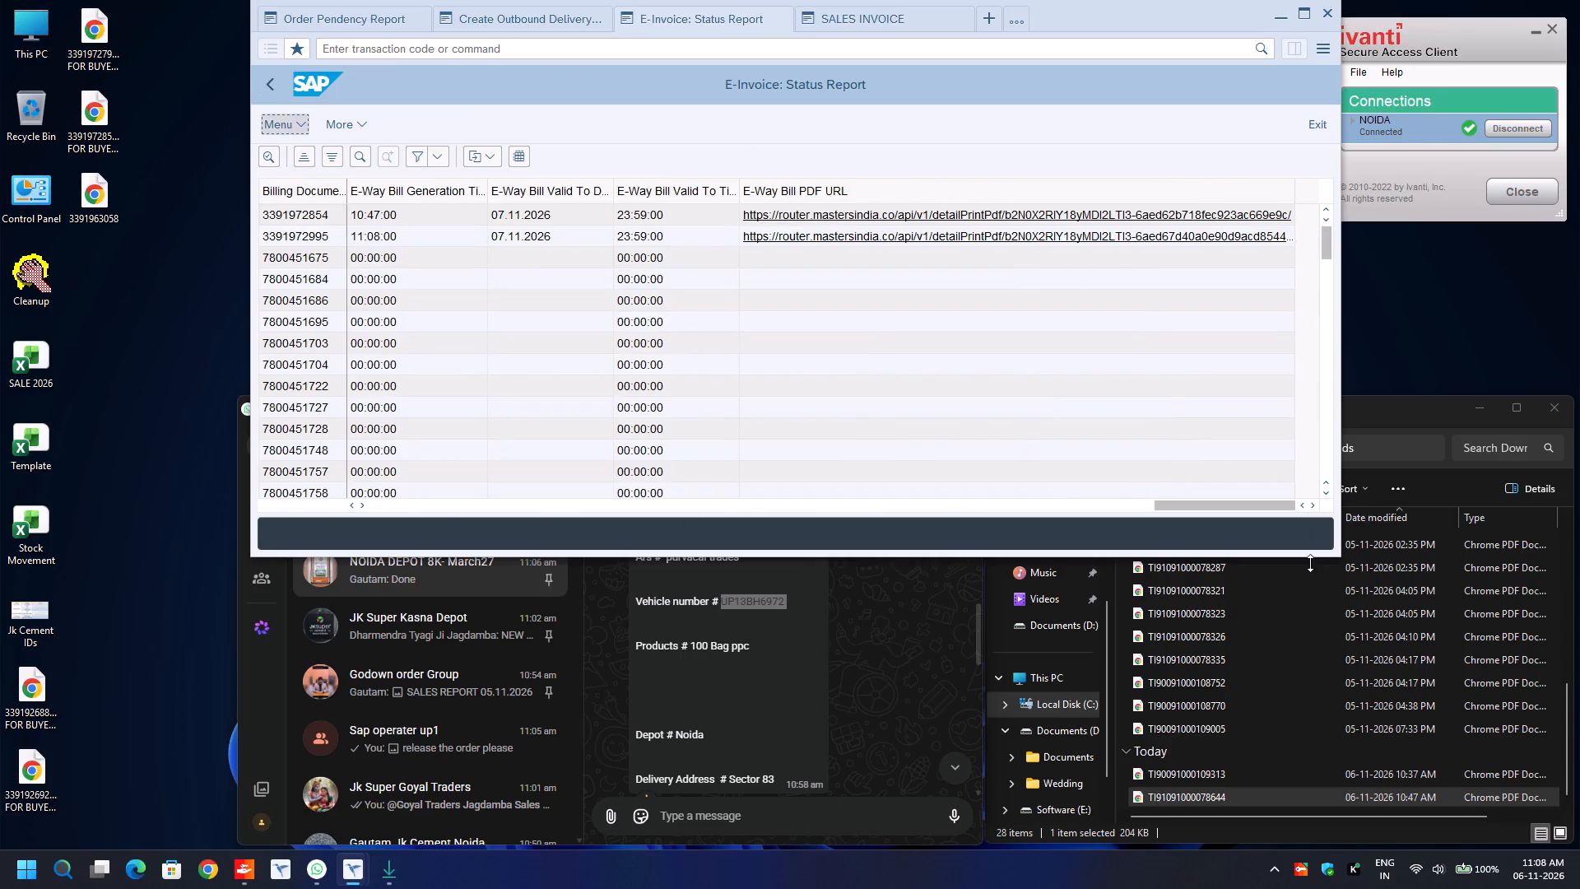
pyautogui.click(288, 234)
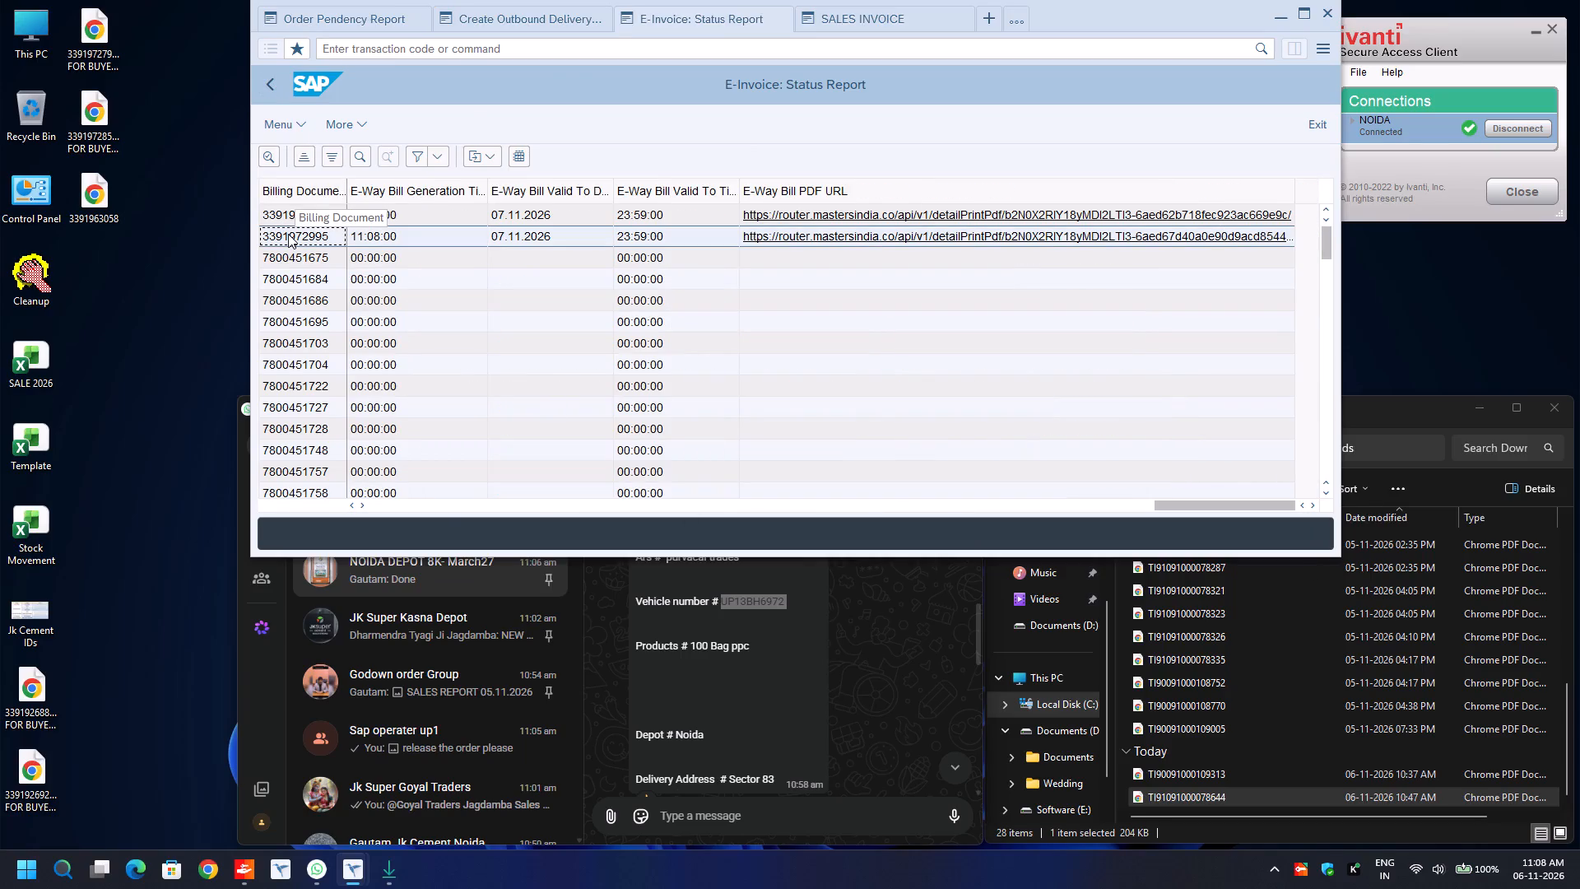
pyautogui.hotkey('ctrl', 'y')
pyautogui.hotkey('ctrl', 'c')
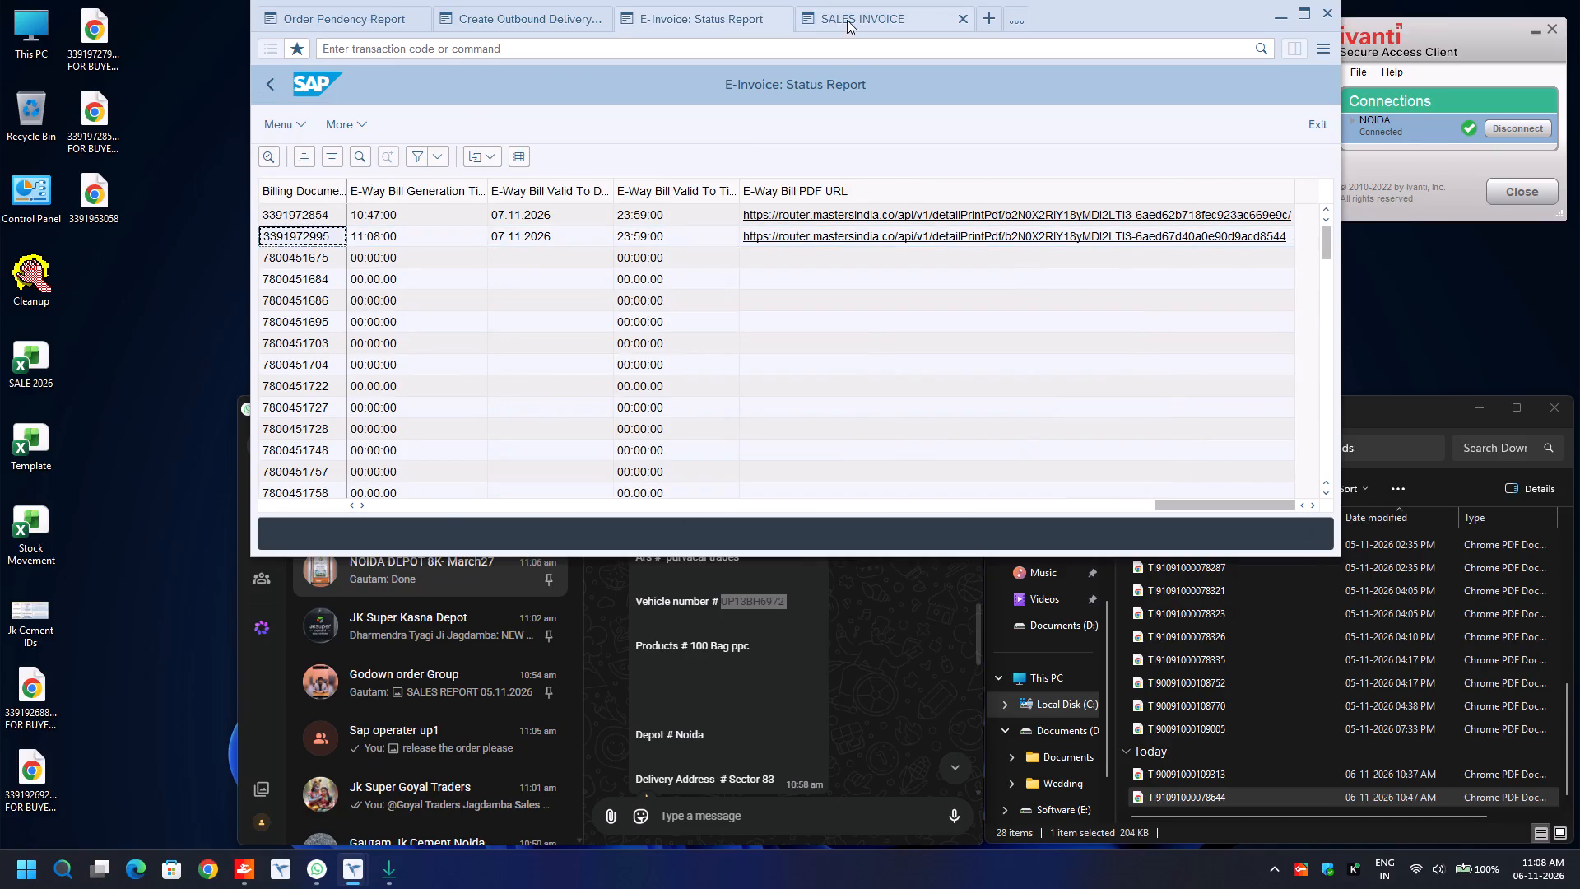
pyautogui.click(847, 20)
pyautogui.click(265, 70)
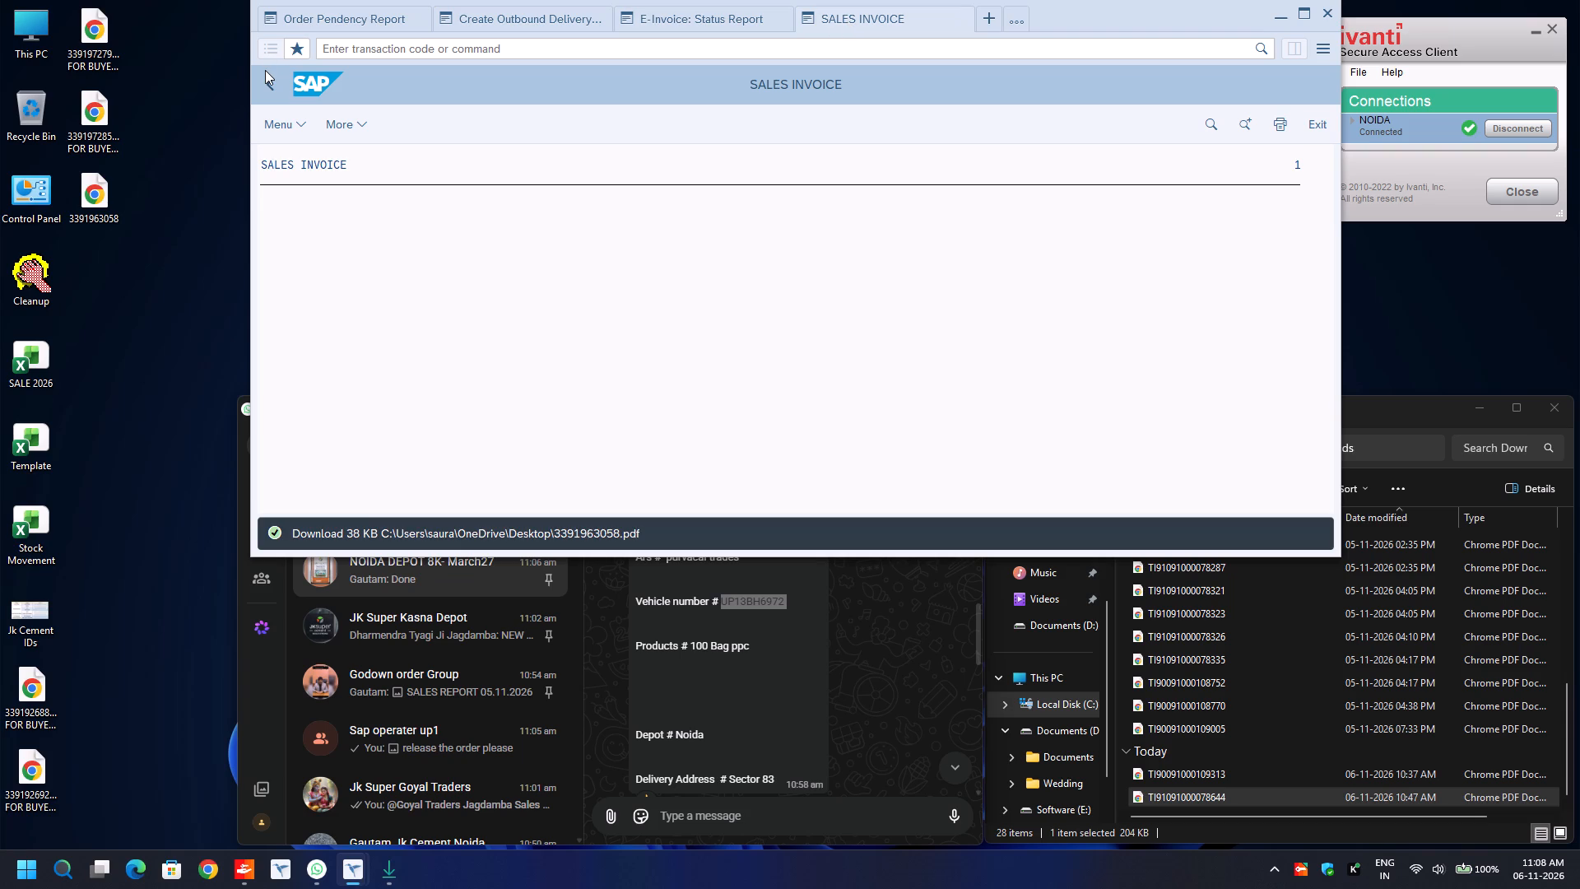
pyautogui.click(267, 79)
pyautogui.hotkey('ctrl', 'v')
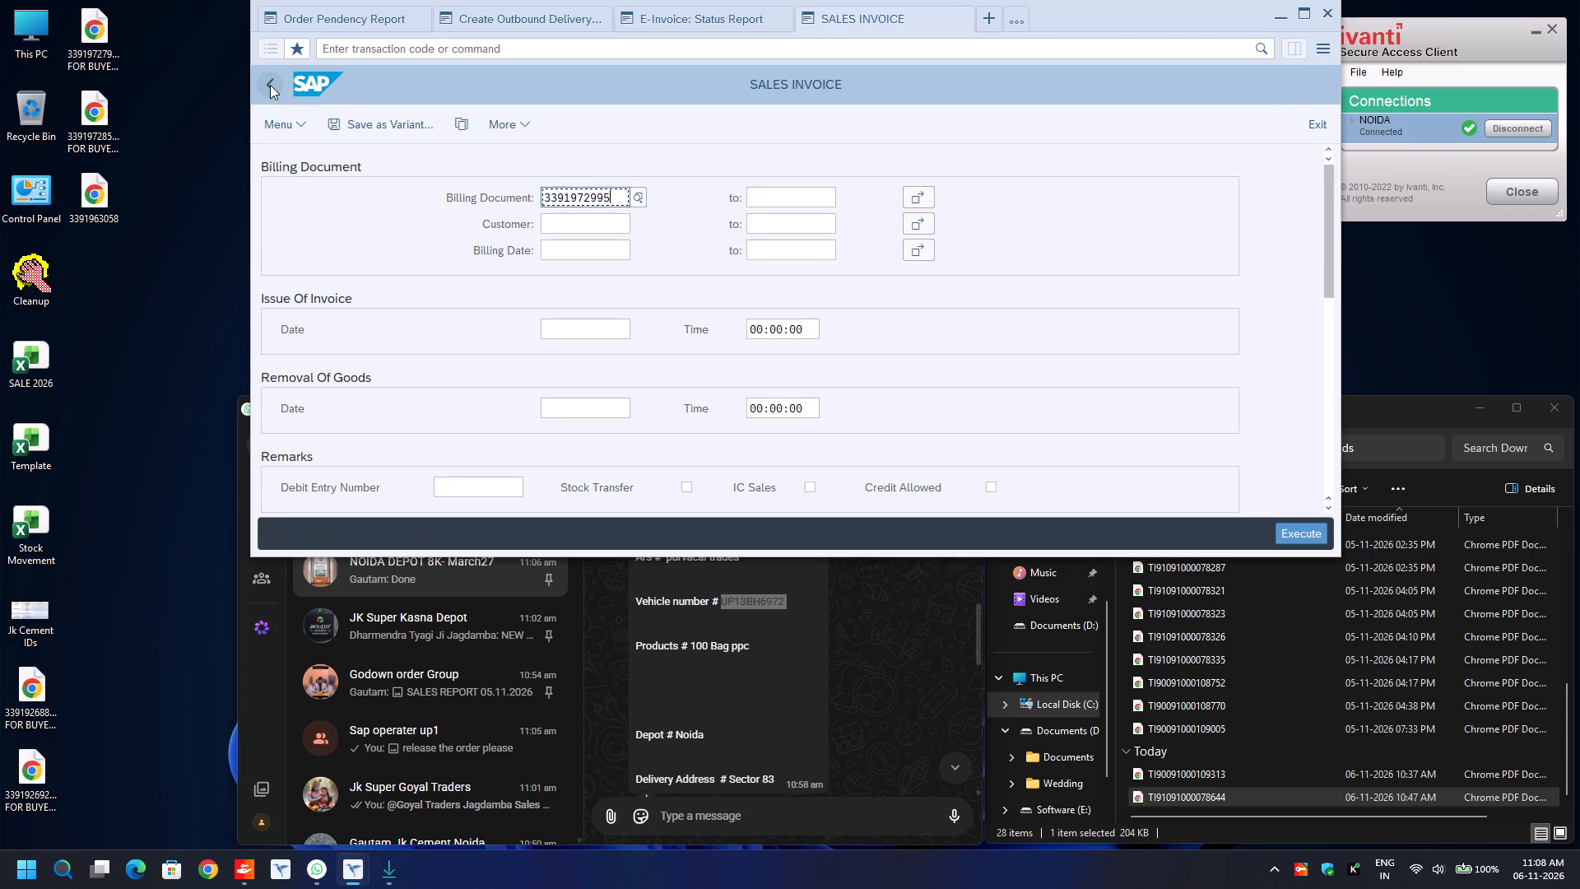
pyautogui.scroll(-4, 342, 193)
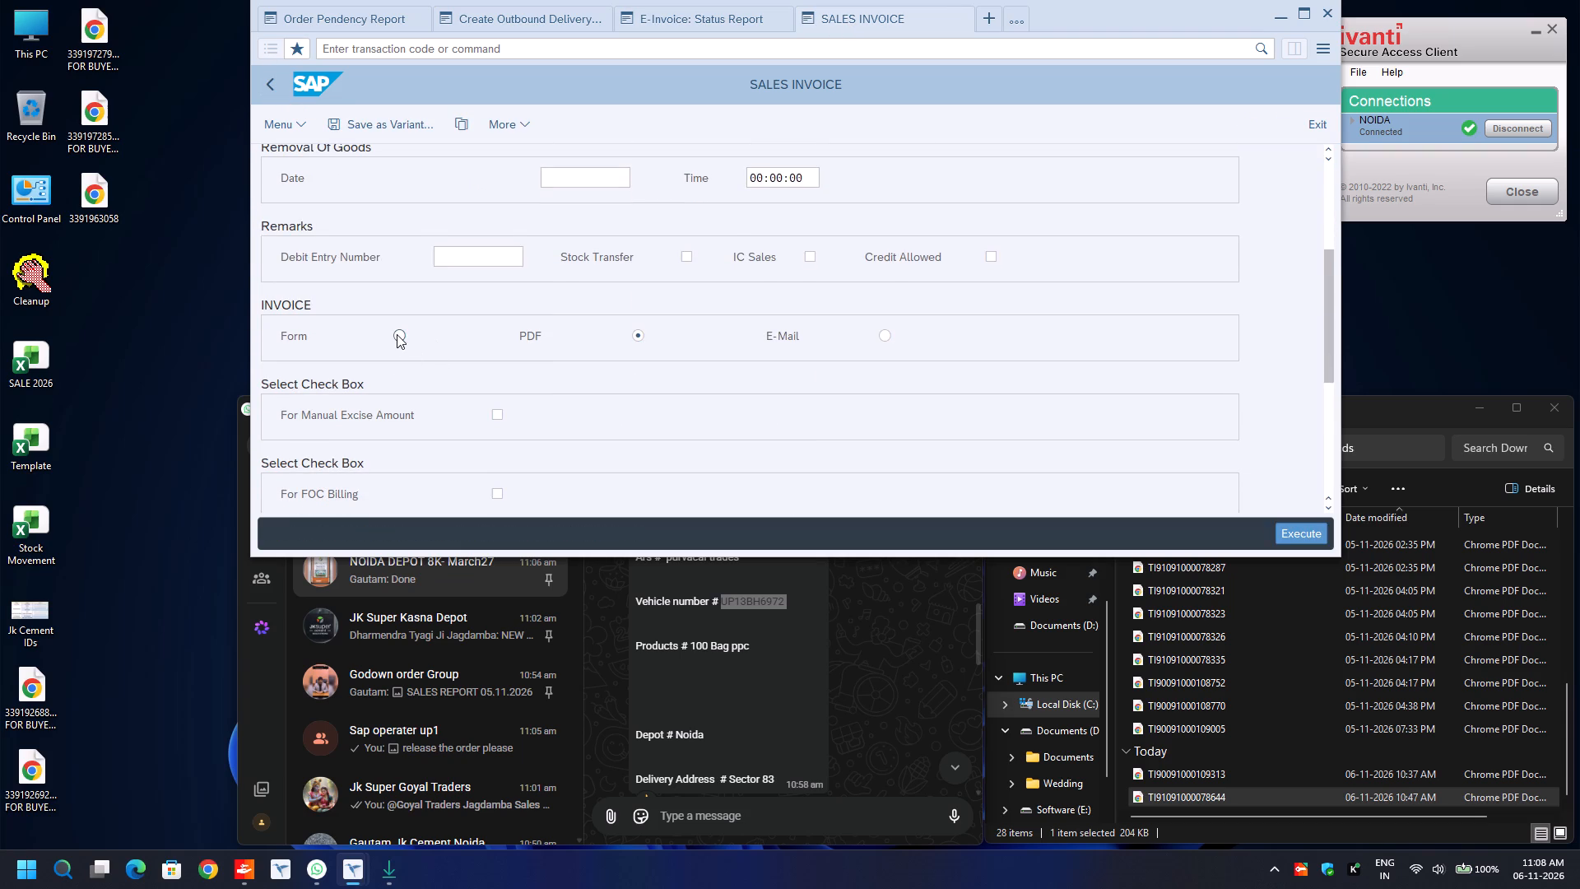
pyautogui.click(397, 334)
pyautogui.press('F8')
pyautogui.press('space')
pyautogui.press('Return')
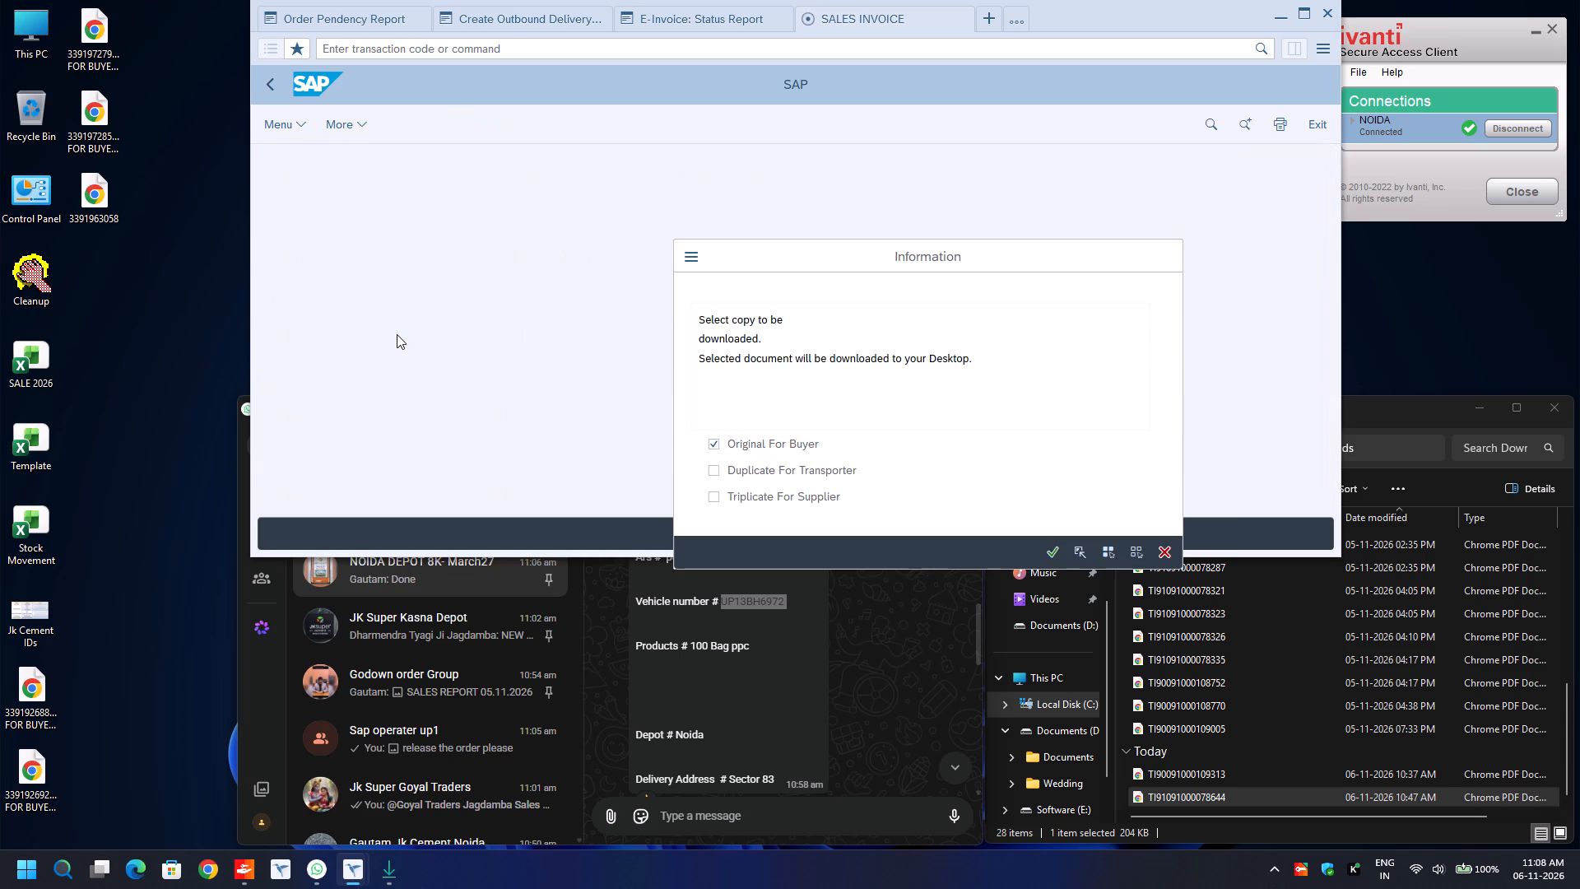
# Return to the E-Invoice status report showing the E-Way Bill PDF links.
pyautogui.click(696, 17)
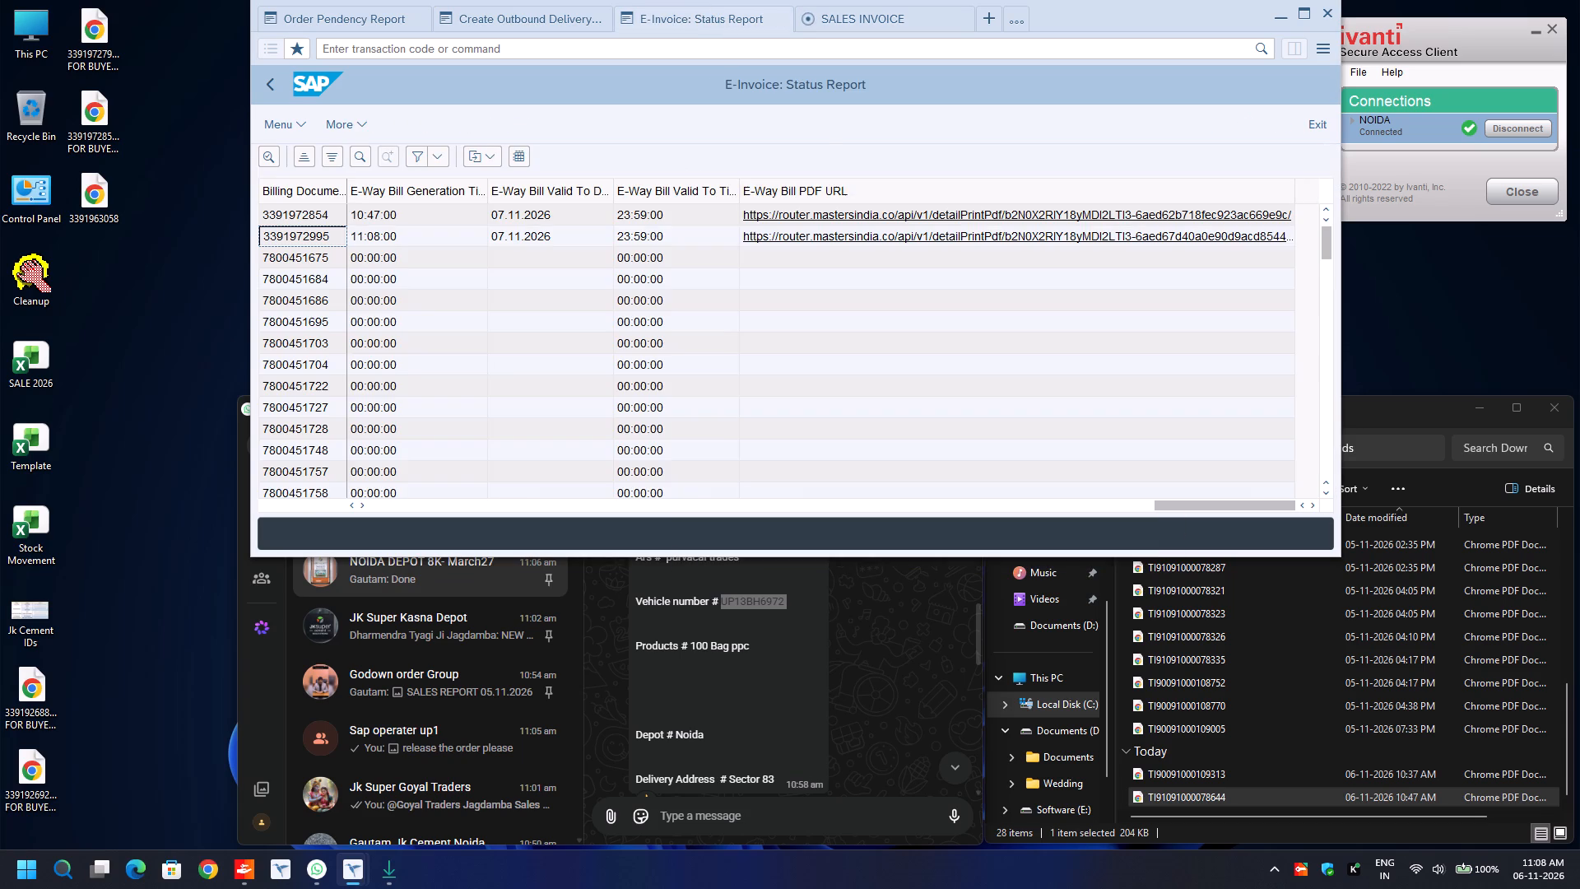
pyautogui.click(877, 235)
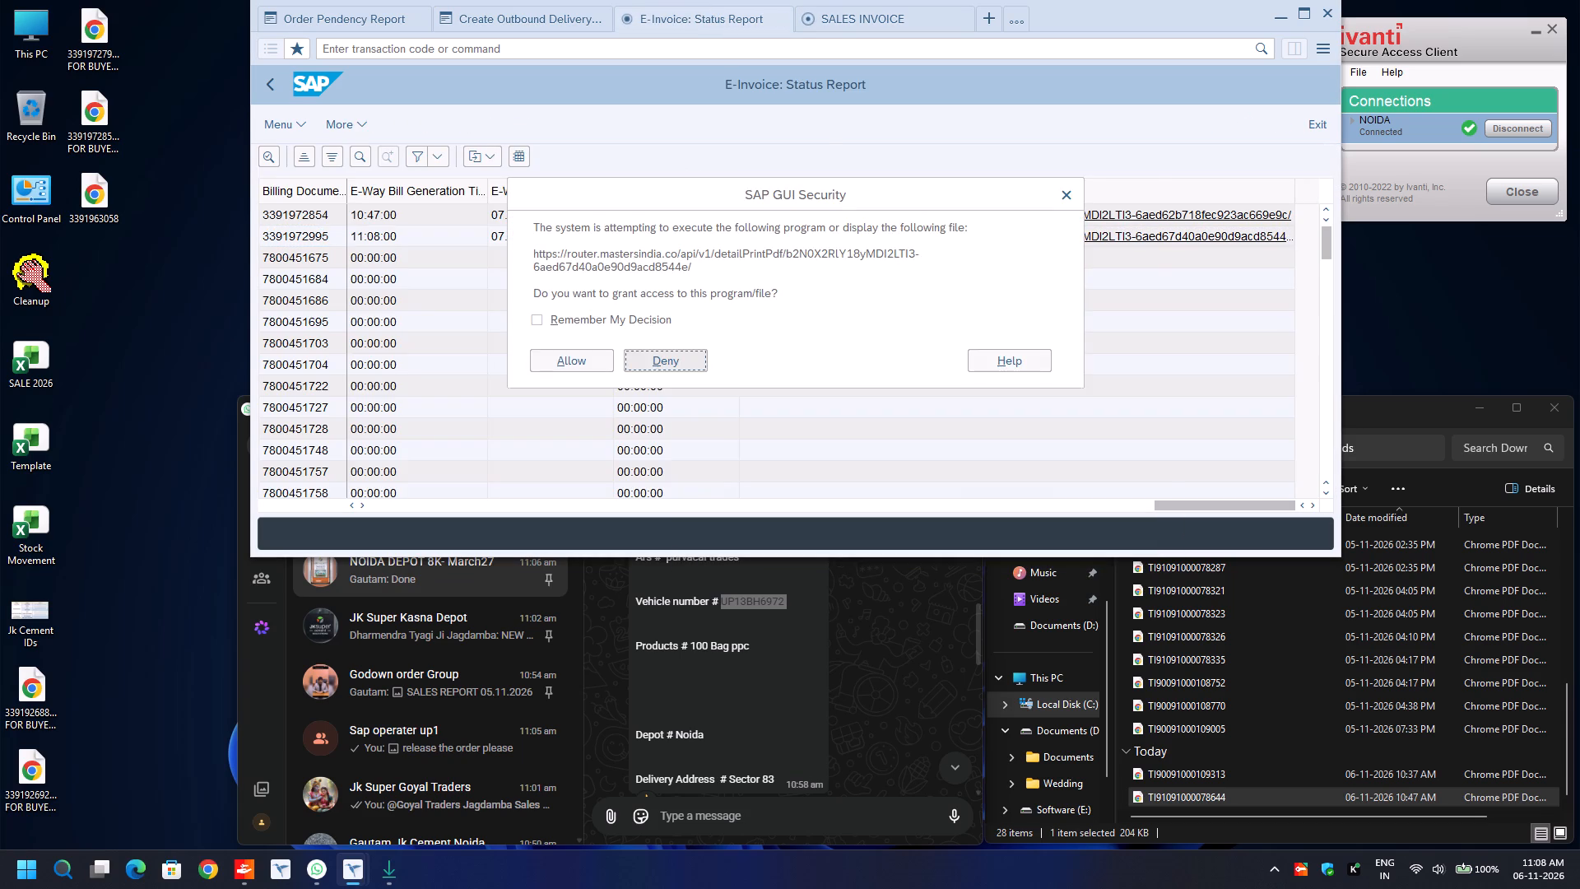
pyautogui.press('Left')
pyautogui.press('Return')
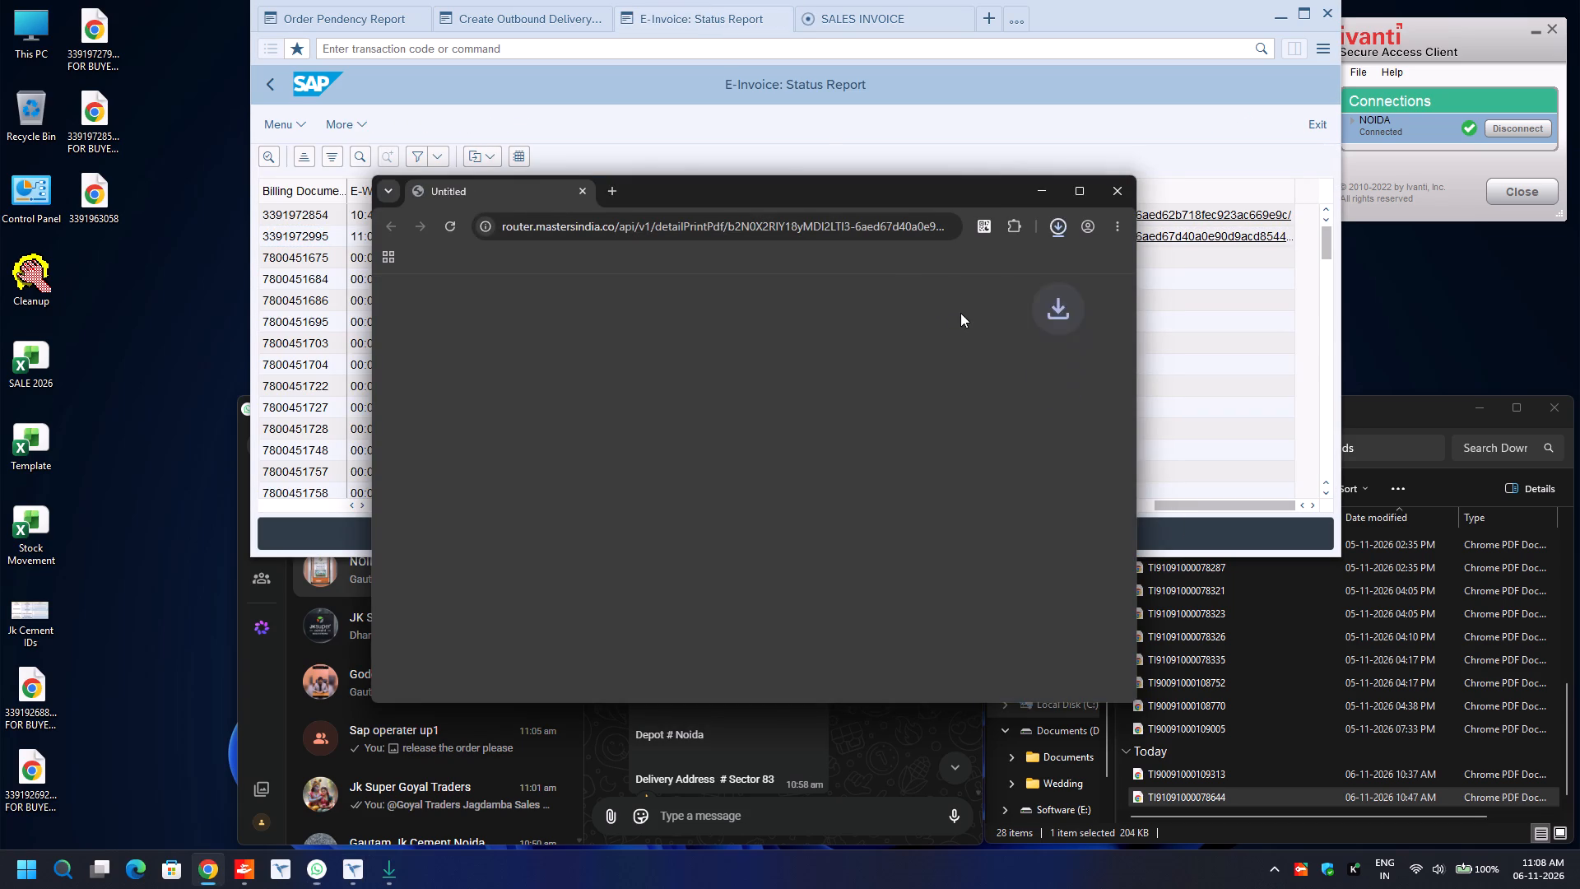
pyautogui.click(999, 263)
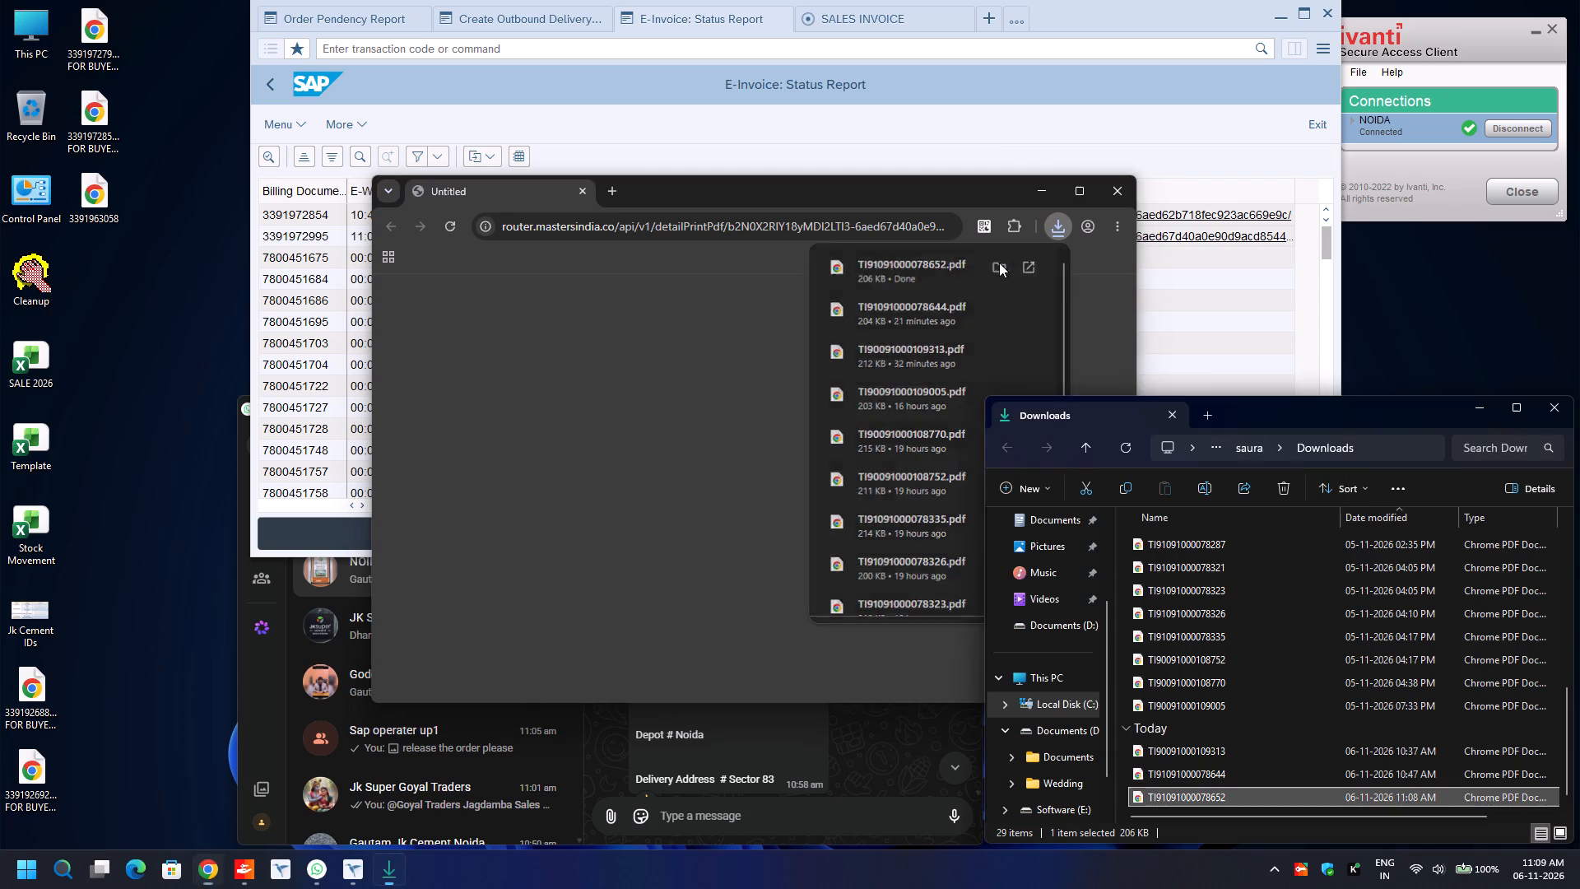
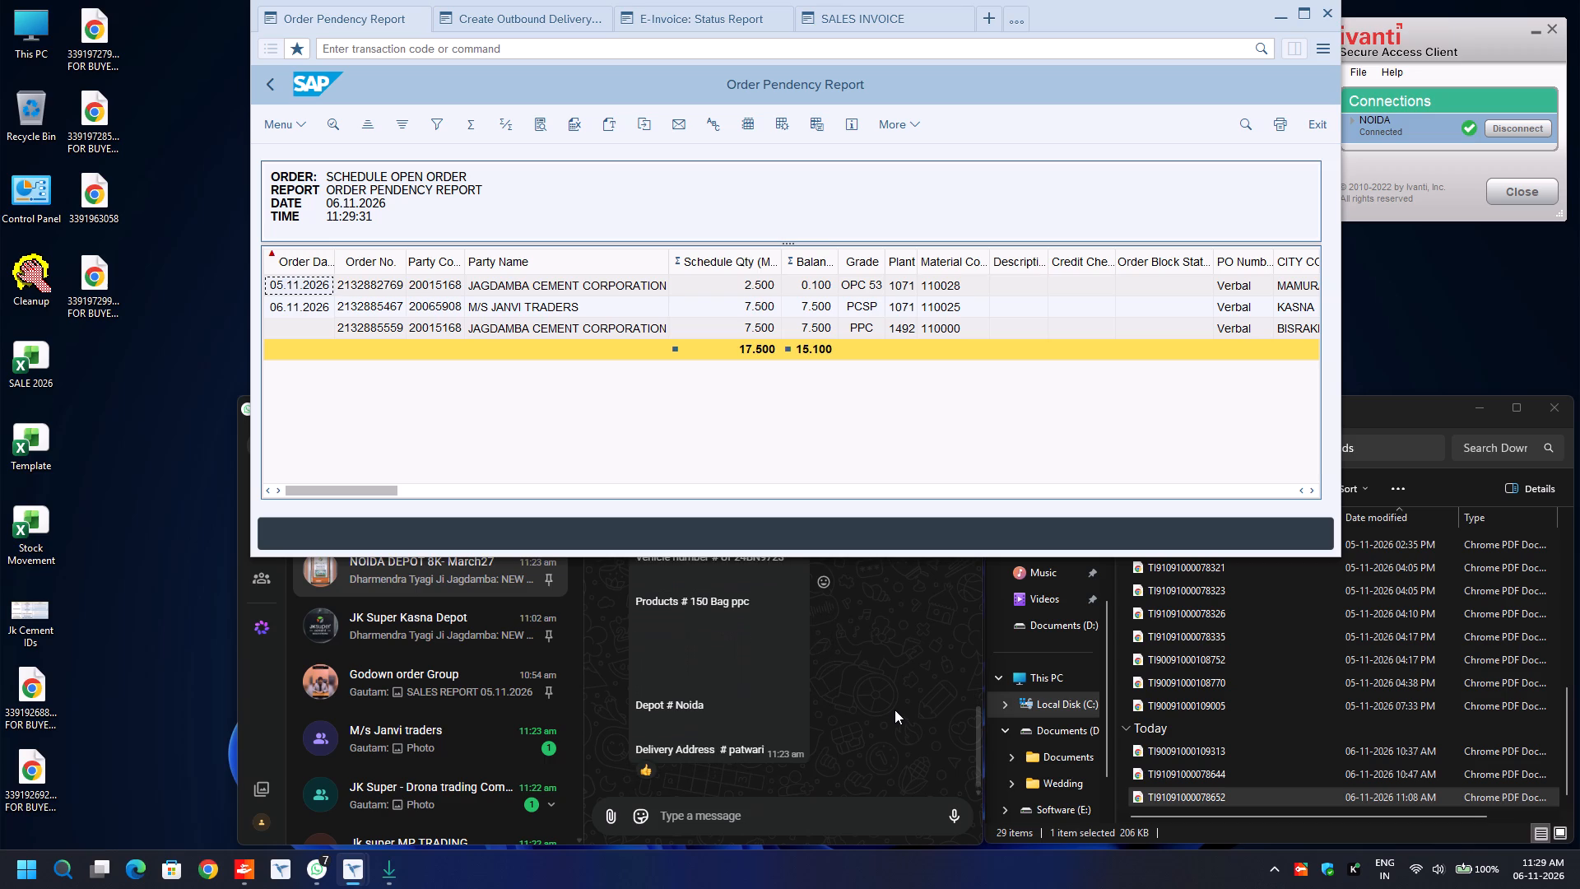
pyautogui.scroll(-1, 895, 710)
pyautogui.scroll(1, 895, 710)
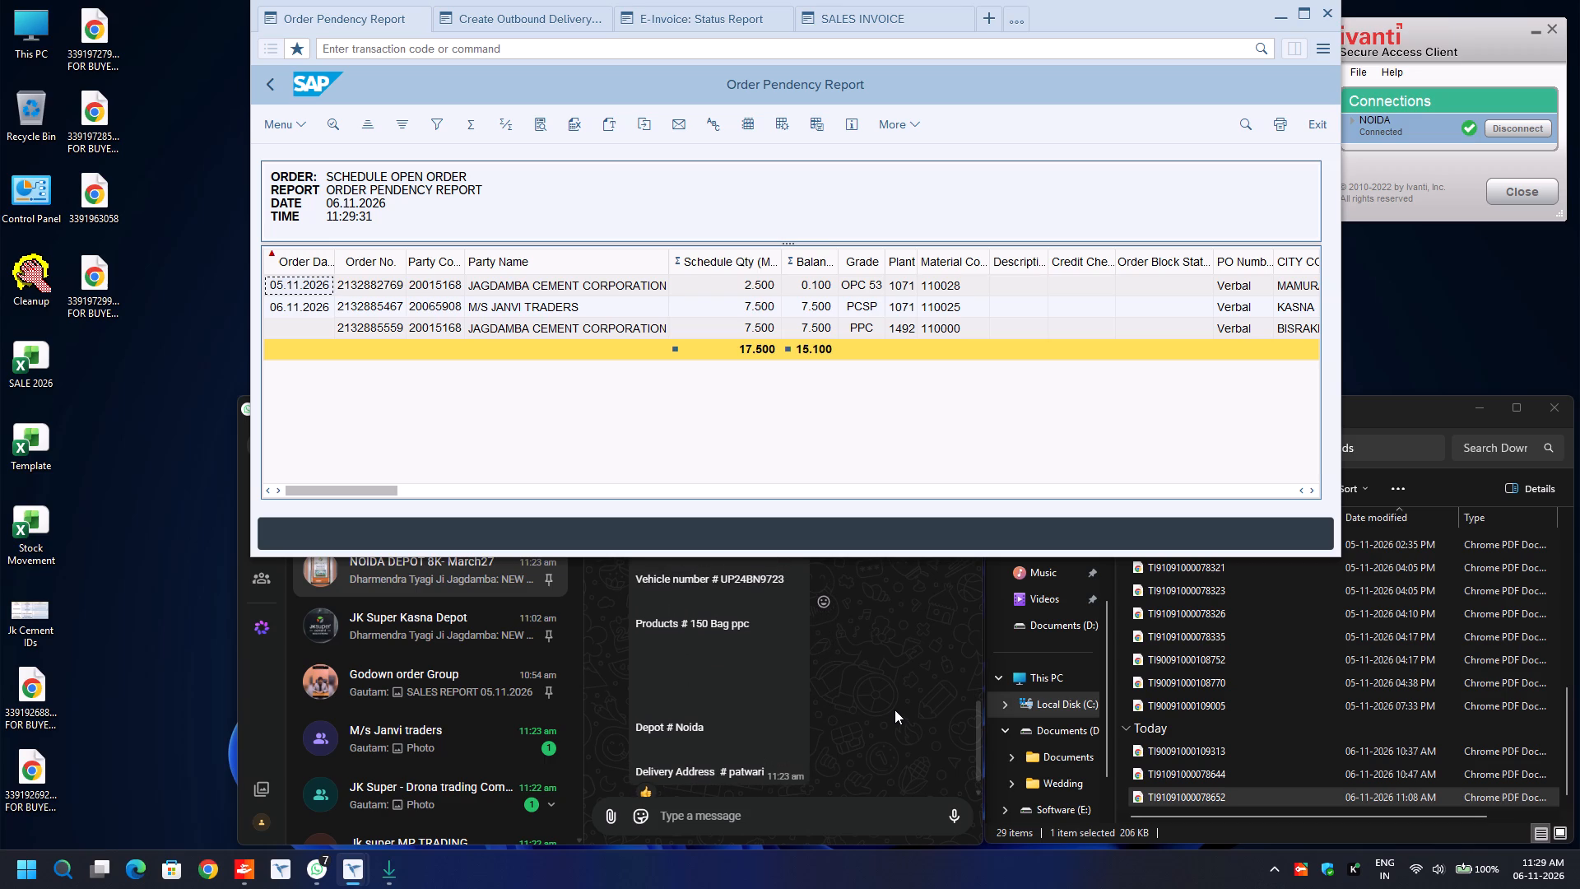
pyautogui.click(365, 328)
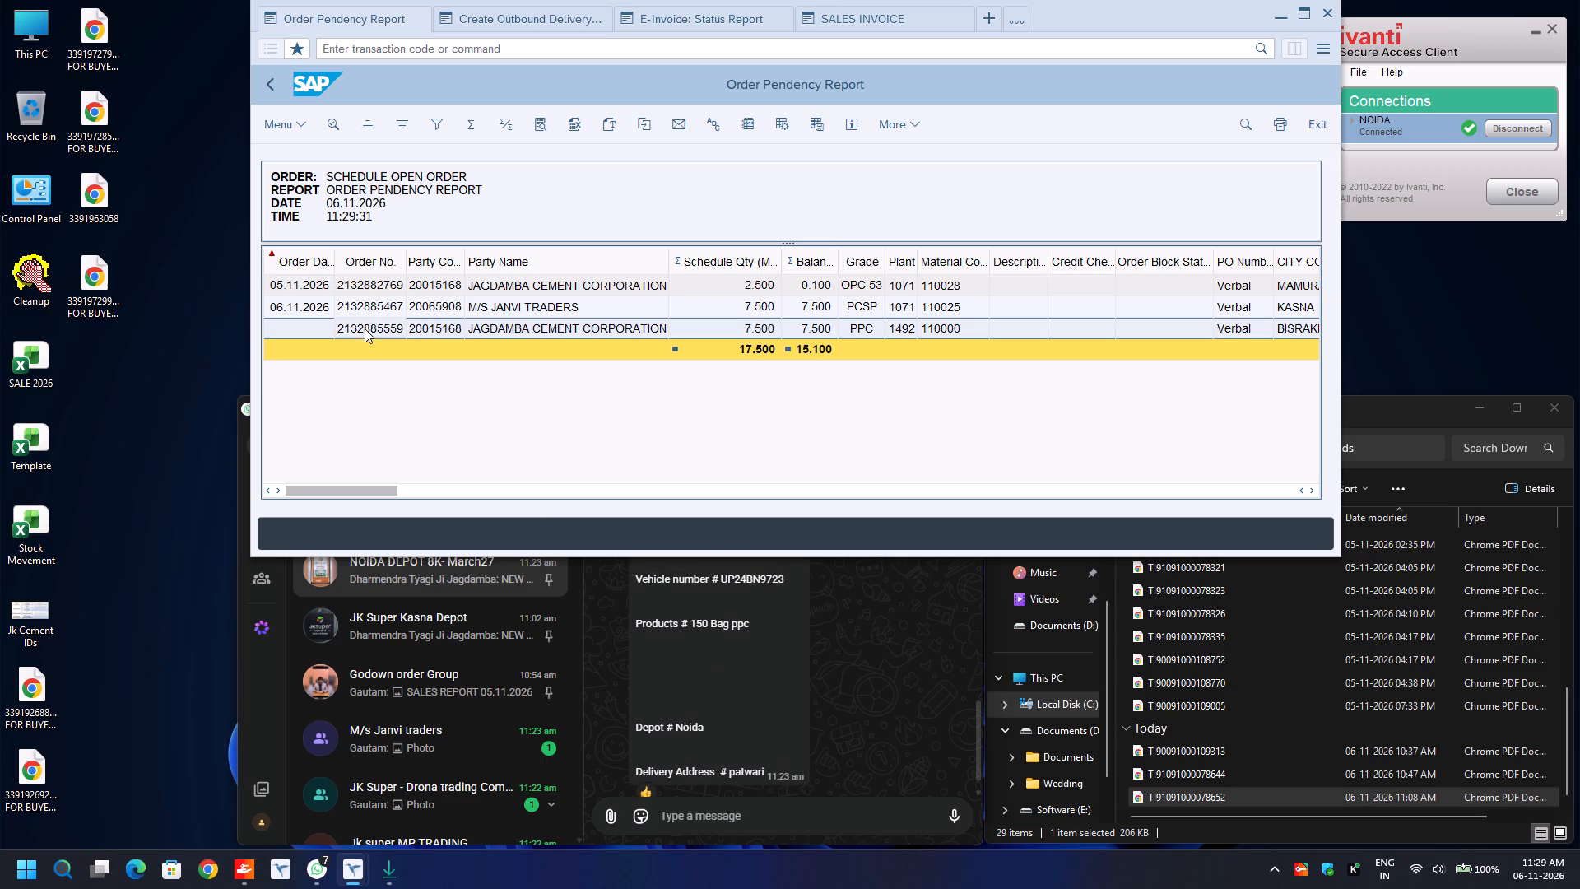
pyautogui.hotkey('ctrl', 'y')
pyautogui.hotkey('ctrl', 'c')
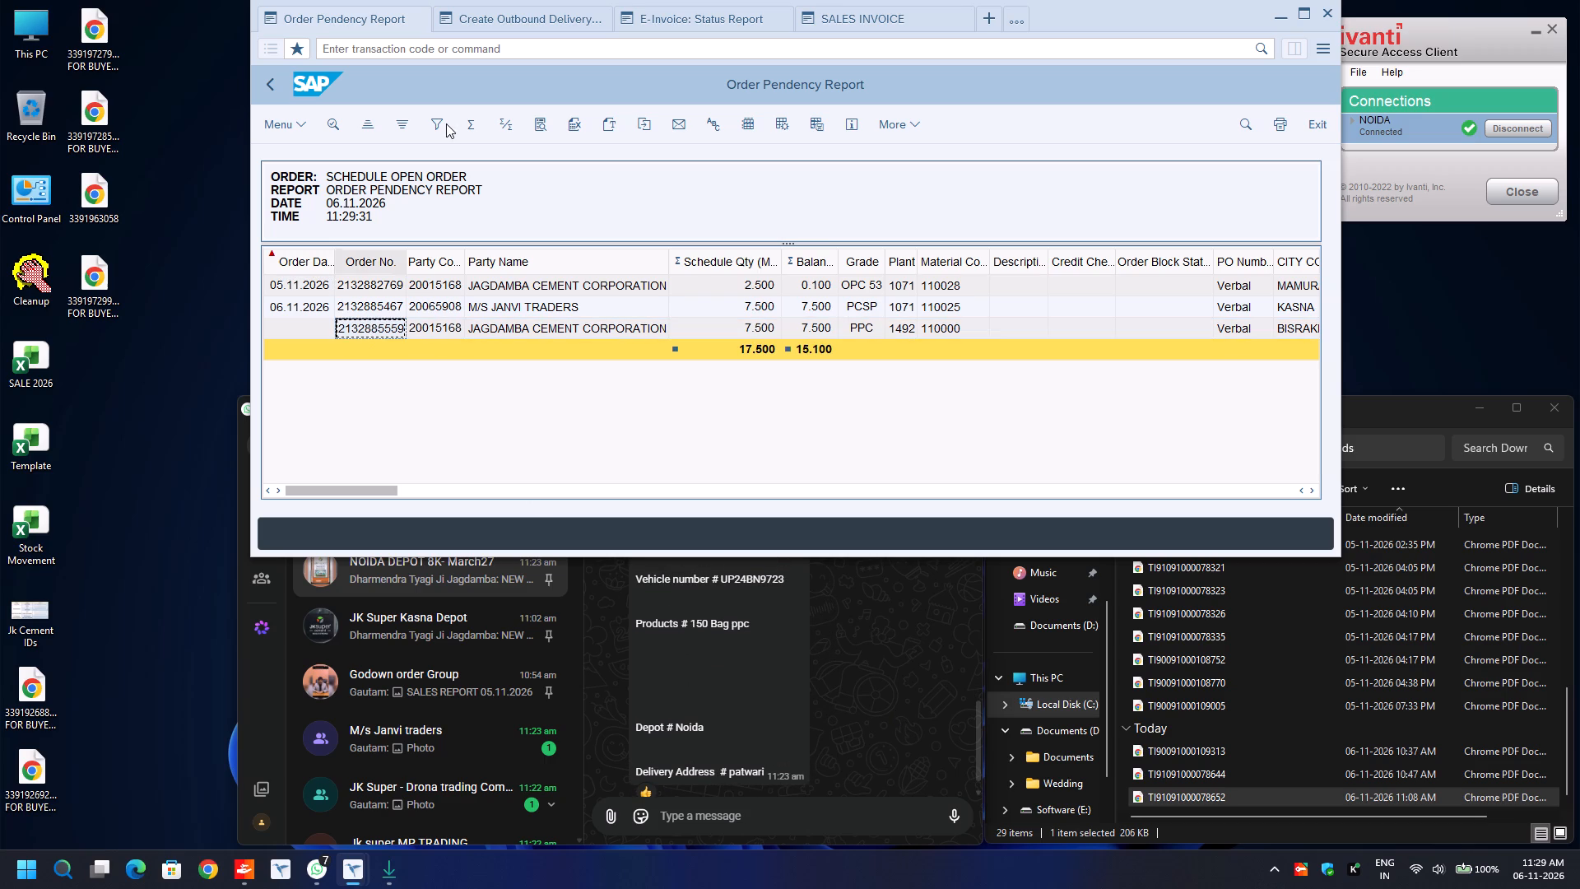
pyautogui.click(492, 21)
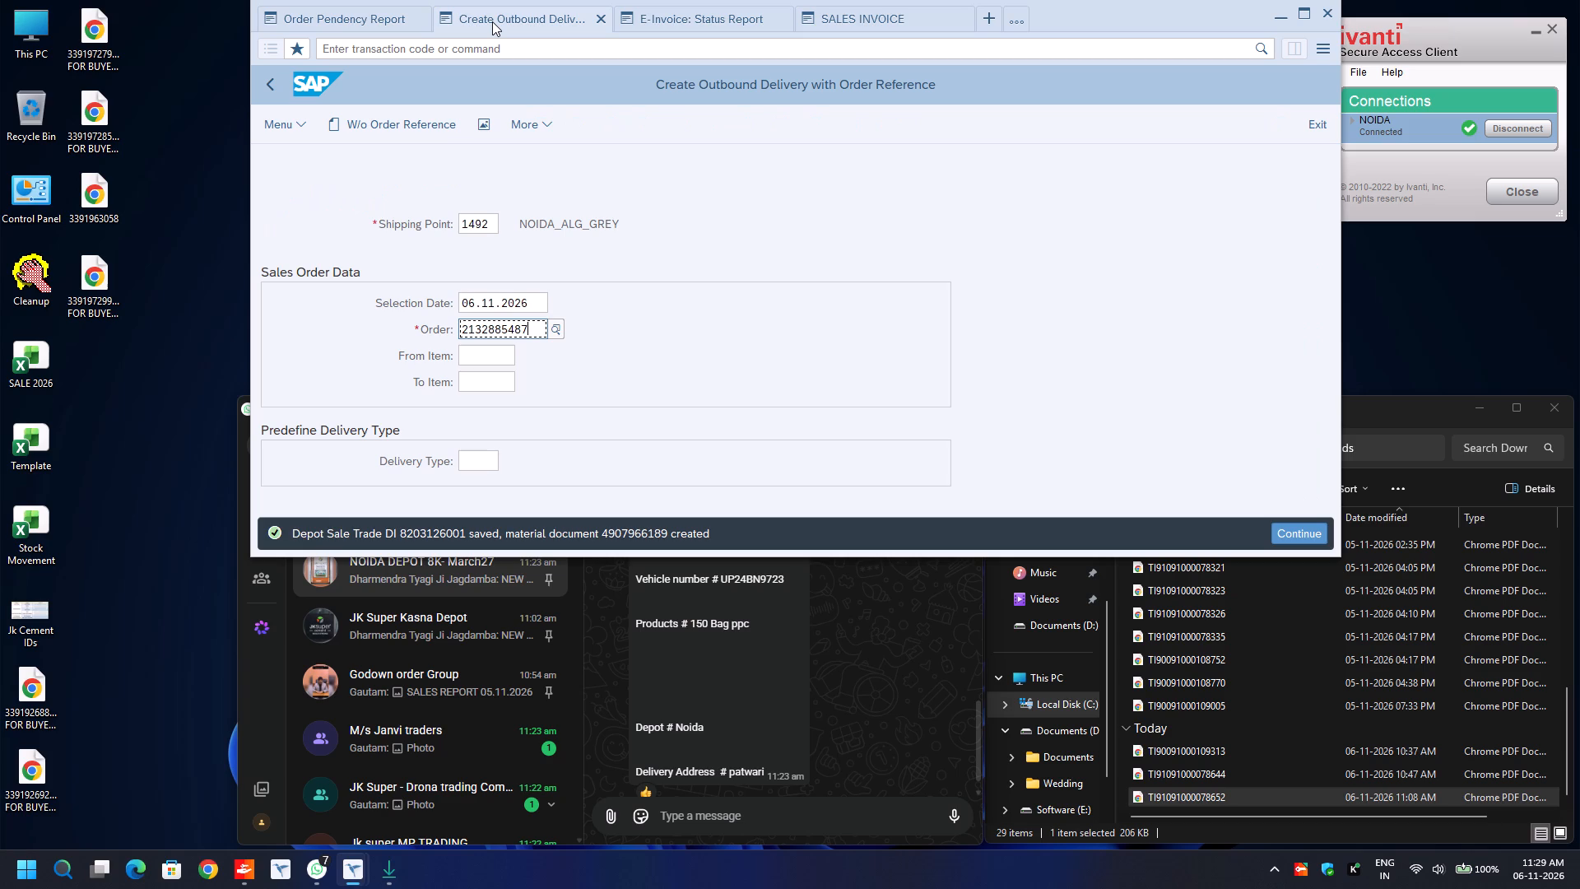
pyautogui.hotkey('ctrl', 'a')
pyautogui.hotkey('ctrl', 'v')
pyautogui.press('Return')
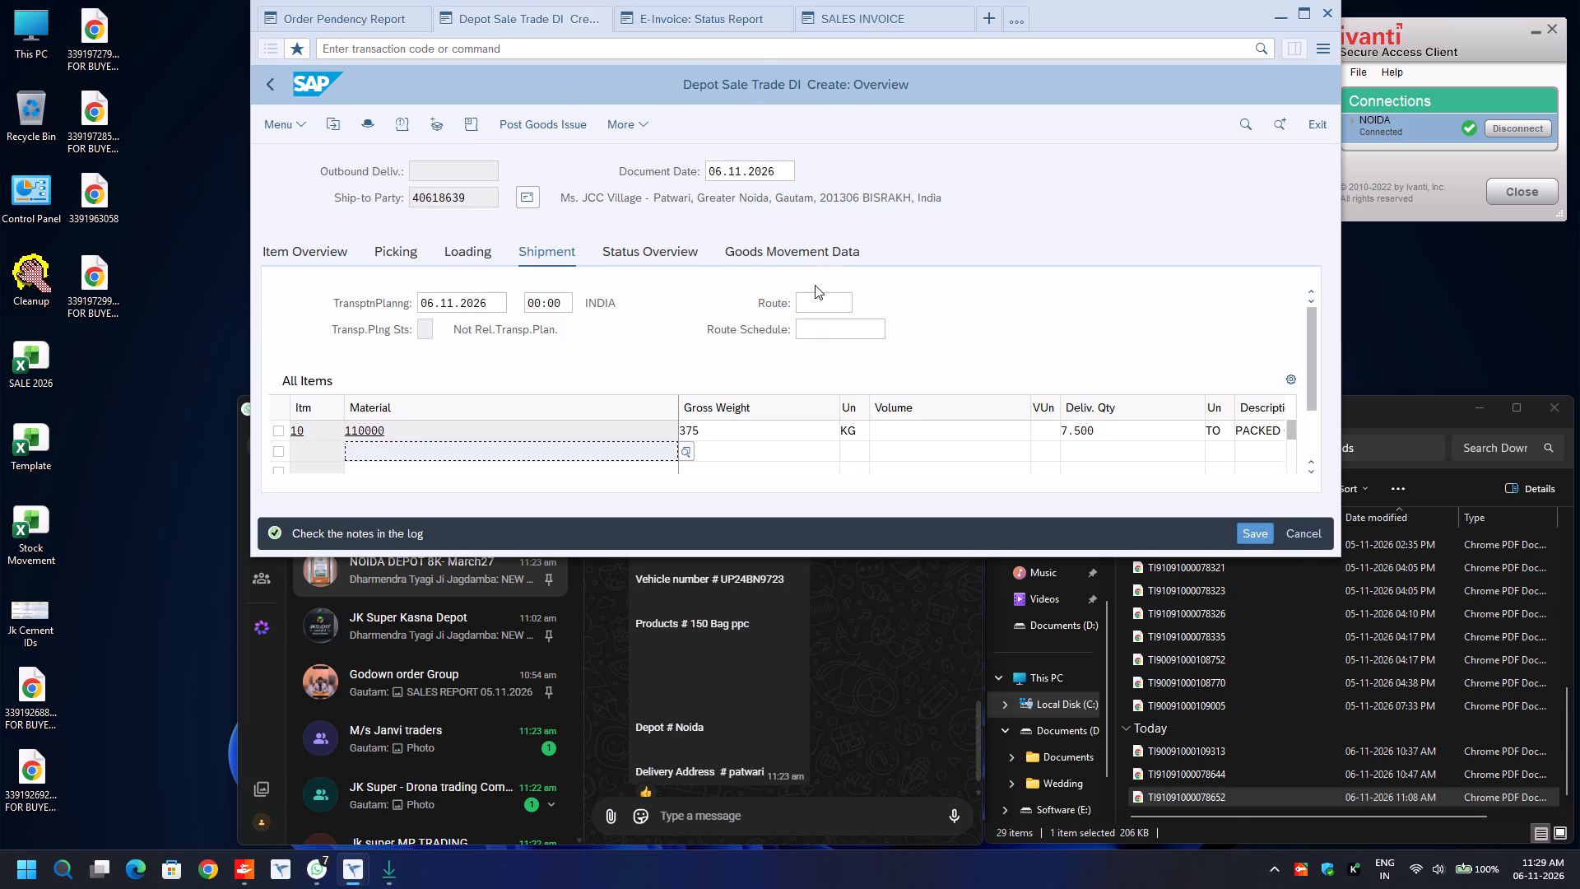
# Set the delivery's shipment route to ROUTE.
pyautogui.click(815, 296)
pyautogui.press('BackSpace')
pyautogui.press('Down')
pyautogui.press('Return')
# In the picking data for material 110000, enter picked quantity 7.500 and batch 1033-1492.
pyautogui.click(388, 250)
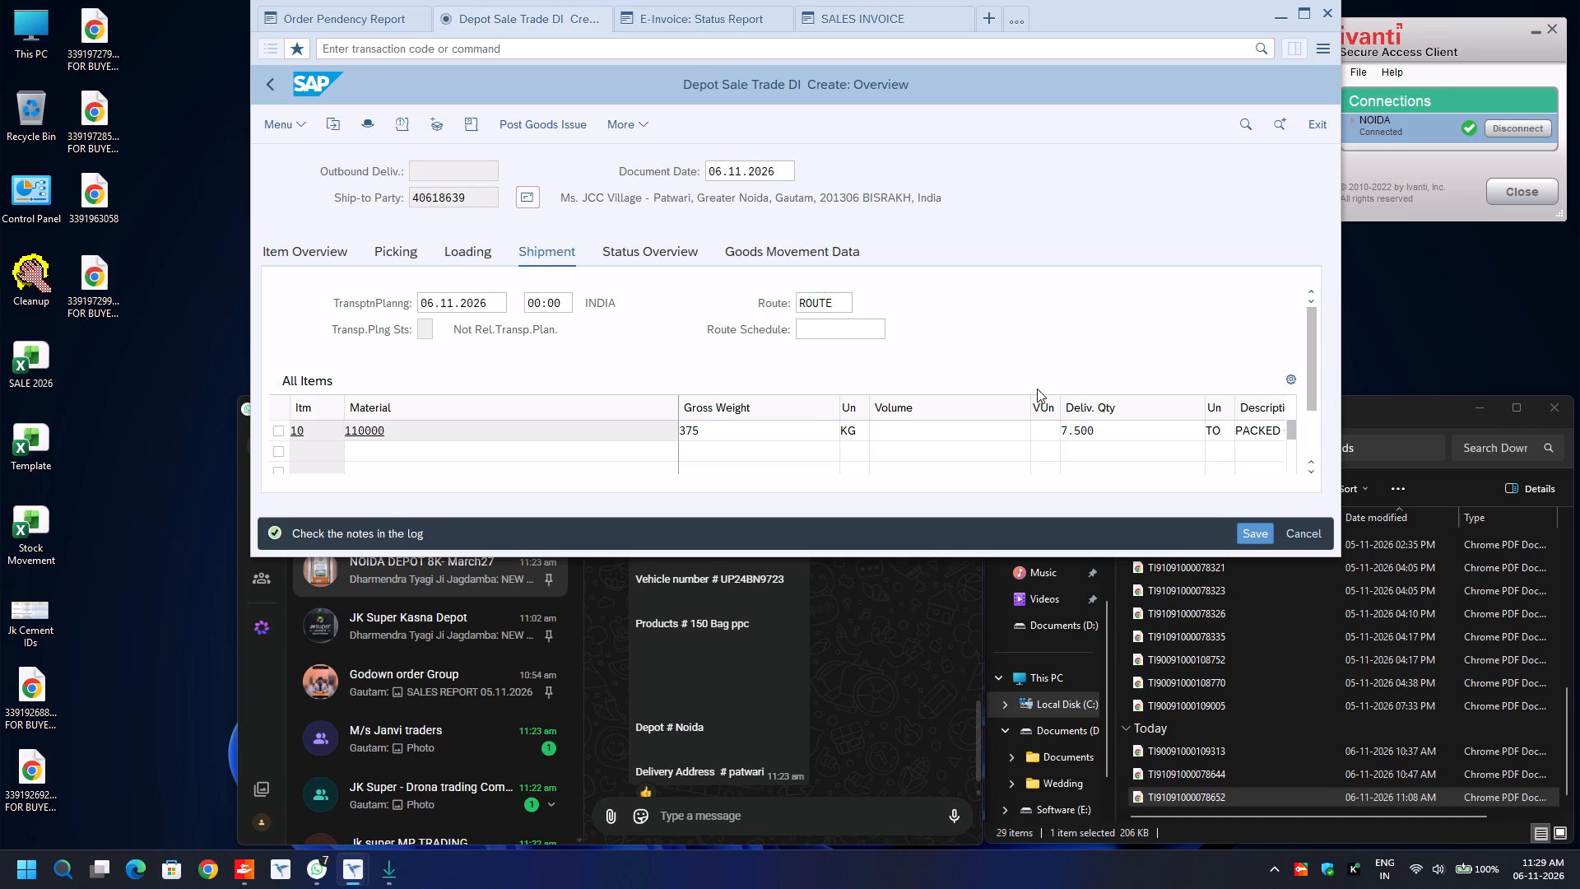
pyautogui.click(1120, 432)
pyautogui.write('7.500')
pyautogui.press('Tab')
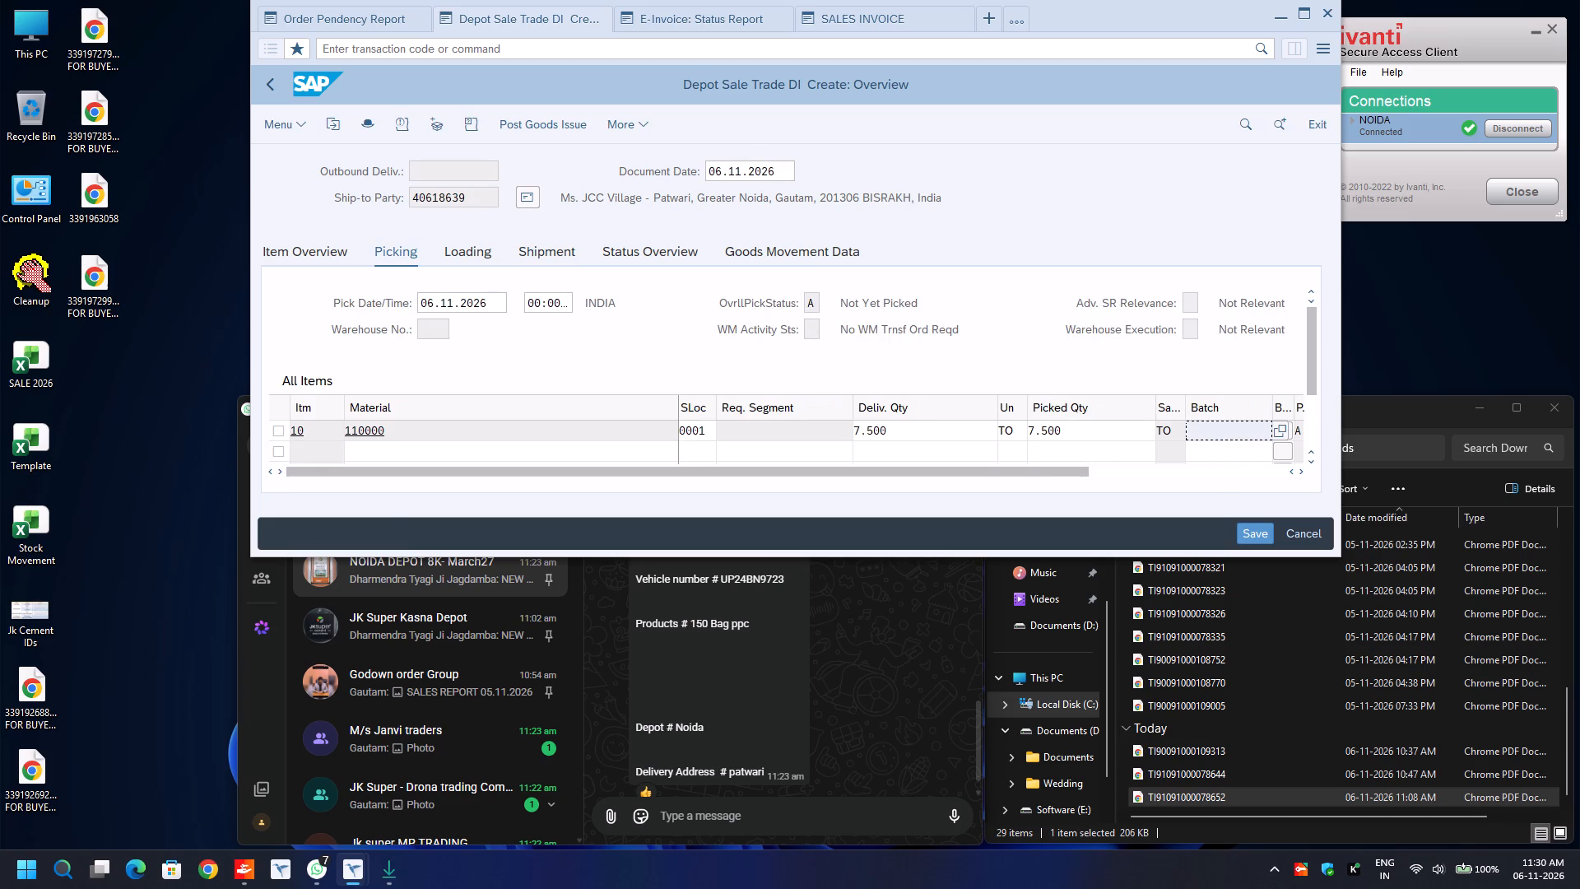
pyautogui.write('1033')
pyautogui.press('Down')
pyautogui.press('Return')
# In the delivery header's additional data, set the transport mode to ROAD and Road Transporter1 to 220000967.
pyautogui.press('F8')
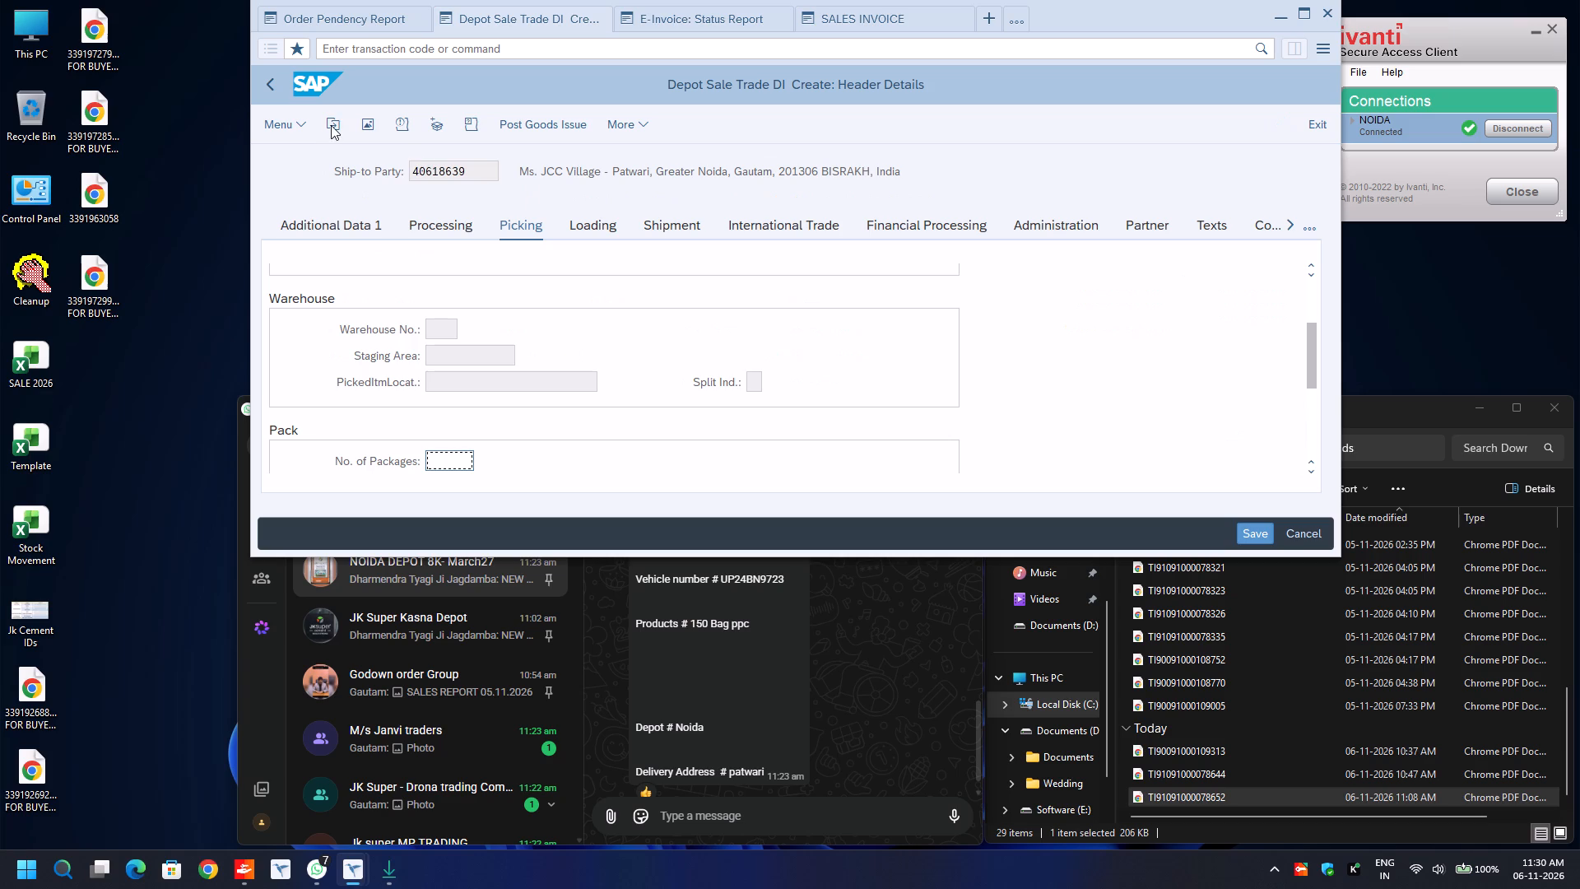
pyautogui.click(336, 220)
pyautogui.click(563, 304)
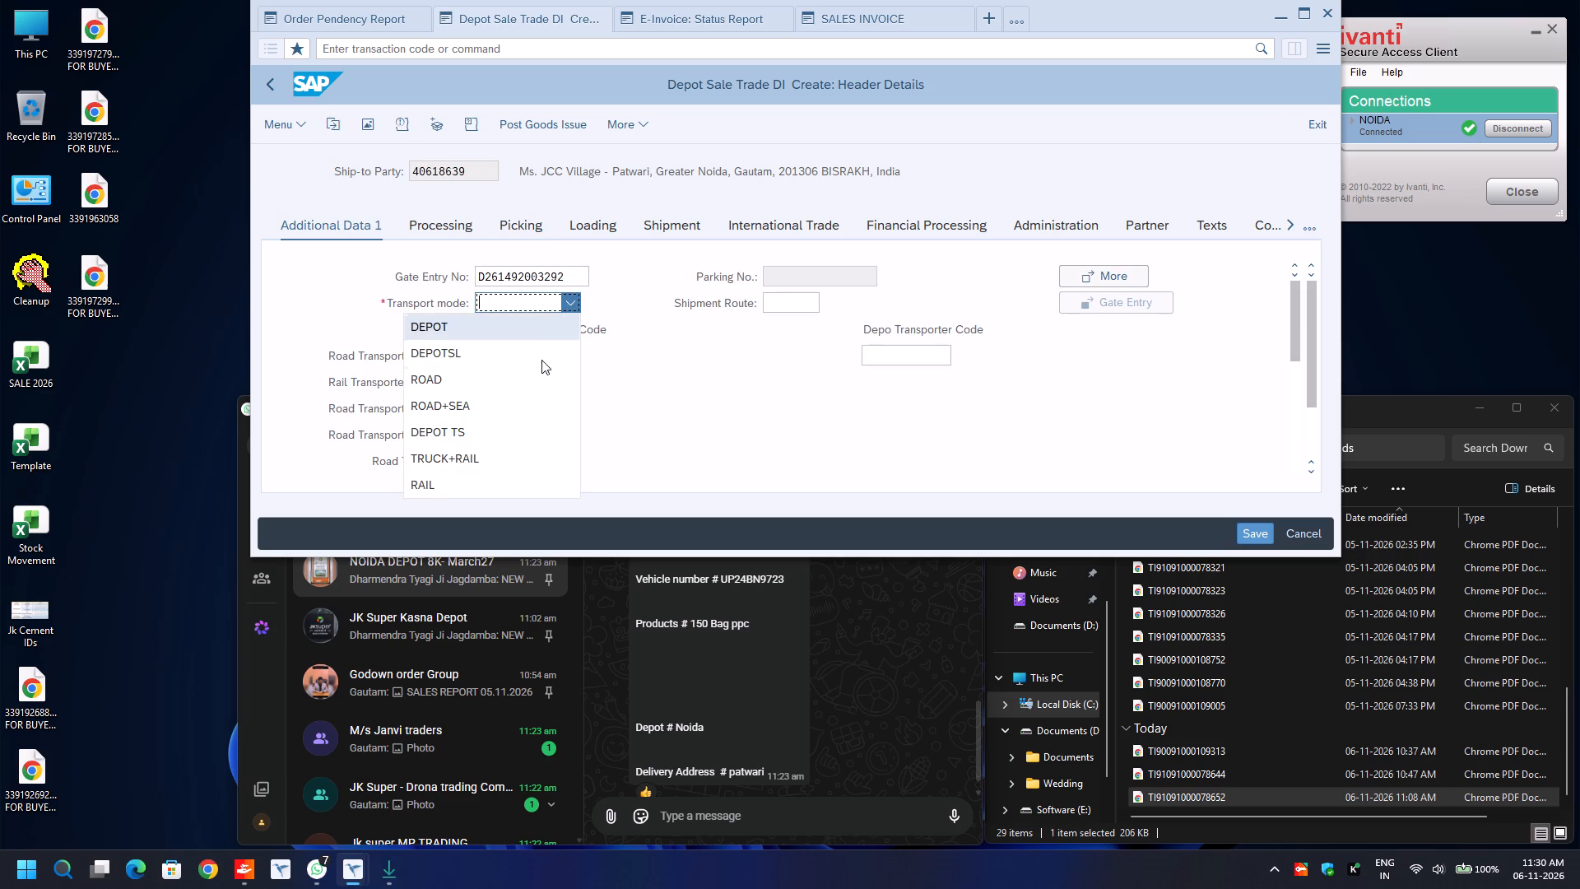
pyautogui.click(535, 374)
pyautogui.click(526, 352)
pyautogui.press('BackSpace')
pyautogui.press('Down')
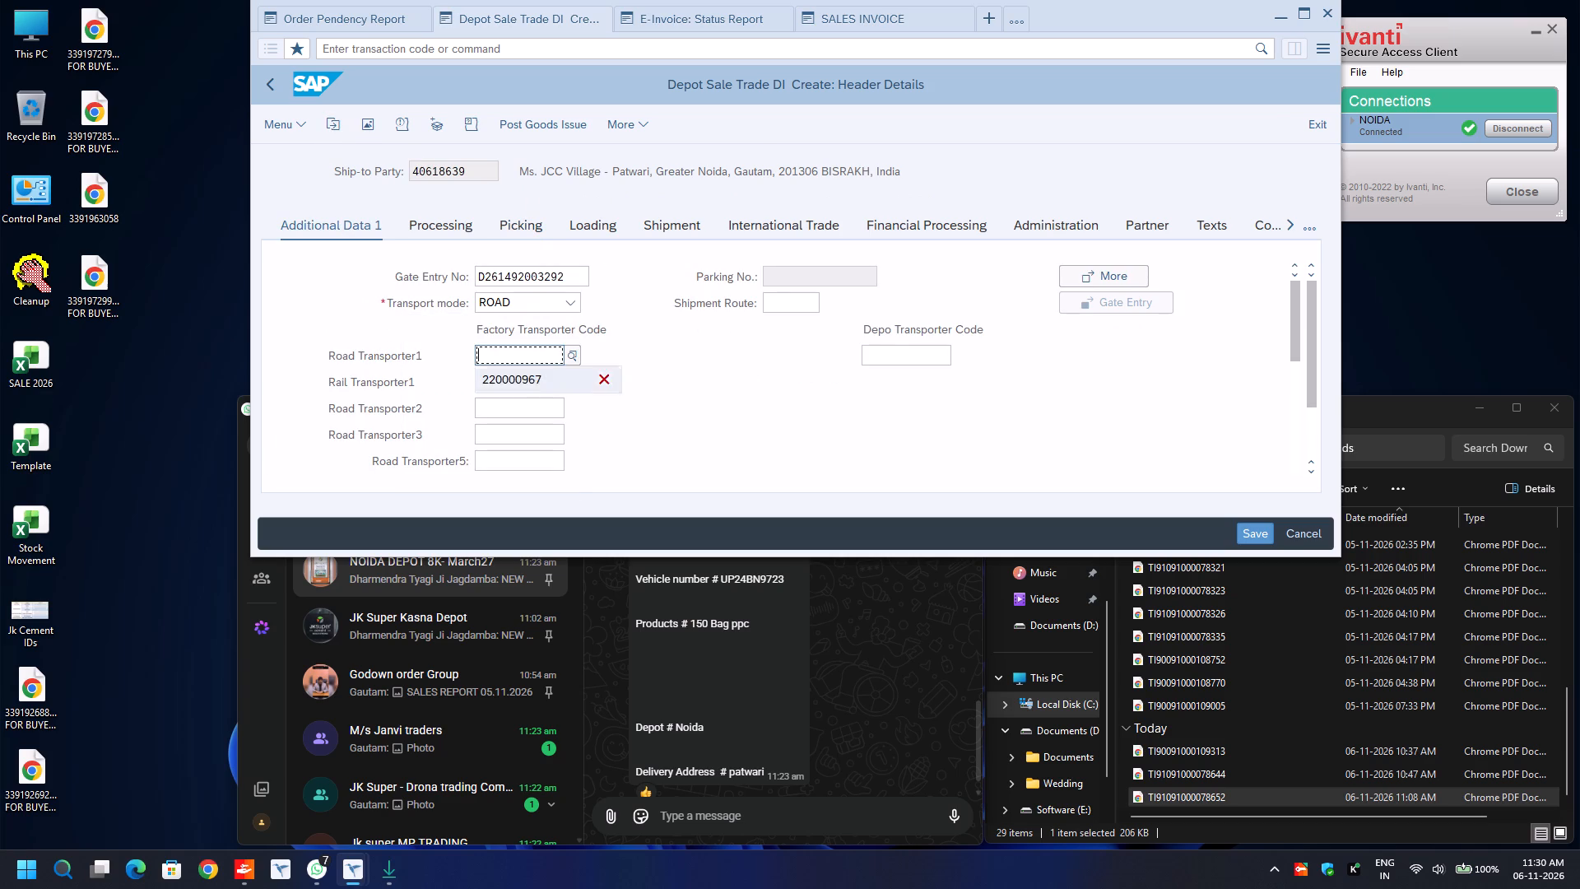
pyautogui.press('Return')
# Set the transport mode in the header's E-Way Bill data to Road and proceed to the distance.
pyautogui.press('Return')
pyautogui.write('ro')
pyautogui.press('Tab')
pyautogui.press('Tab')
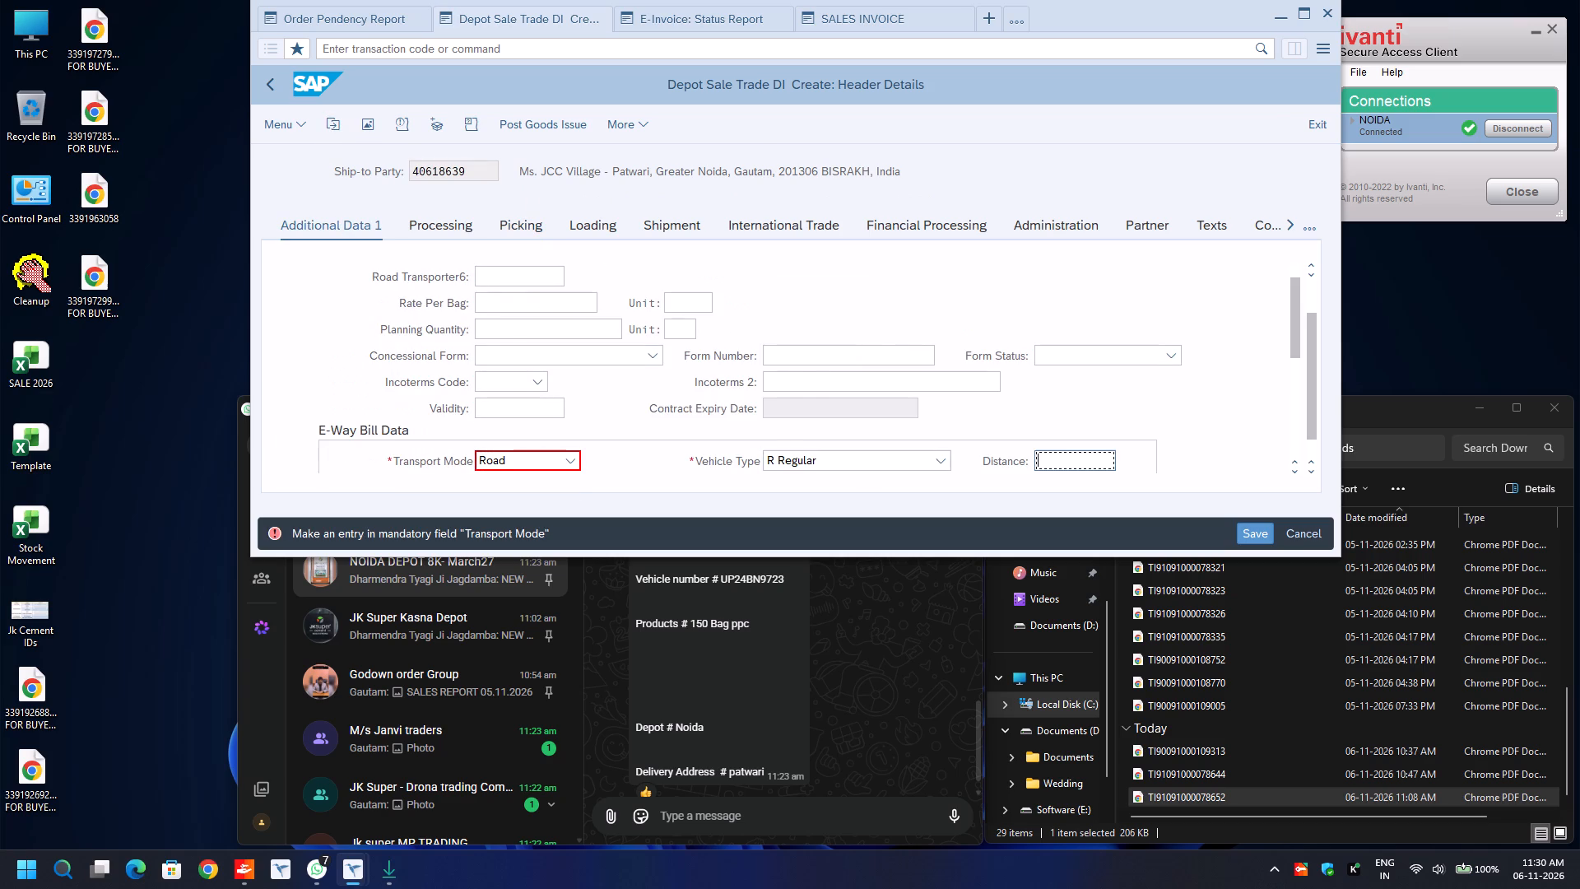
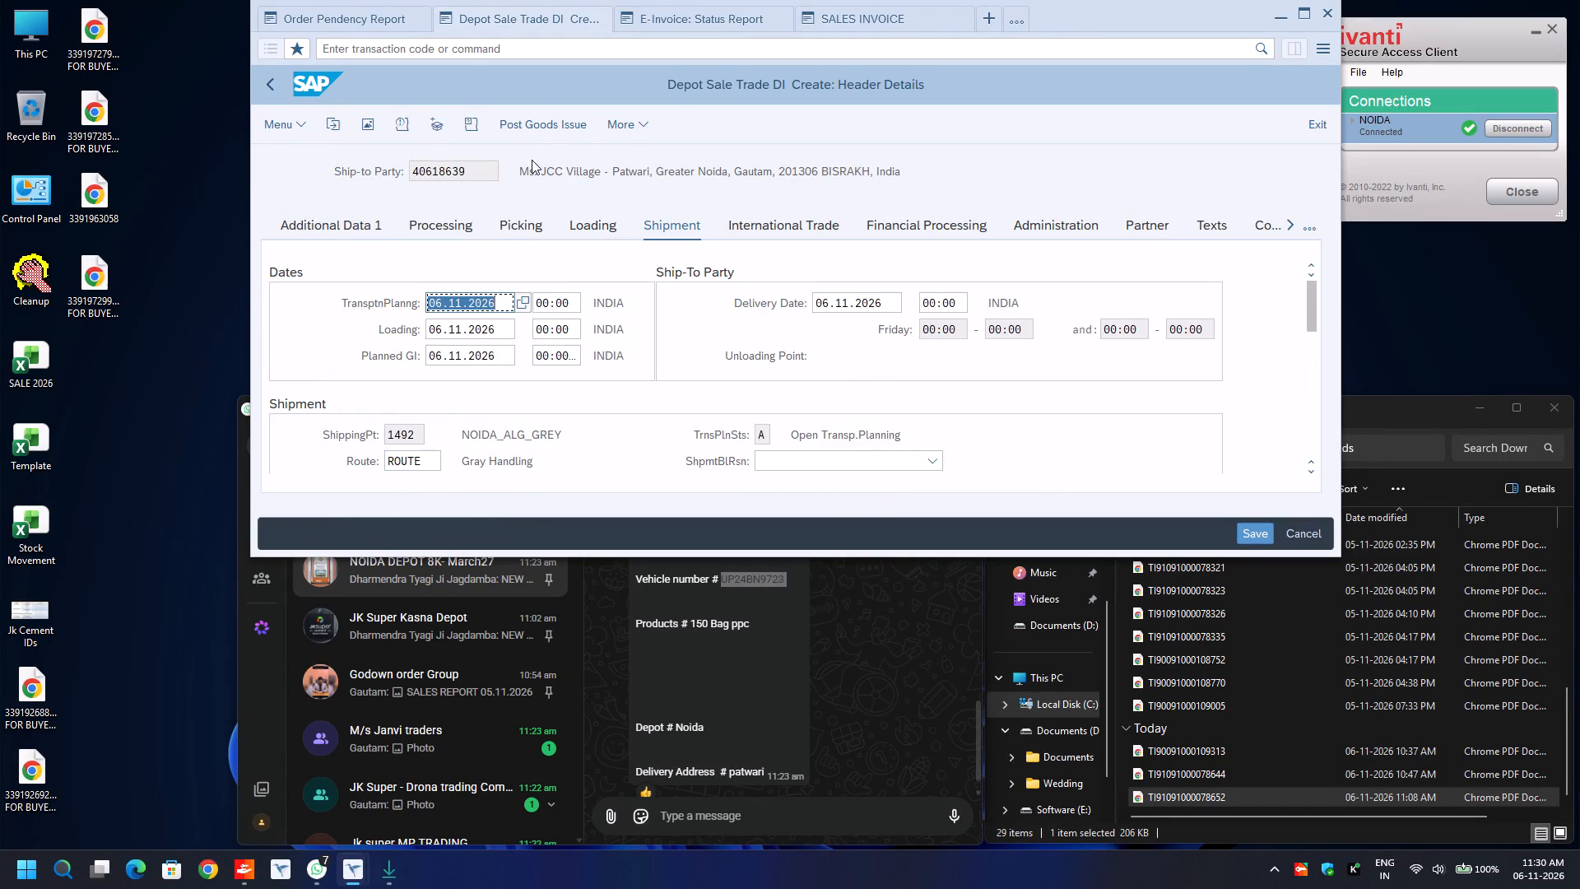
# Post the goods issue for the outbound delivery being created.
pyautogui.click(538, 123)
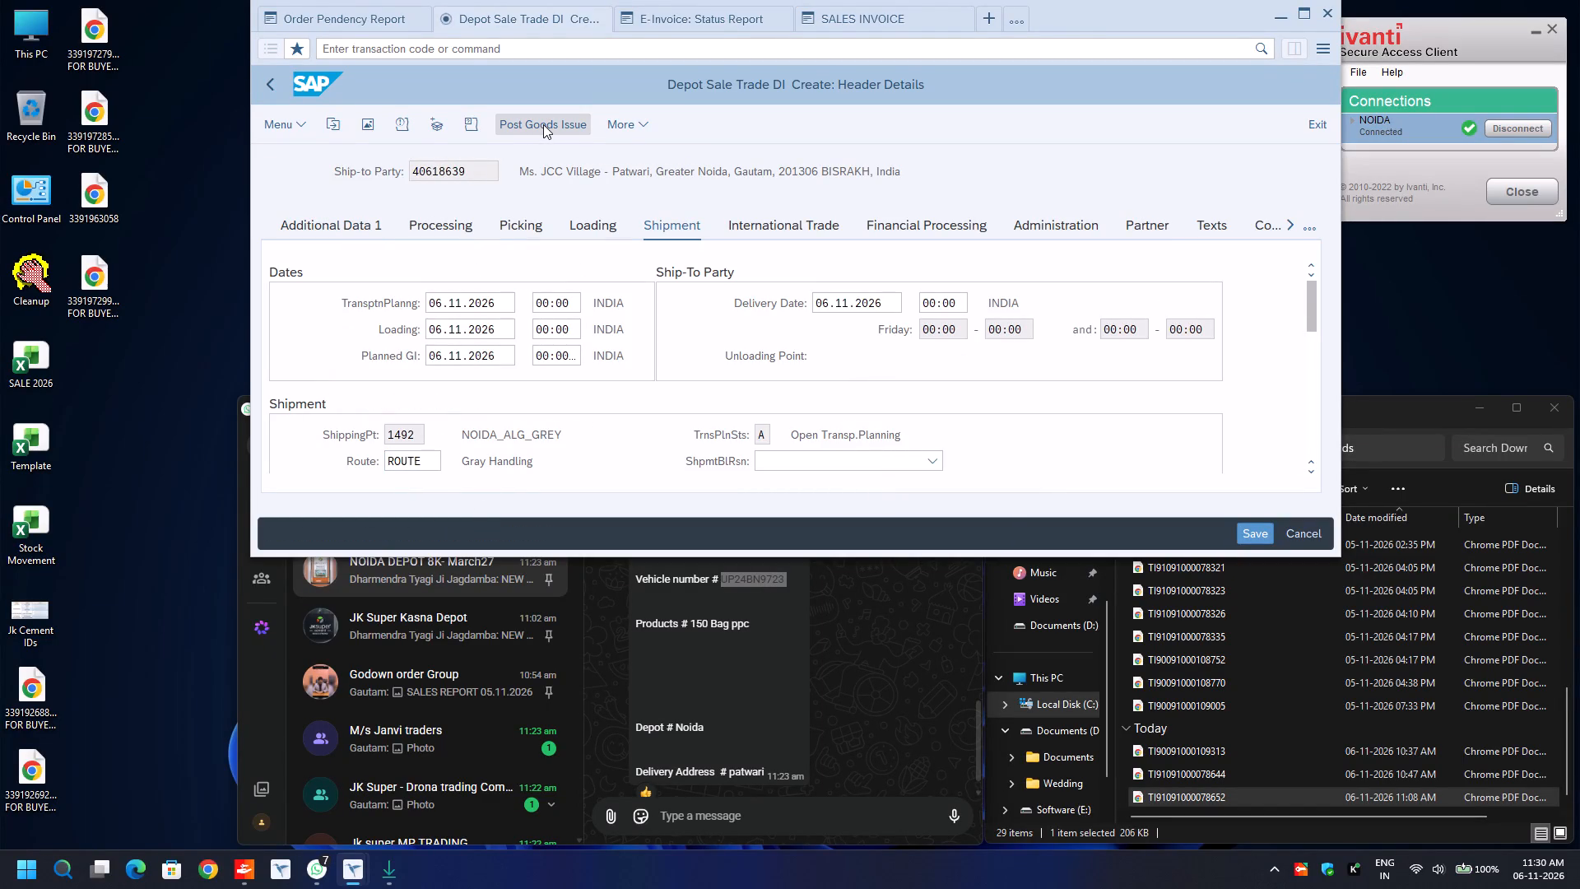
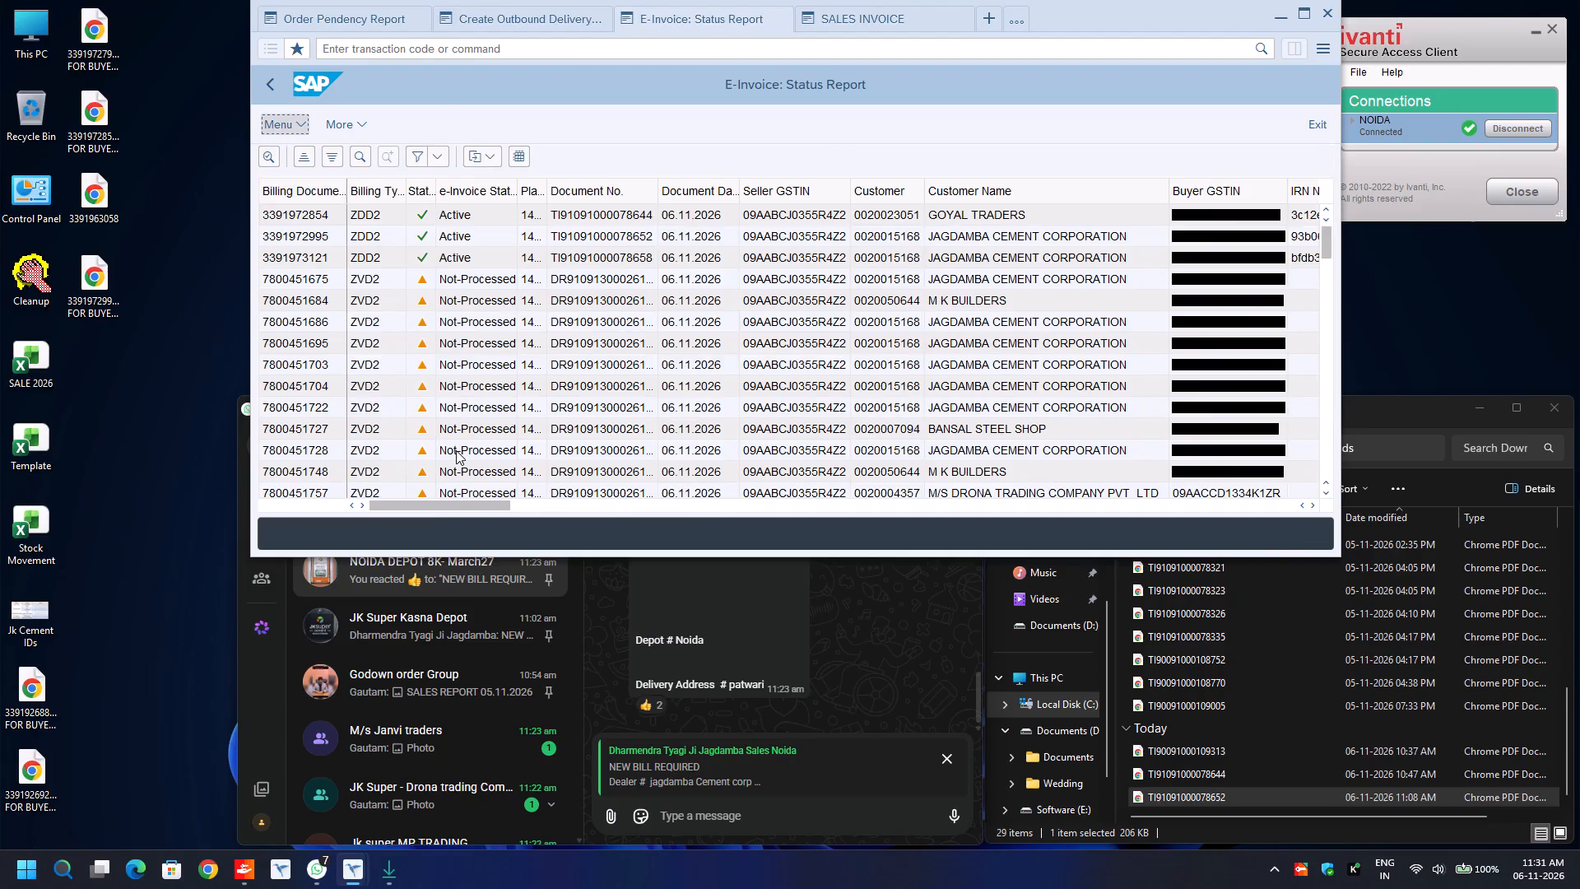
pyautogui.moveTo(449, 503); pyautogui.dragTo(1029, 443)
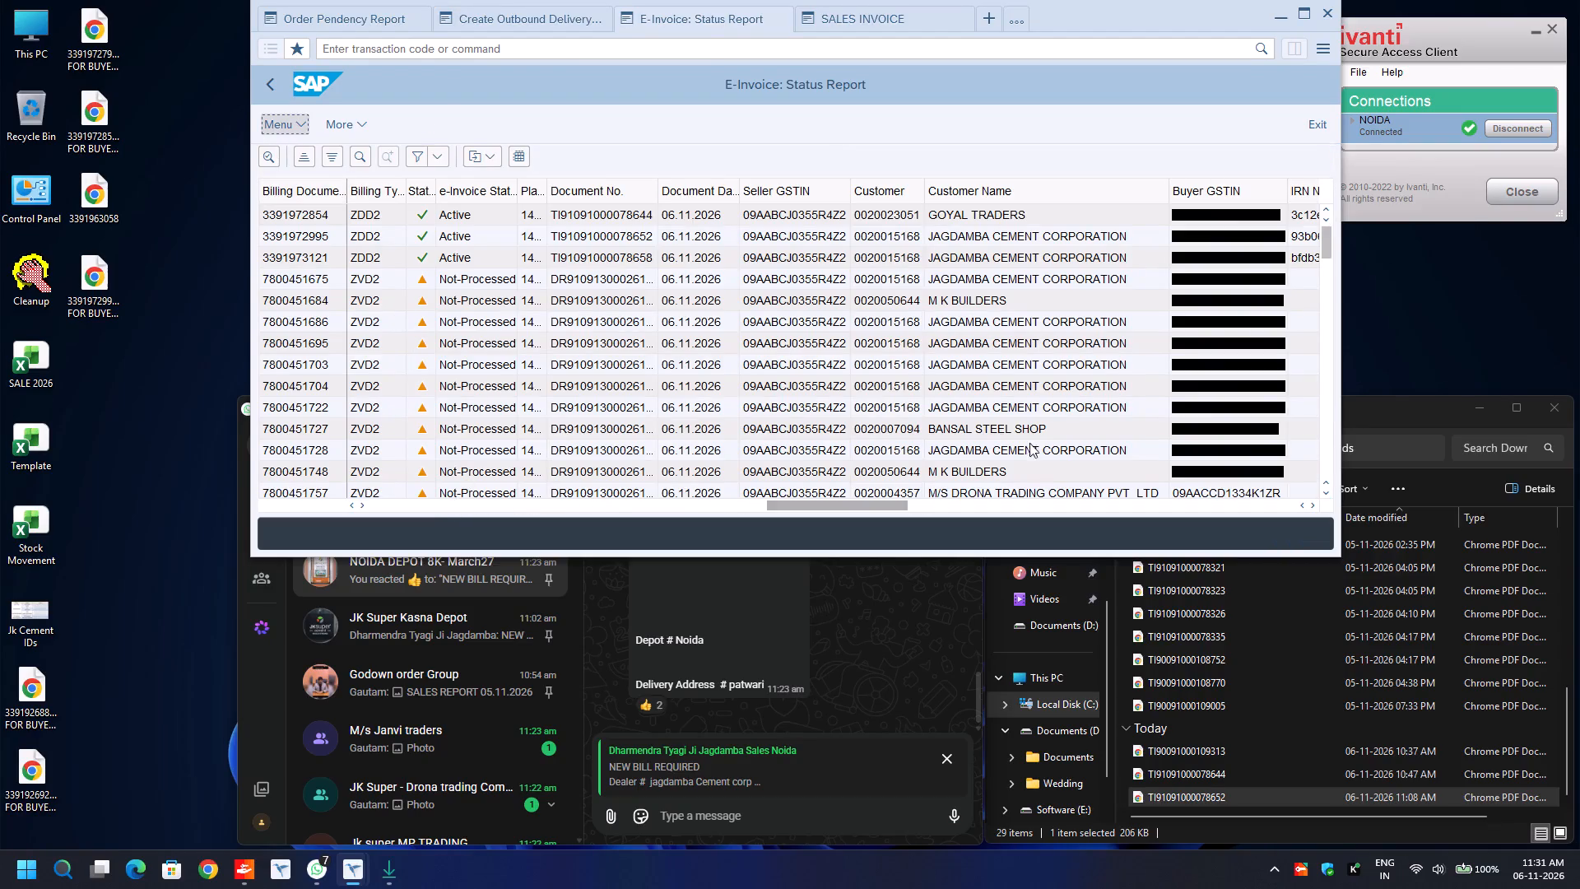
pyautogui.moveTo(1029, 443); pyautogui.dragTo(1453, 398)
pyautogui.click(316, 255)
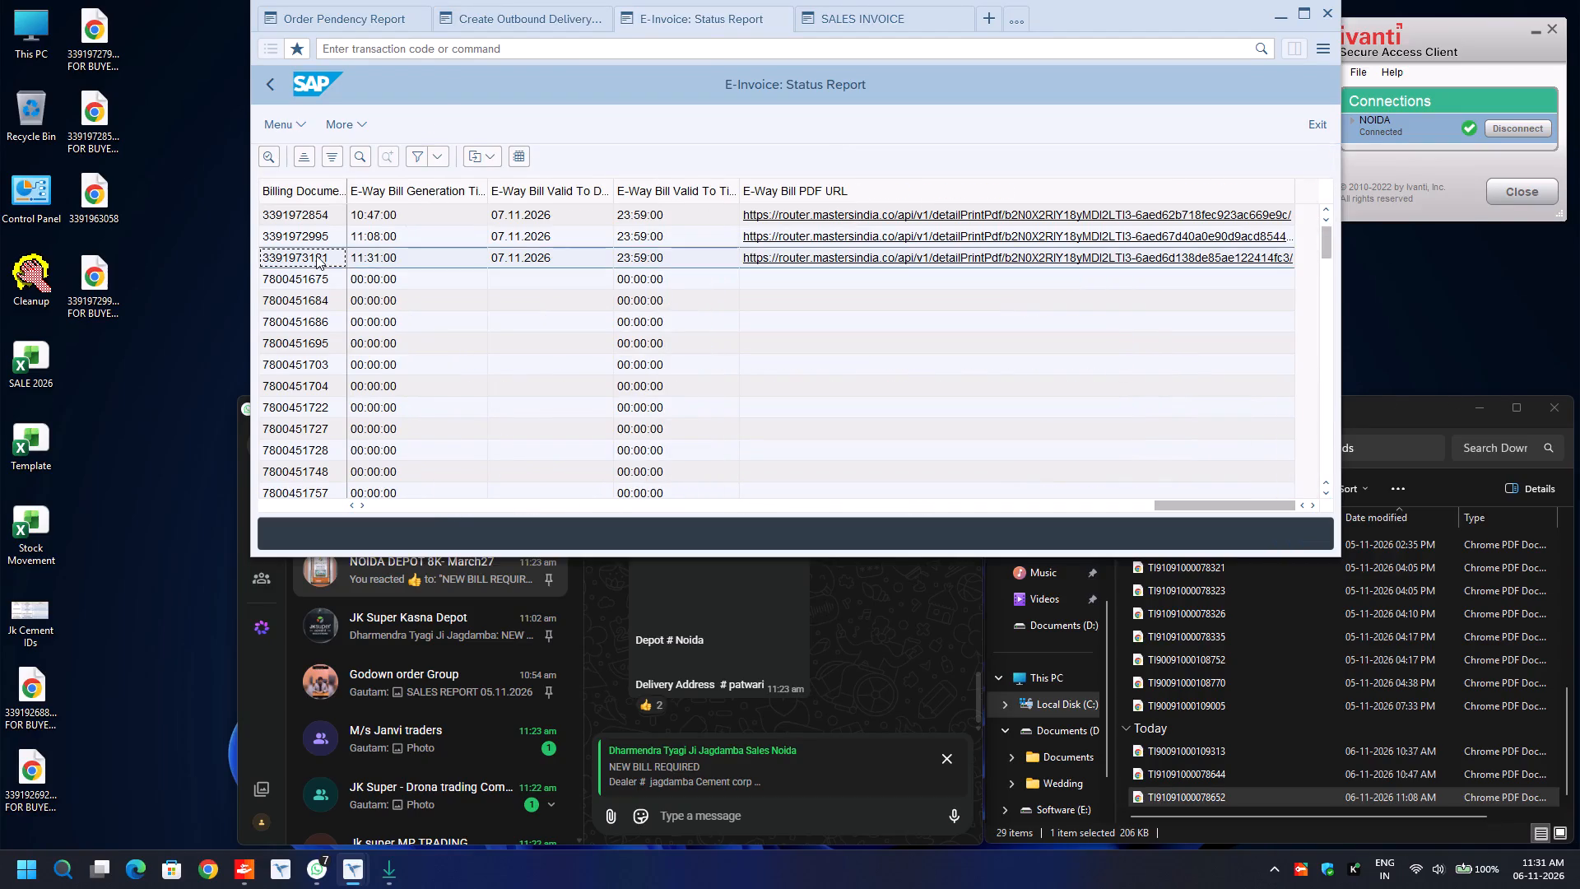
pyautogui.hotkey('ctrl', 'y')
pyautogui.hotkey('ctrl', 'c')
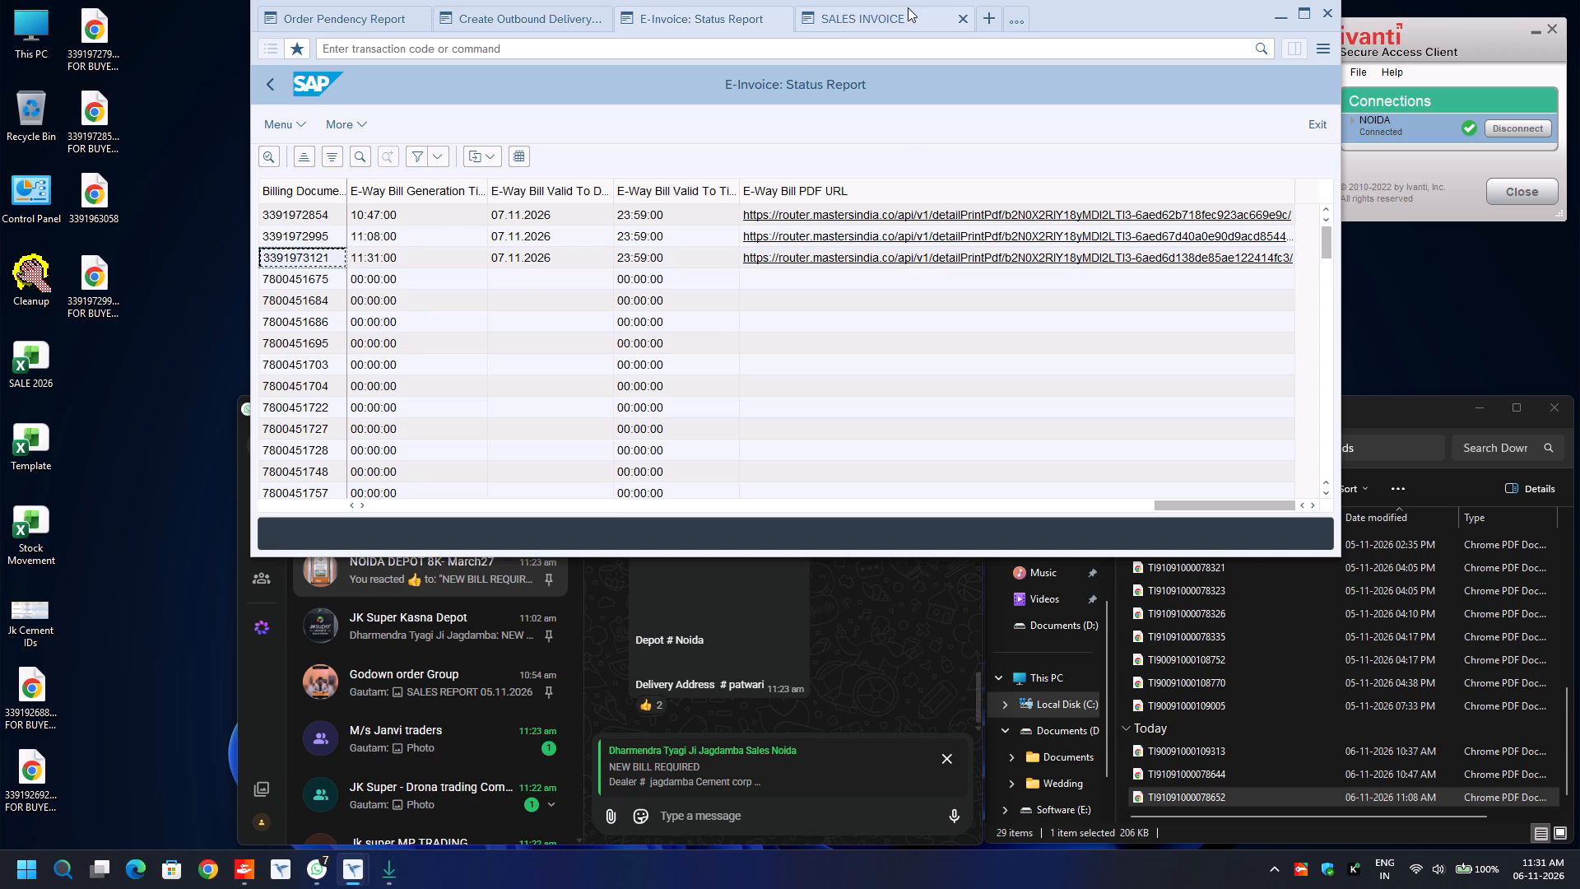
pyautogui.click(887, 18)
pyautogui.press('Escape')
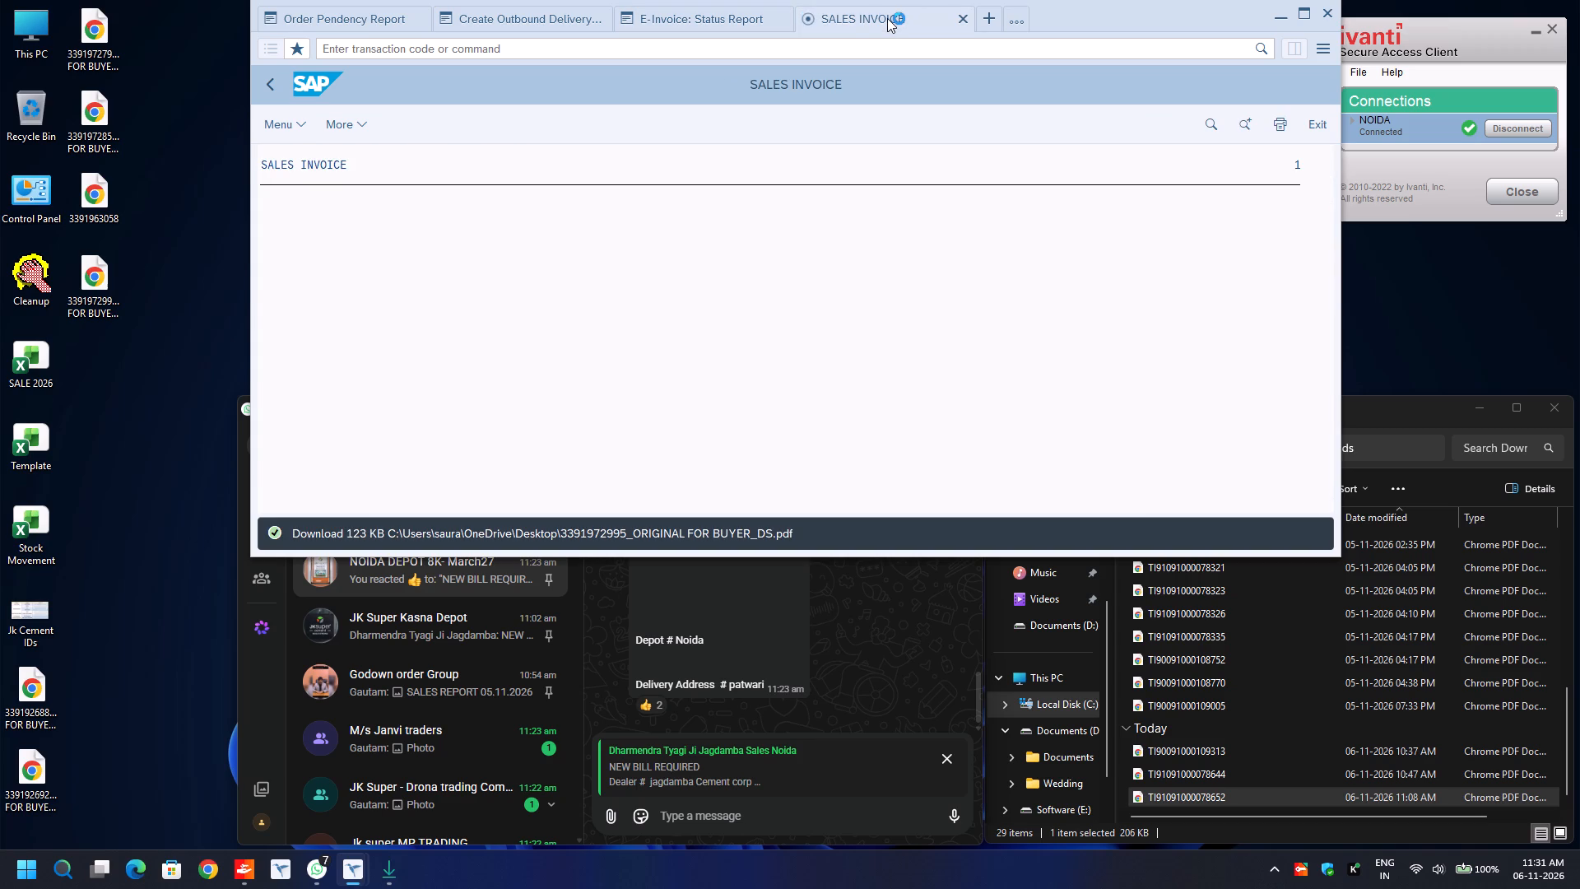
pyautogui.hotkey('ctrl', 'v')
pyautogui.press('F8')
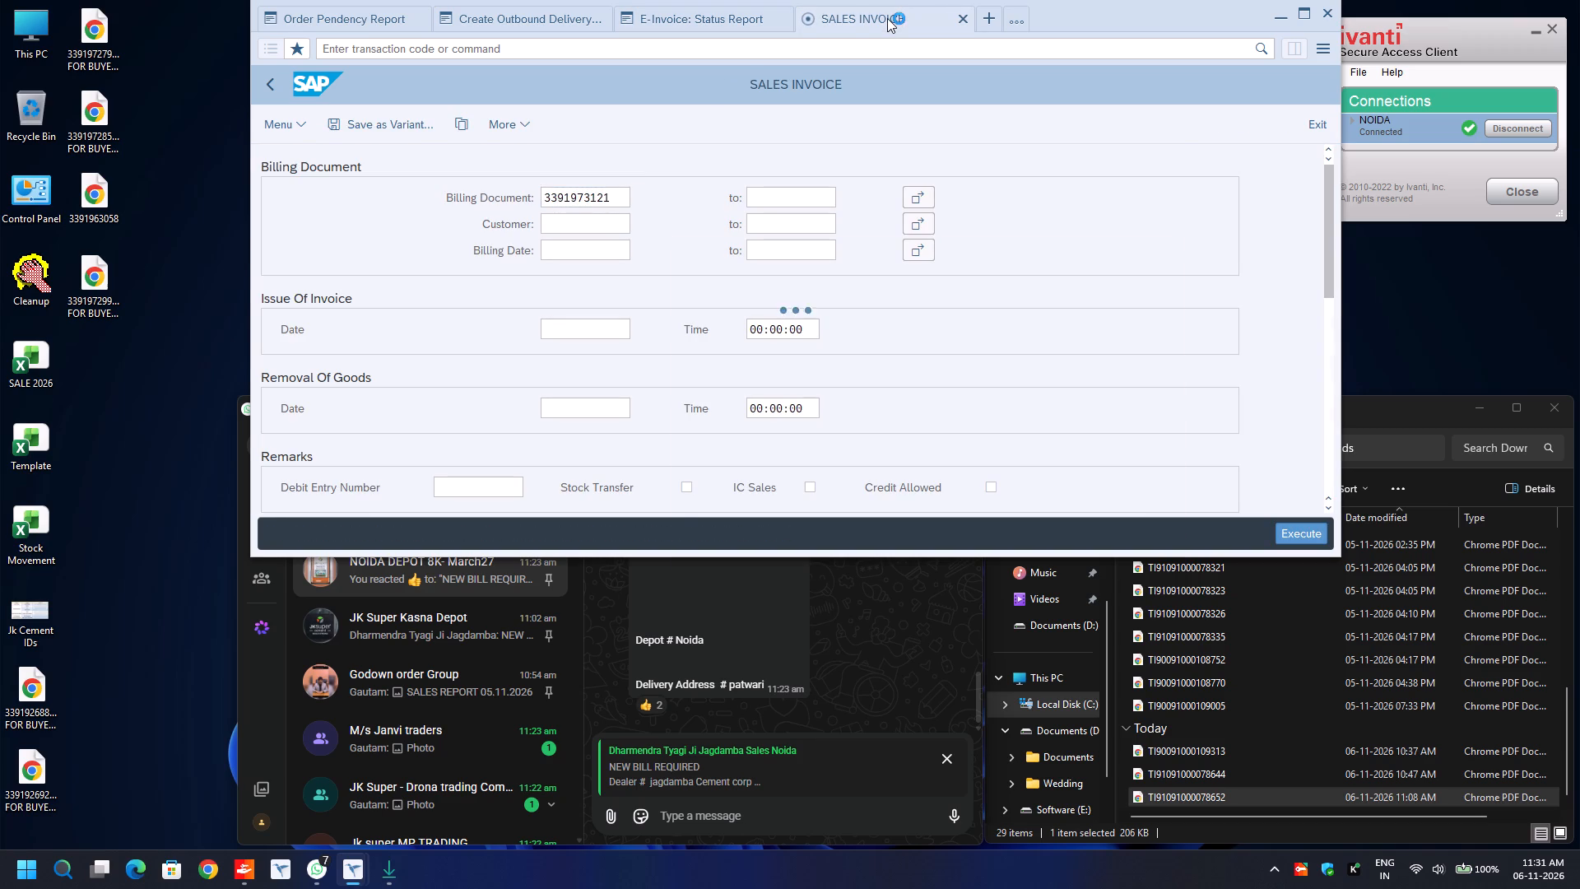
pyautogui.press('space')
pyautogui.press('Return')
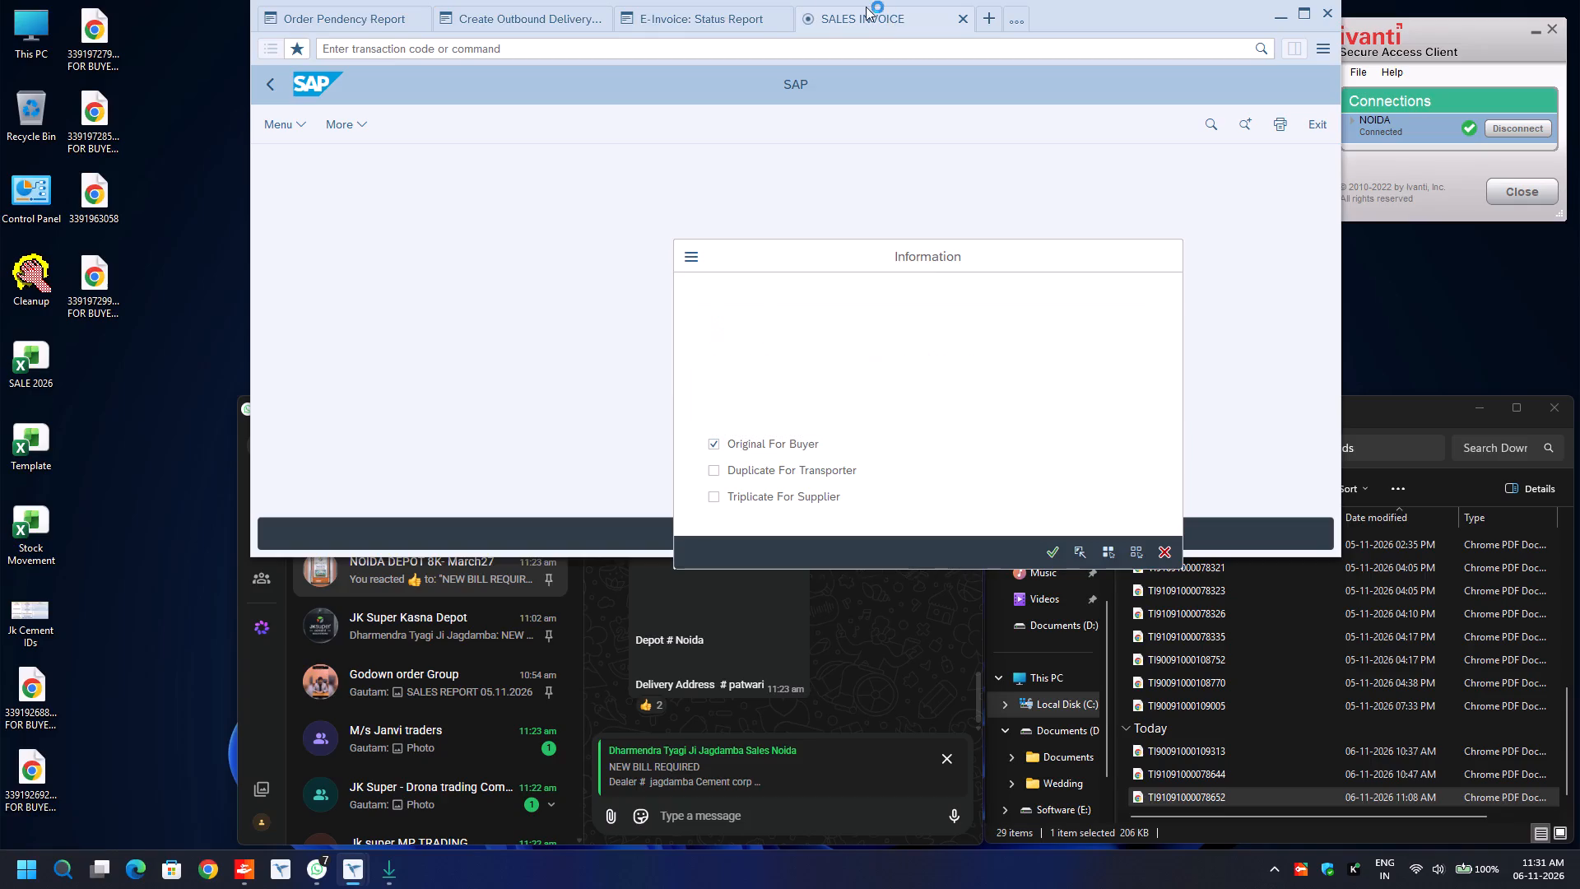
pyautogui.click(743, 14)
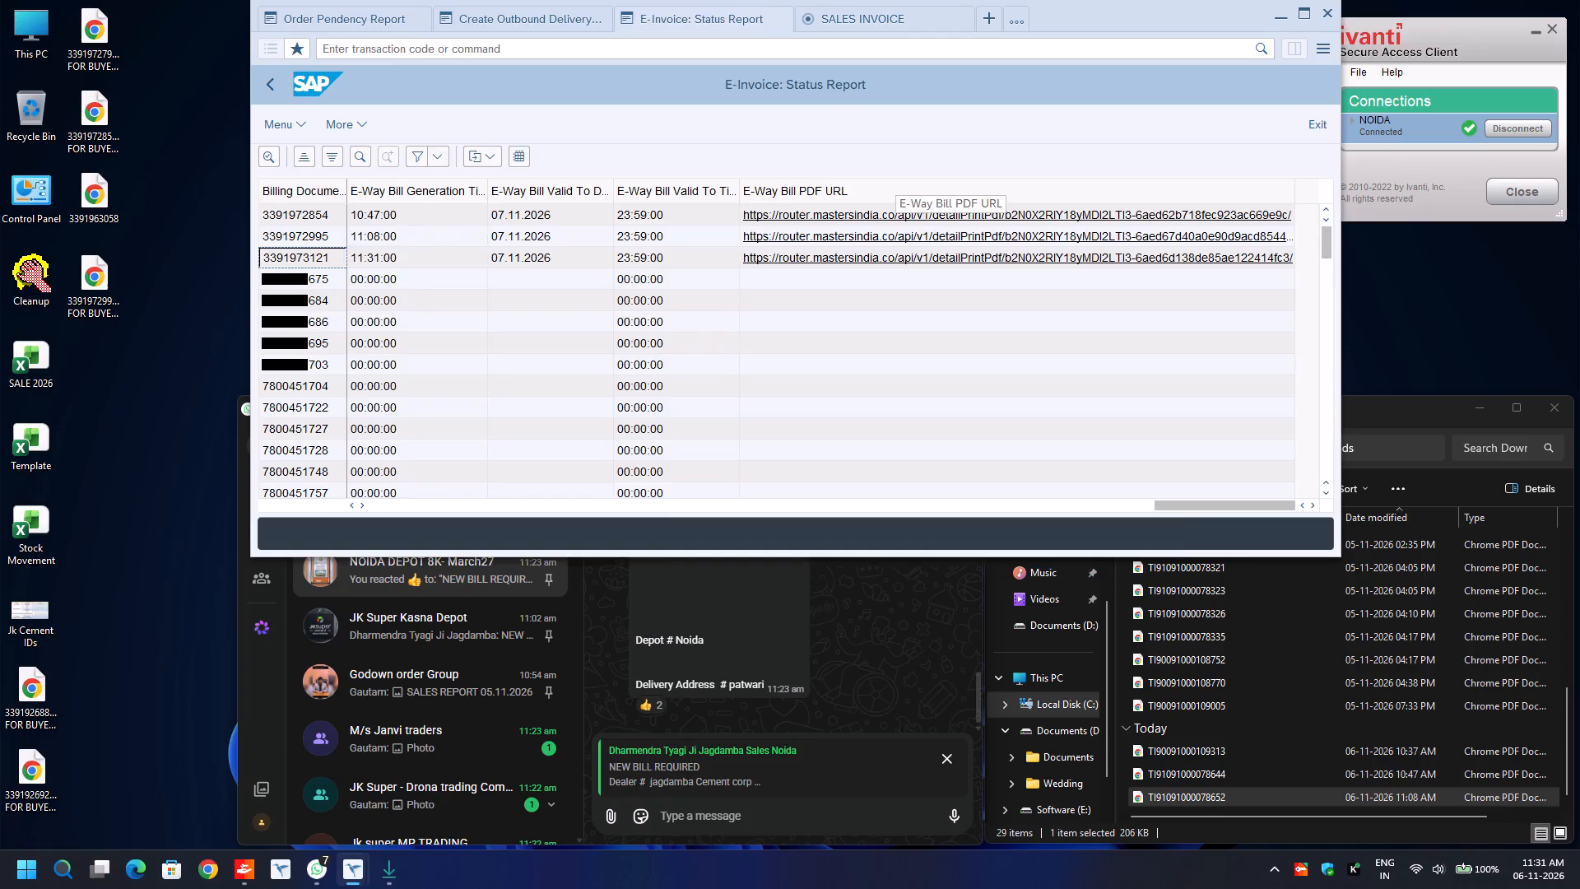
pyautogui.click(955, 257)
pyautogui.press('Left')
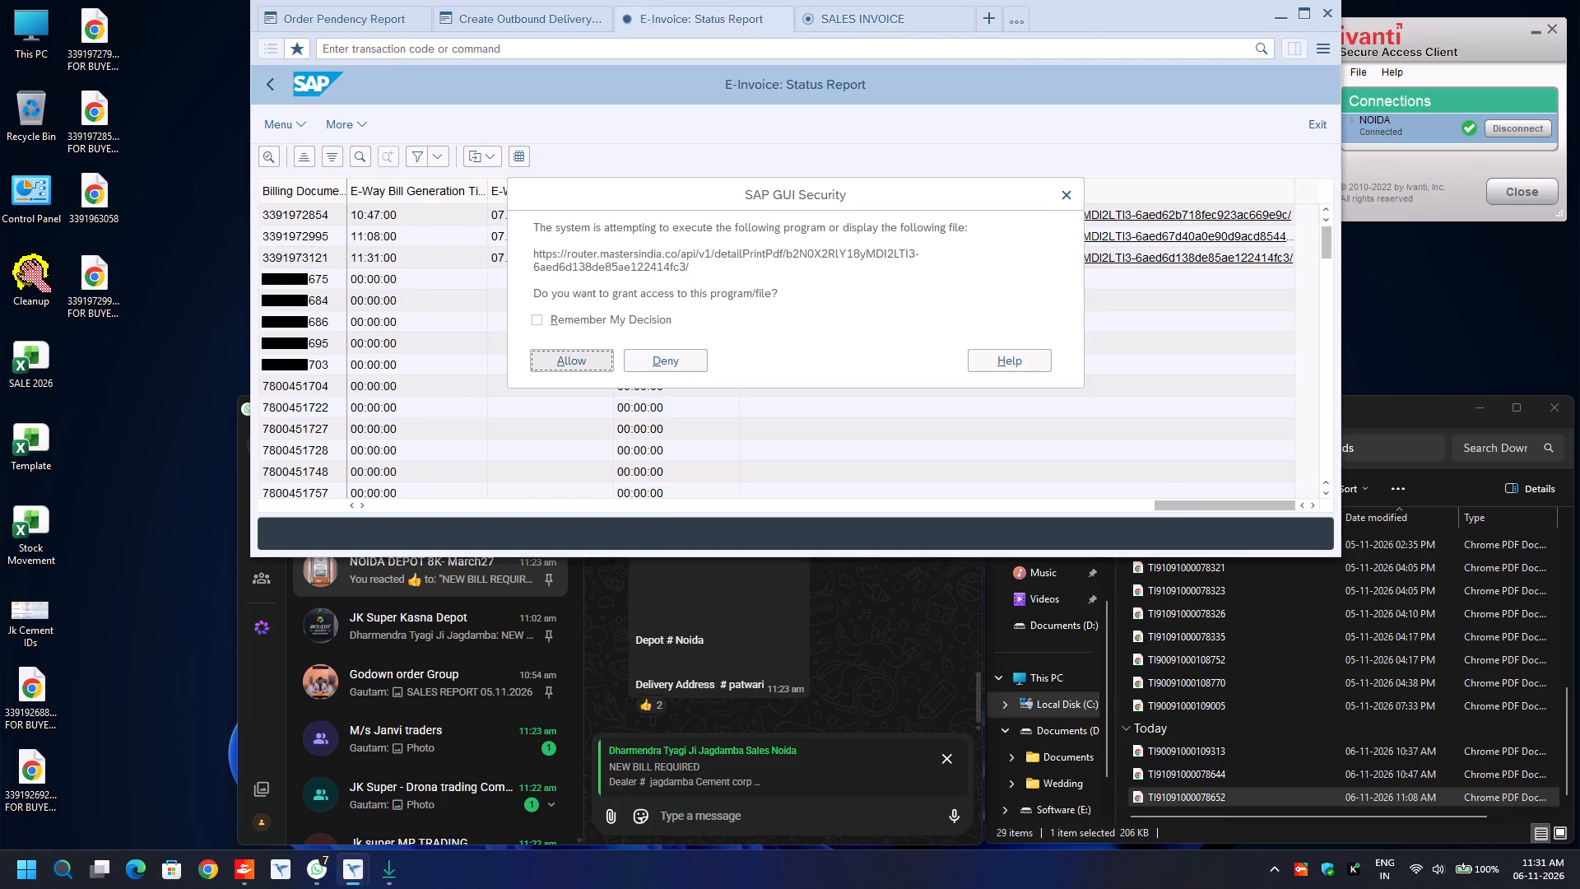
pyautogui.press('Return')
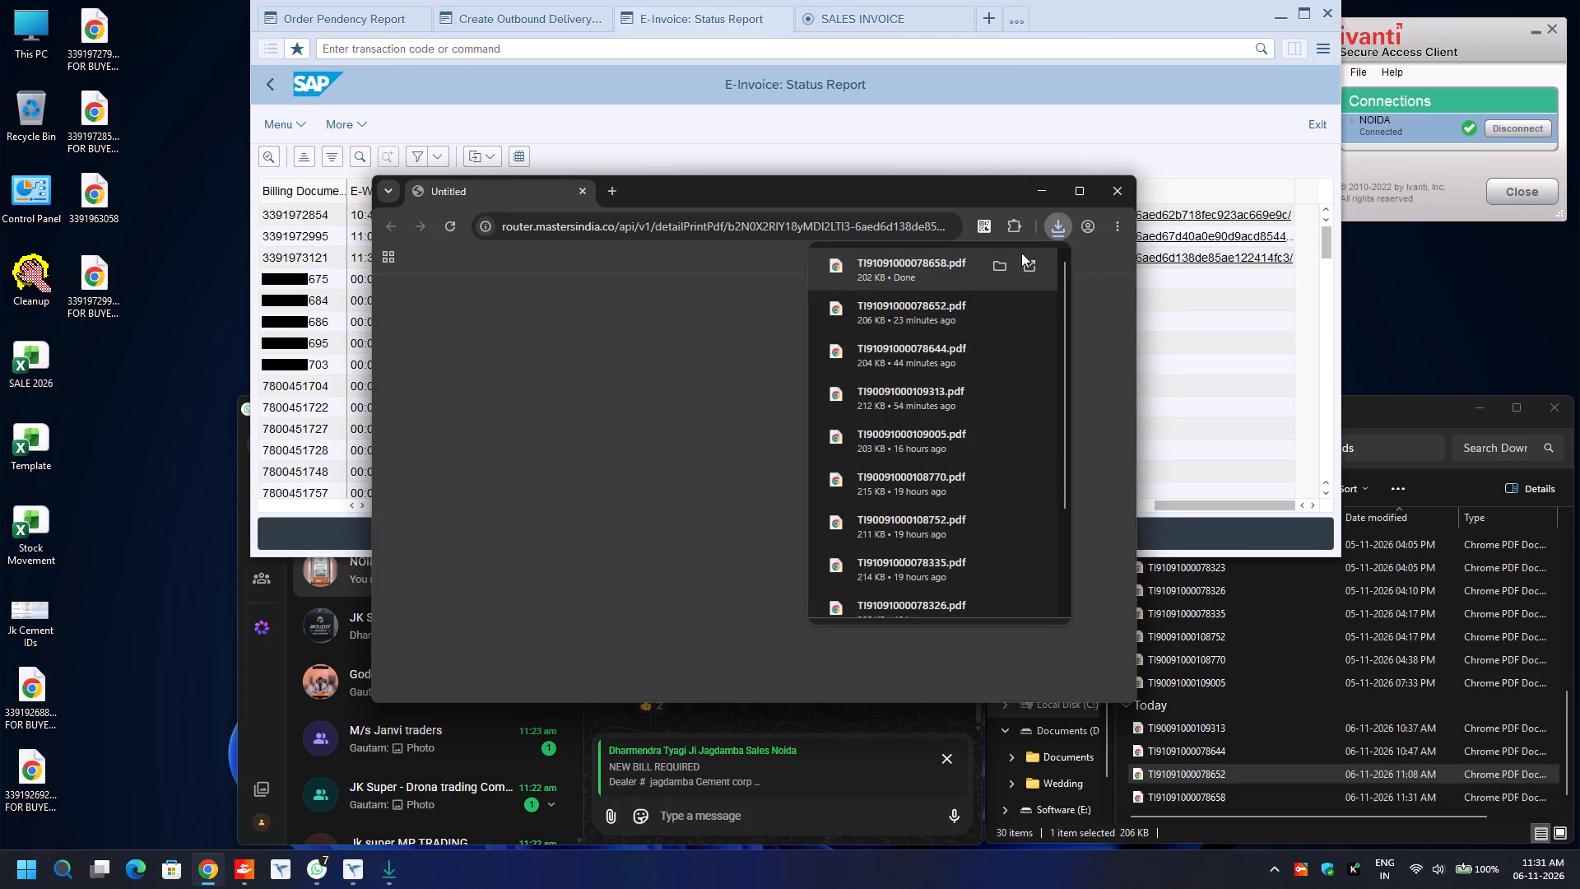
pyautogui.click(1001, 265)
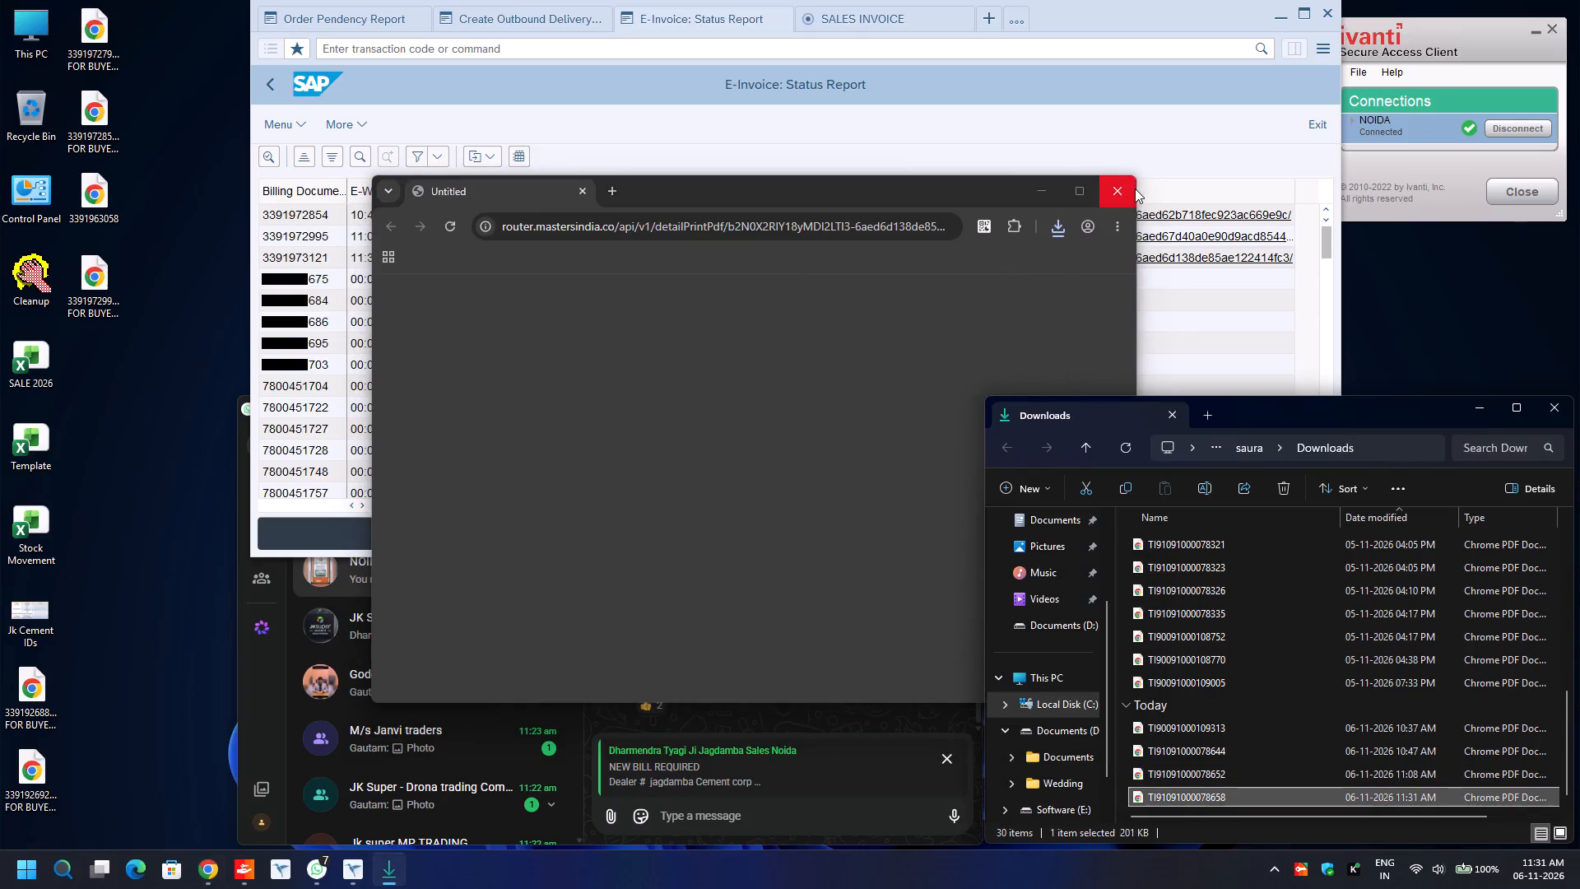
pyautogui.click(1124, 187)
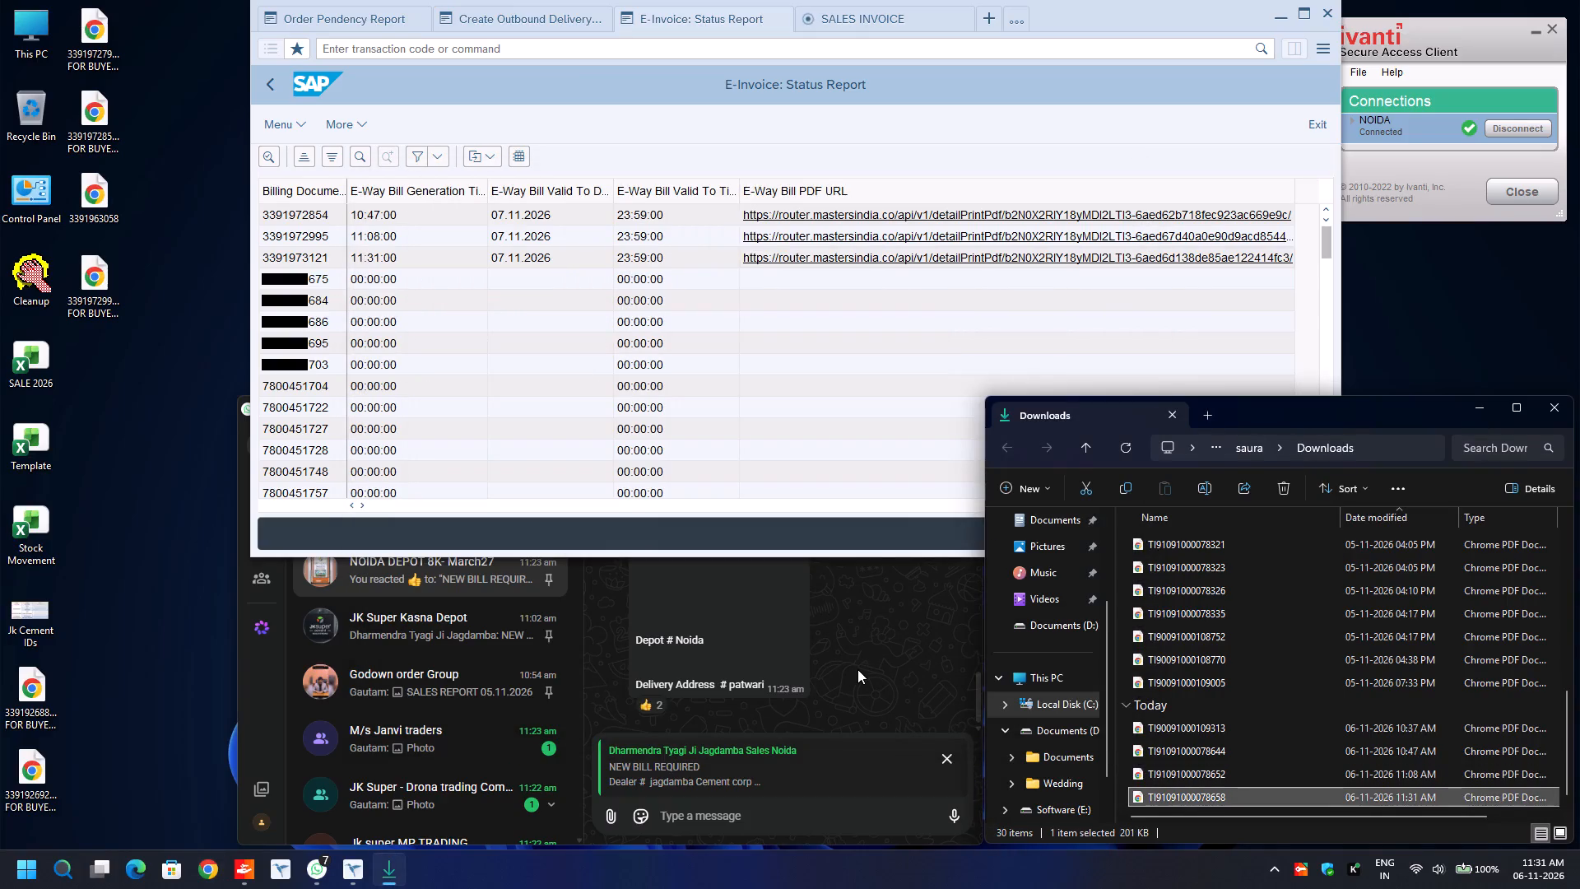
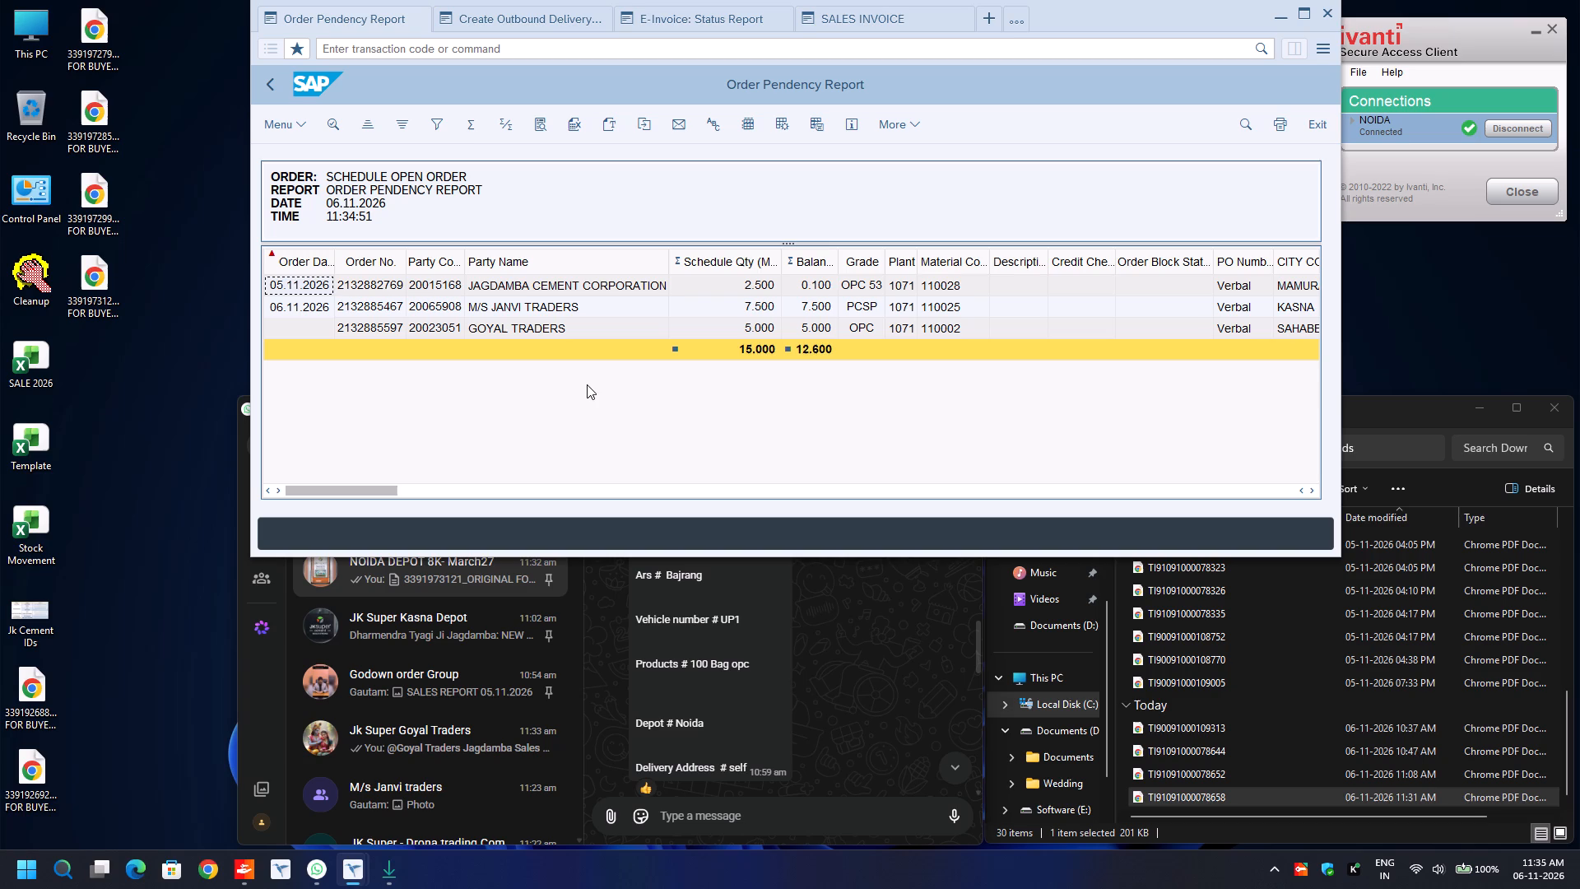
pyautogui.click(370, 325)
pyautogui.hotkey('ctrl', 'y')
pyautogui.hotkey('ctrl', 'c')
pyautogui.click(508, 23)
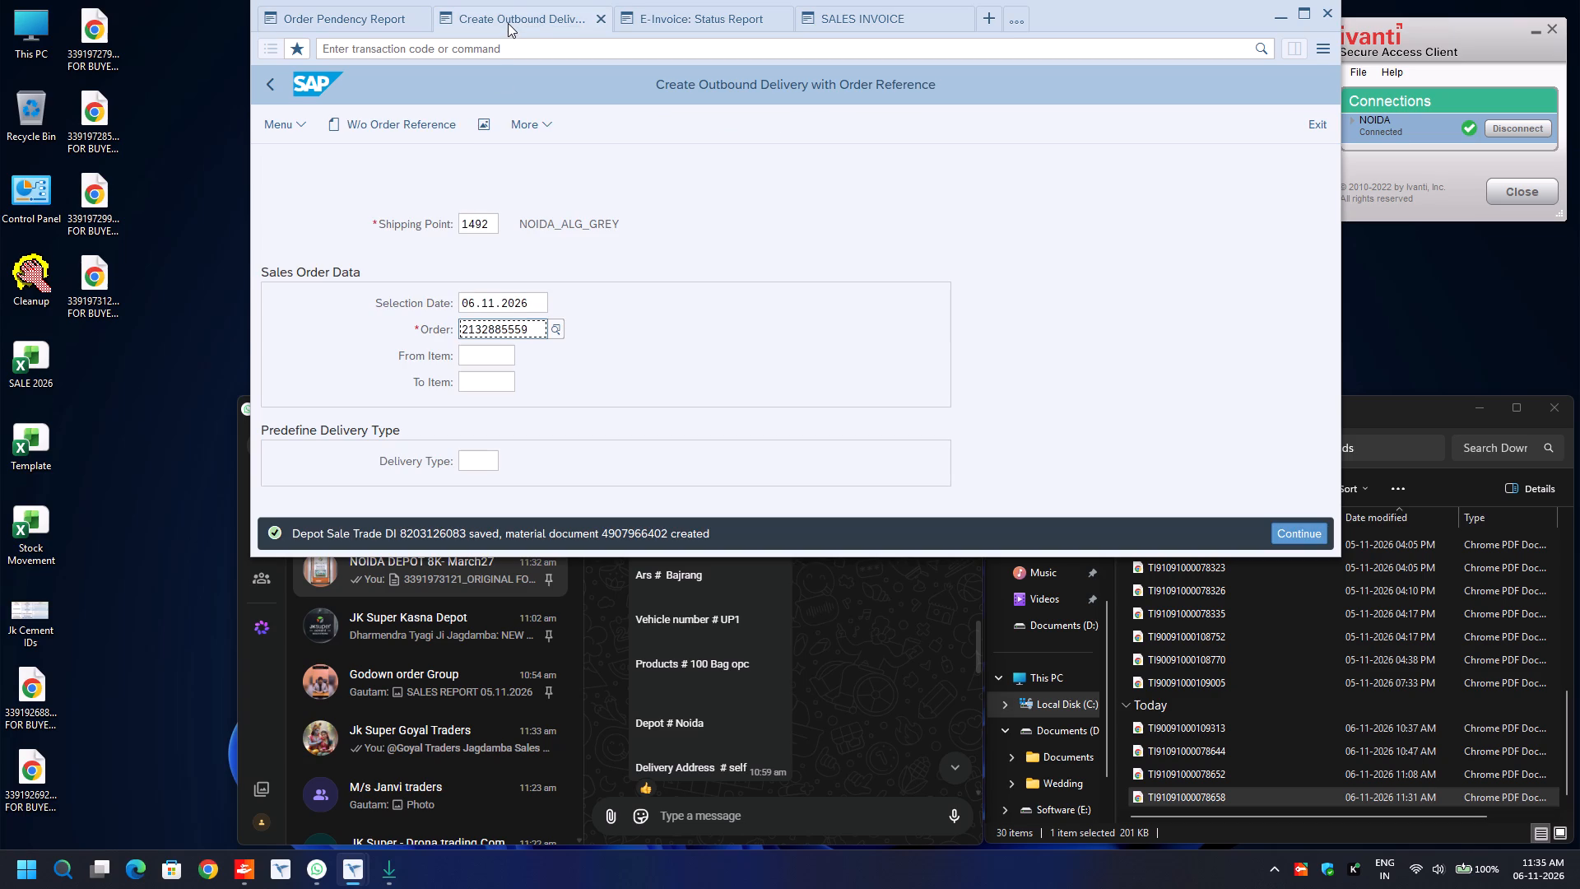
pyautogui.hotkey('ctrl', 'a')
pyautogui.hotkey('ctrl', 'v')
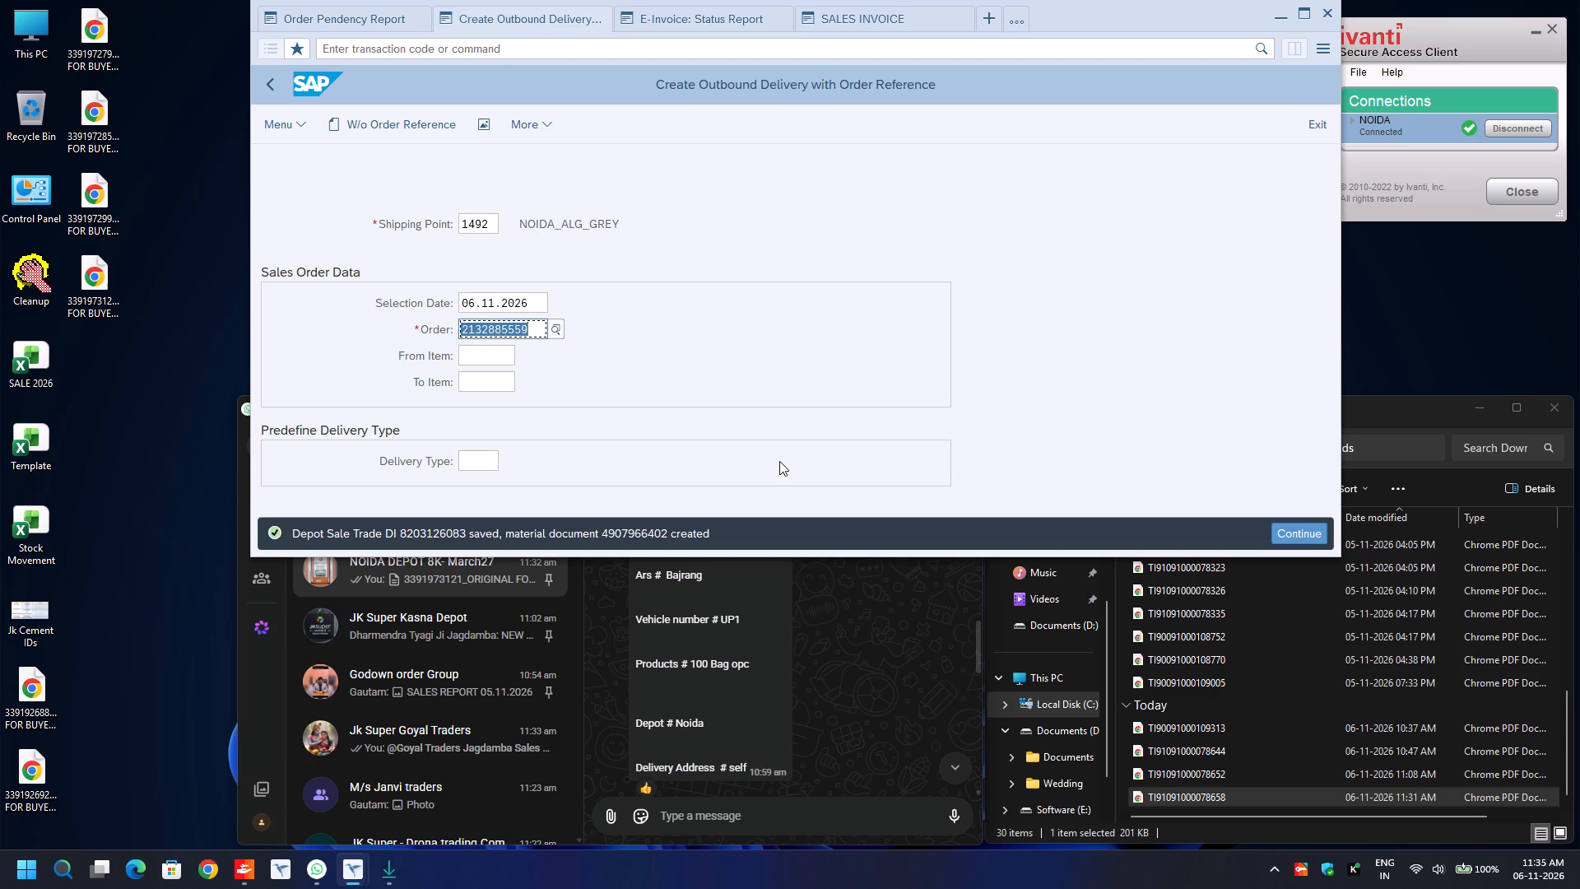
pyautogui.press('Up')
pyautogui.press('Up')
pyautogui.hotkey('ctrl', 'a')
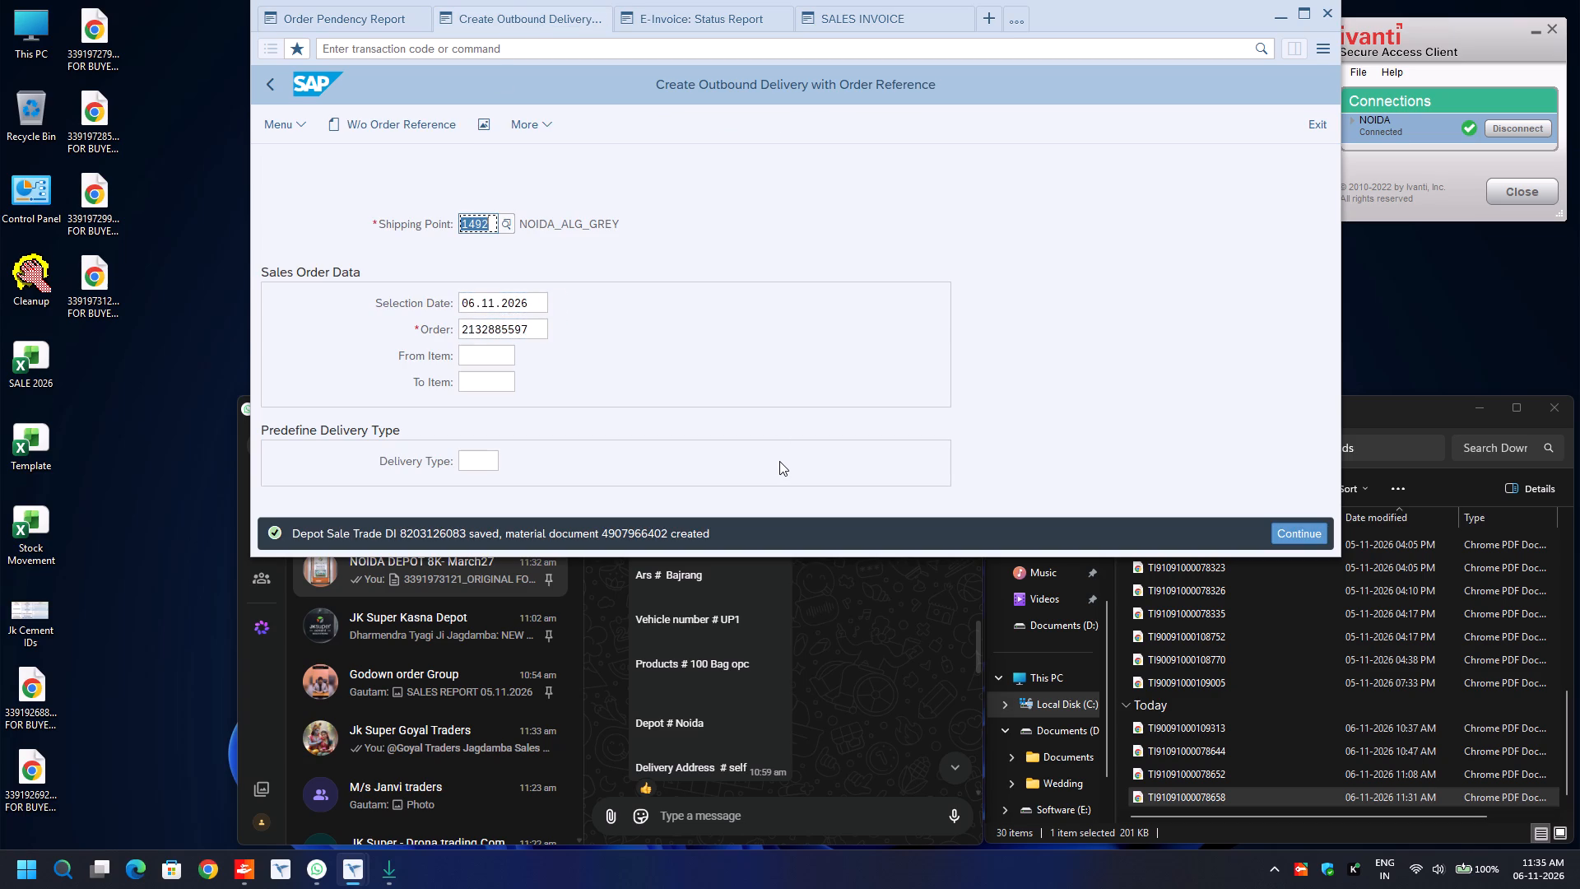
pyautogui.write('1071')
pyautogui.press('Return')
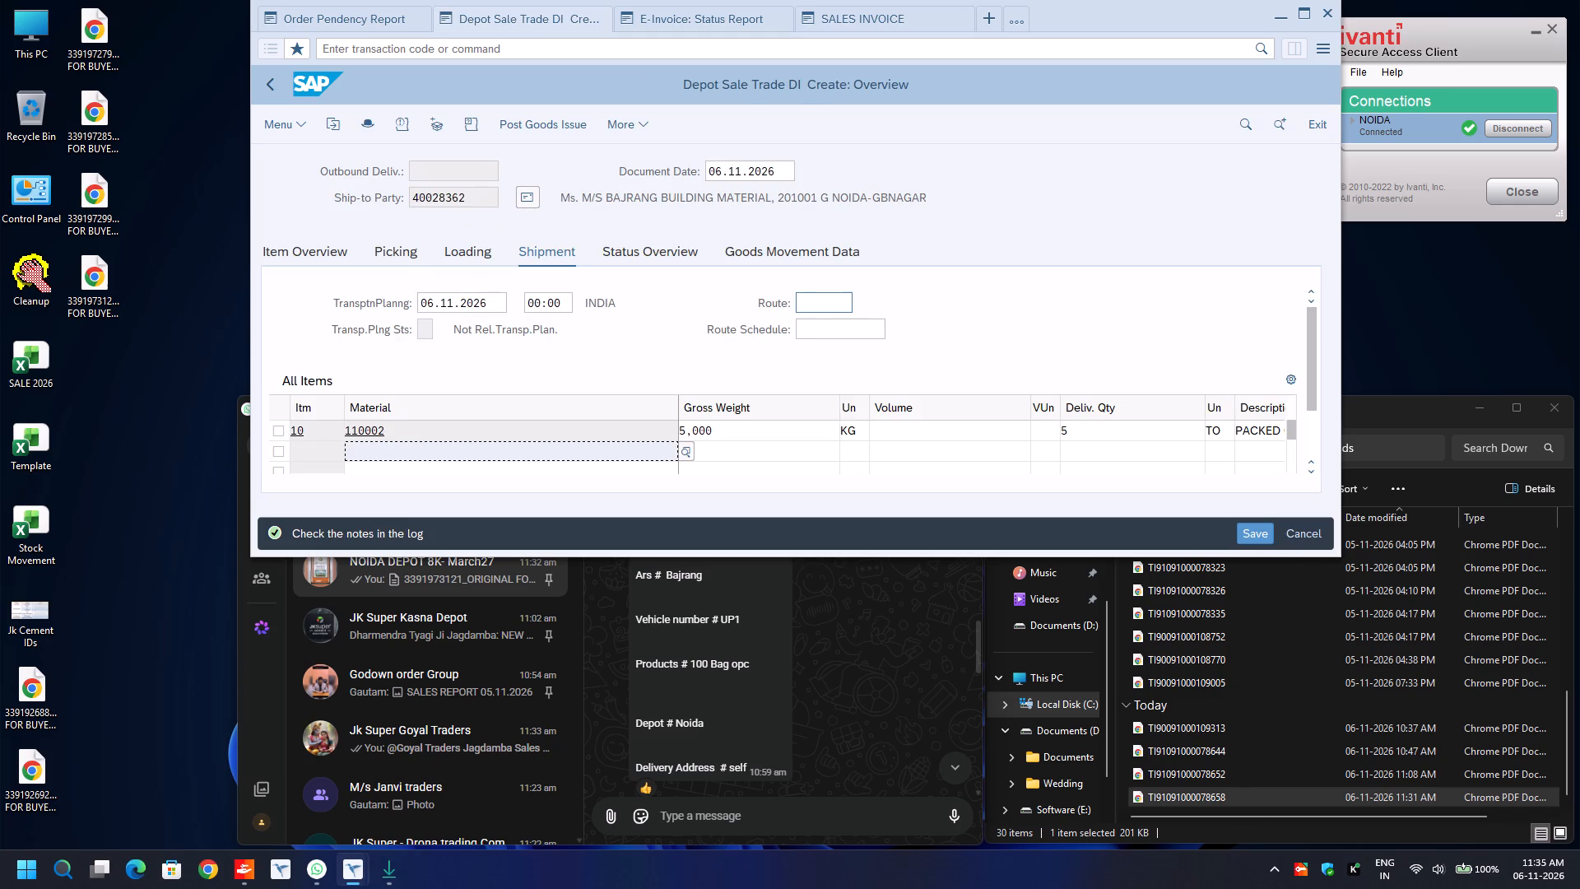
# Set the delivery's shipment route to ROUTE.
pyautogui.click(810, 308)
pyautogui.press('BackSpace')
pyautogui.press('Down')
pyautogui.press('Return')
# Enter a picked quantity of 5 and batch 1004-1071 for material 110002.
pyautogui.click(387, 254)
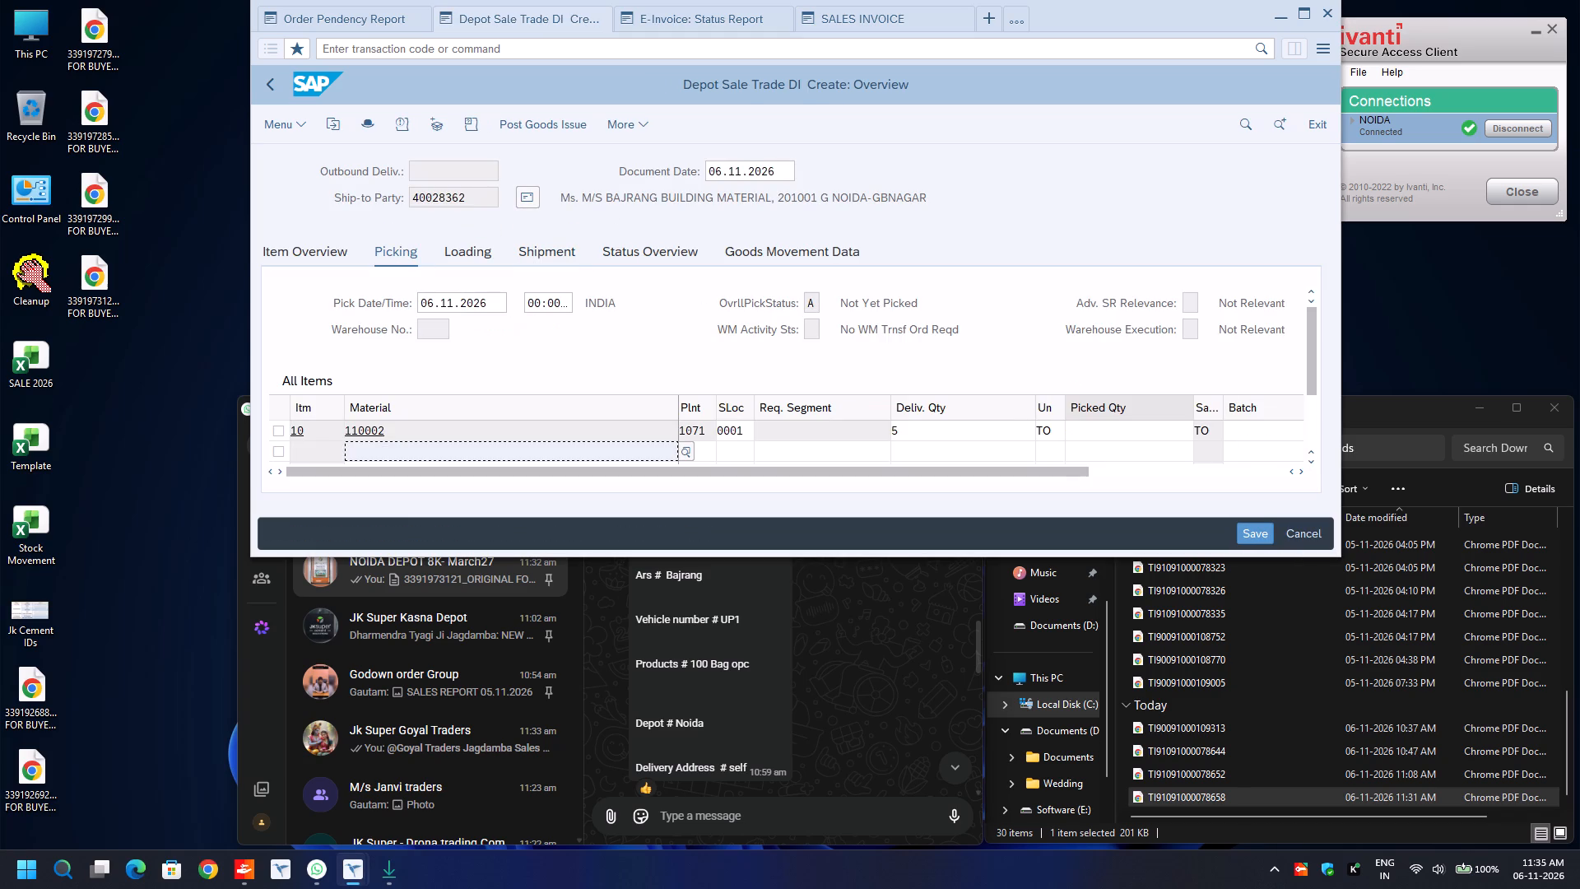
pyautogui.click(1130, 434)
pyautogui.press('5')
pyautogui.press('Tab')
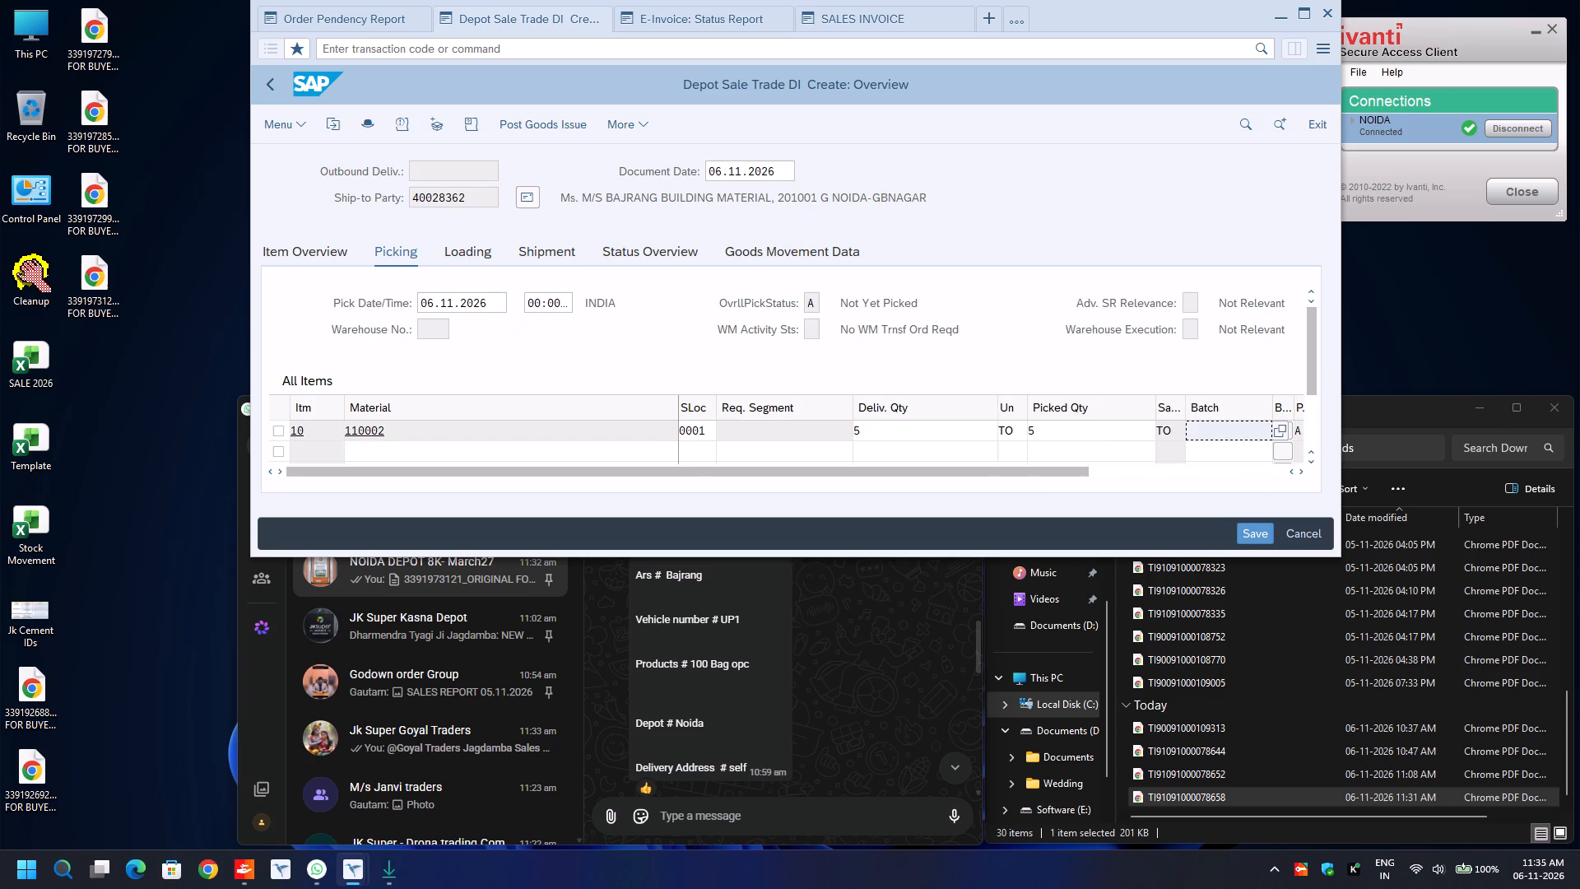
pyautogui.write('1004')
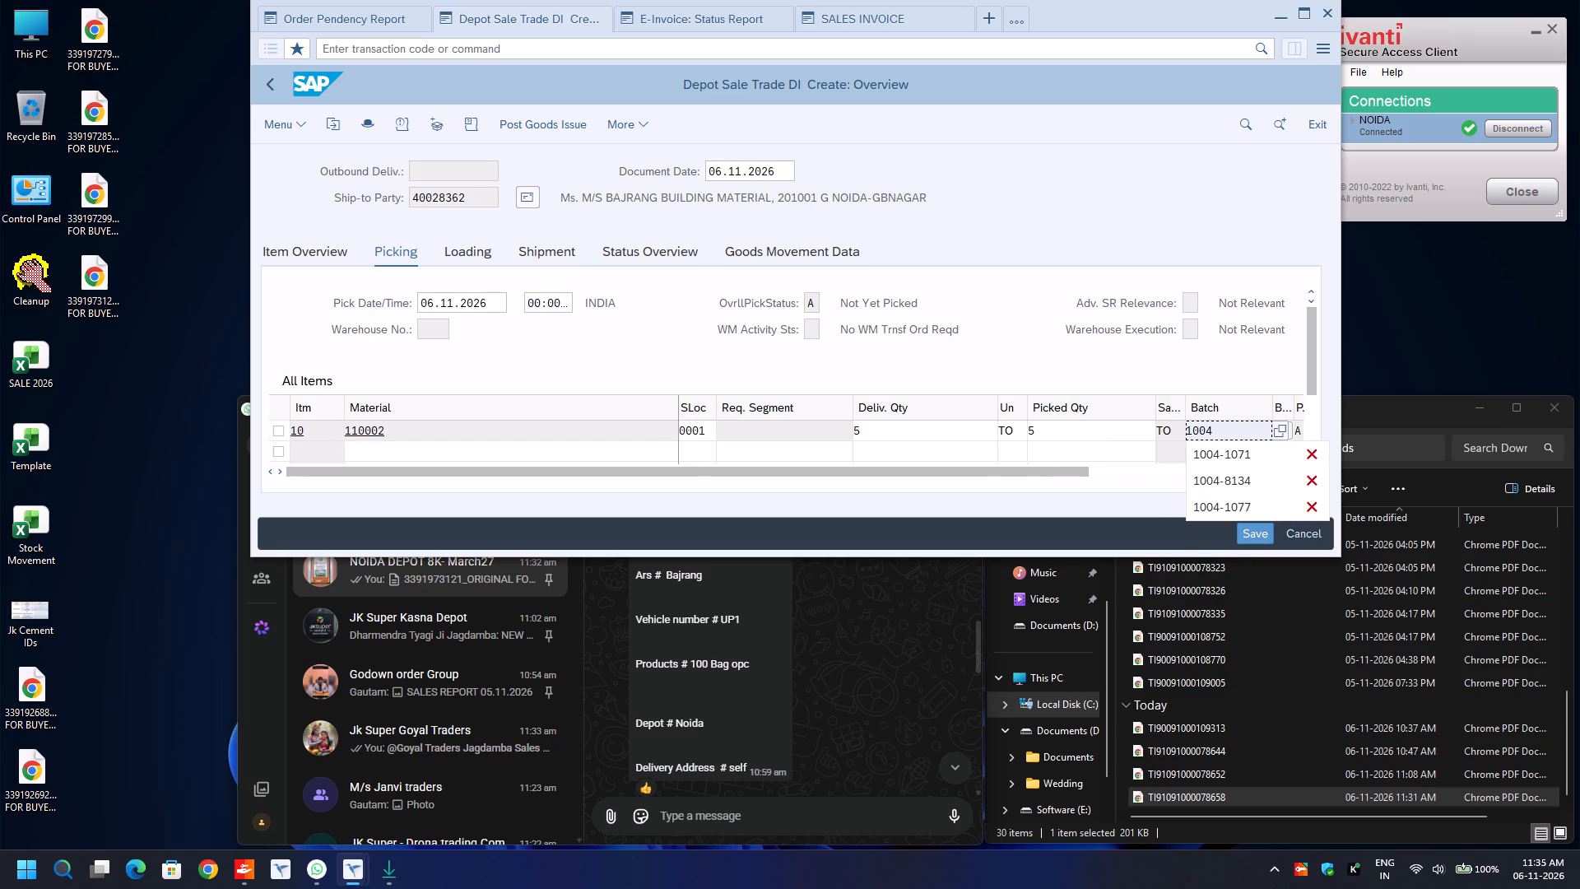
pyautogui.press('Down')
pyautogui.press('Return')
# In the delivery header's additional data, set the transport mode to ROAD and enter the factory code for Road Transporter1.
pyautogui.press('F8')
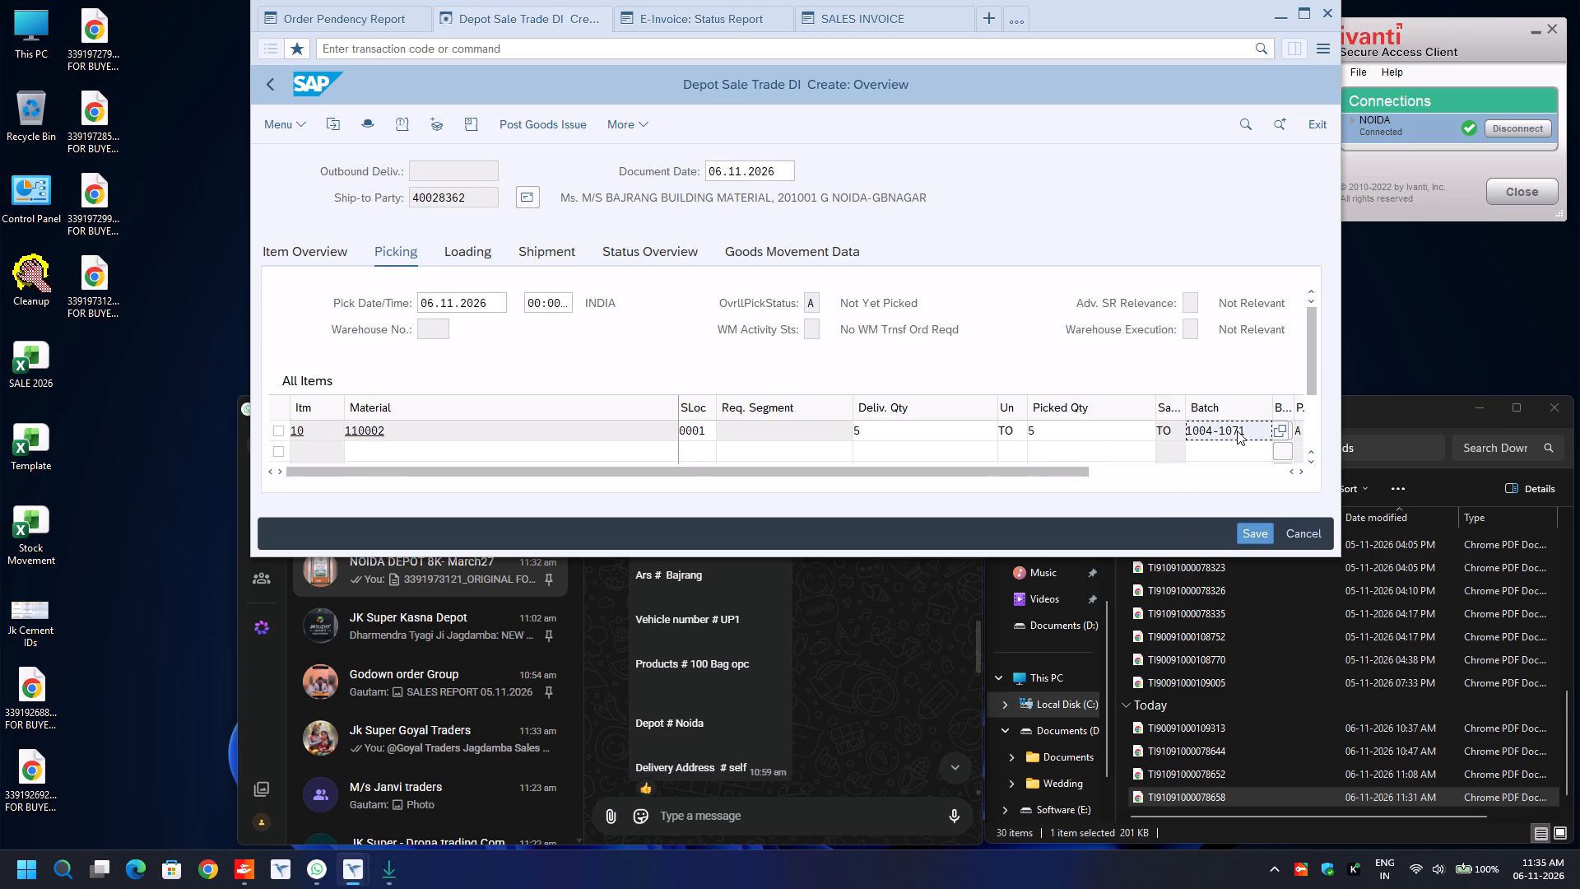
pyautogui.click(354, 223)
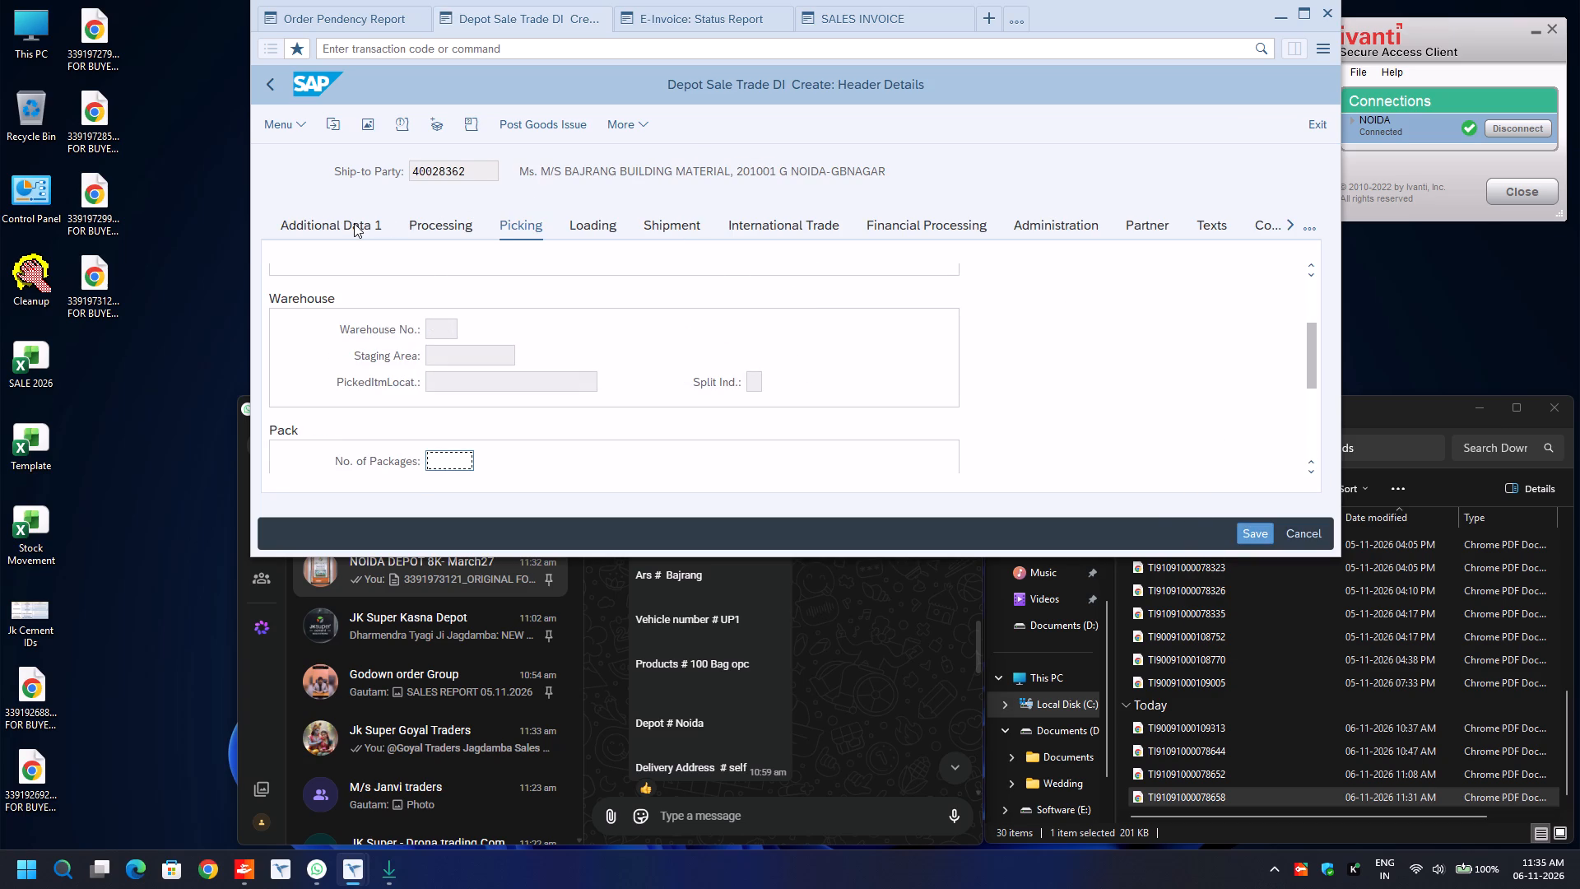
pyautogui.click(569, 298)
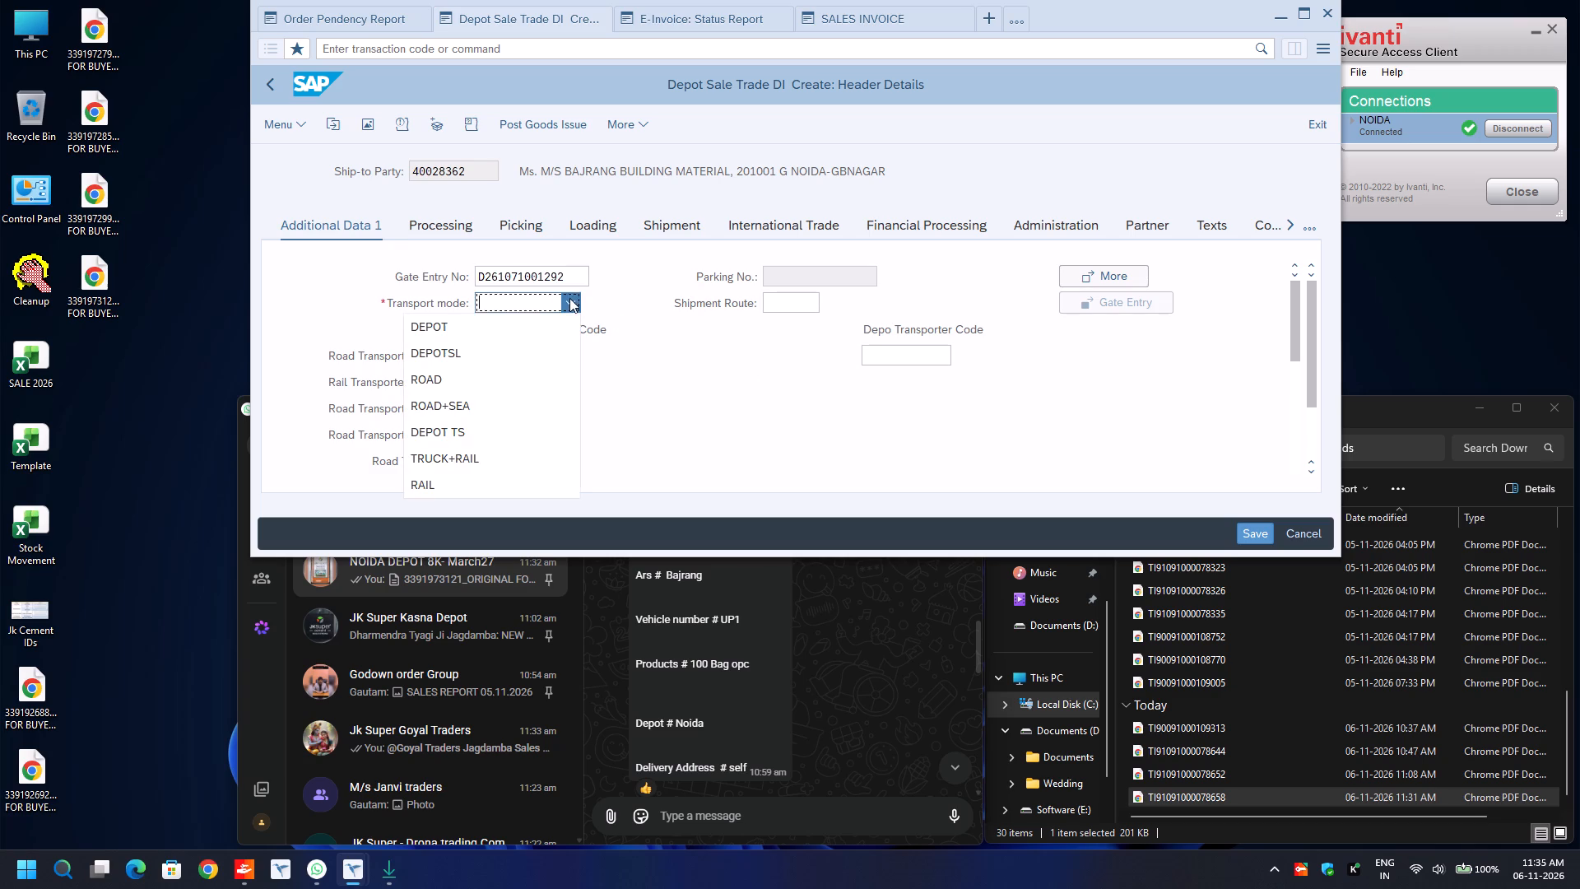
pyautogui.click(506, 385)
pyautogui.click(501, 354)
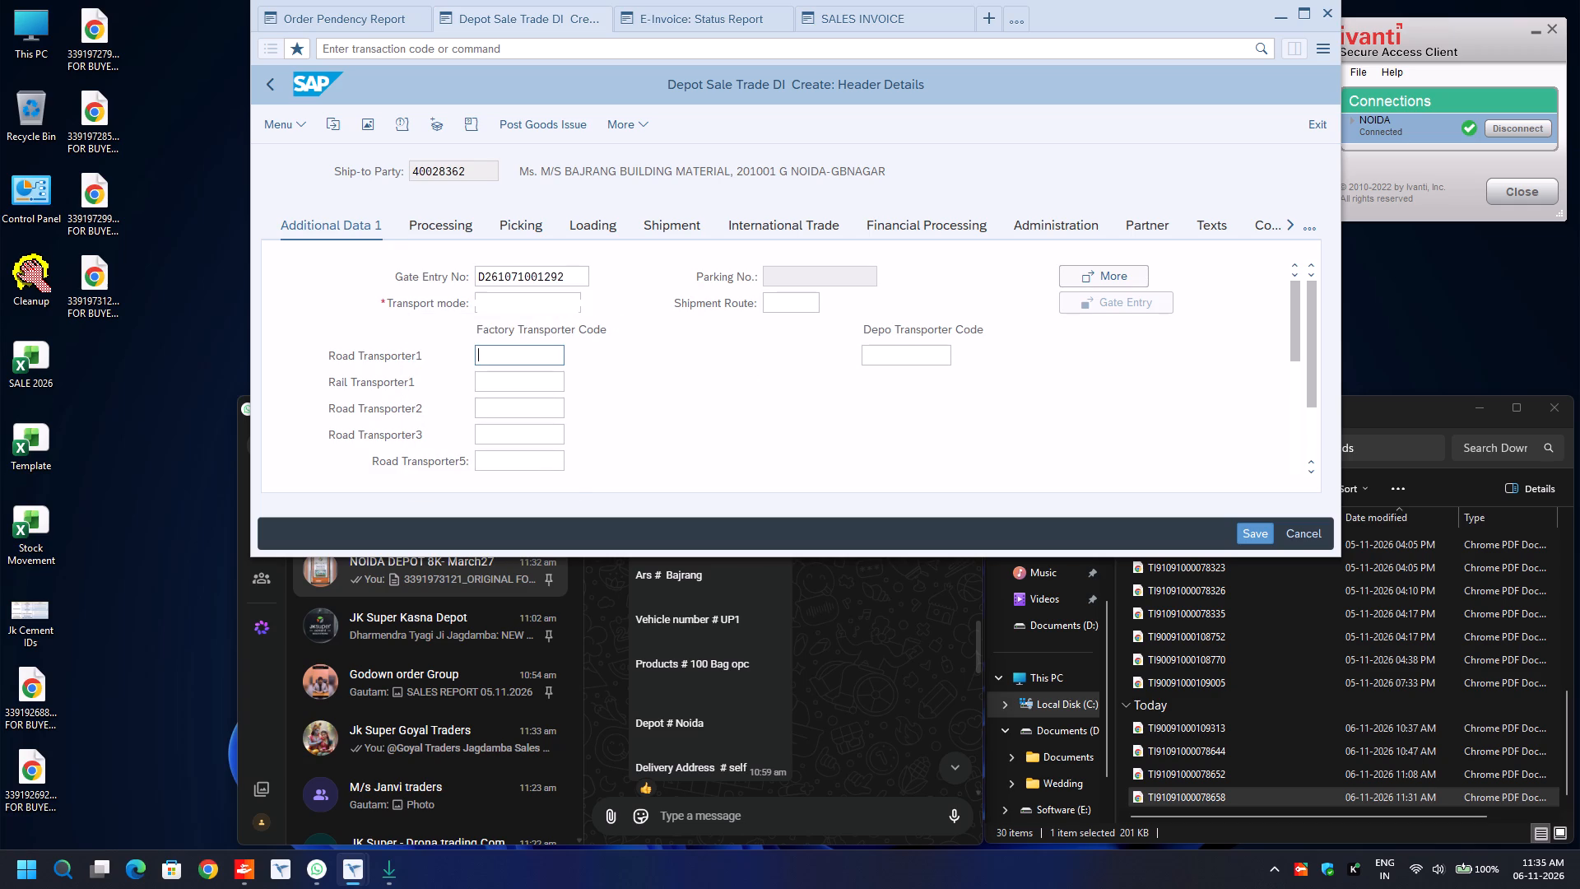
pyautogui.press('BackSpace')
pyautogui.press('Down')
pyautogui.press('Return')
pyautogui.press('Return')
# In the E-Way Bill data, set the transport mode to Road and the distance to 30.
pyautogui.write('ro')
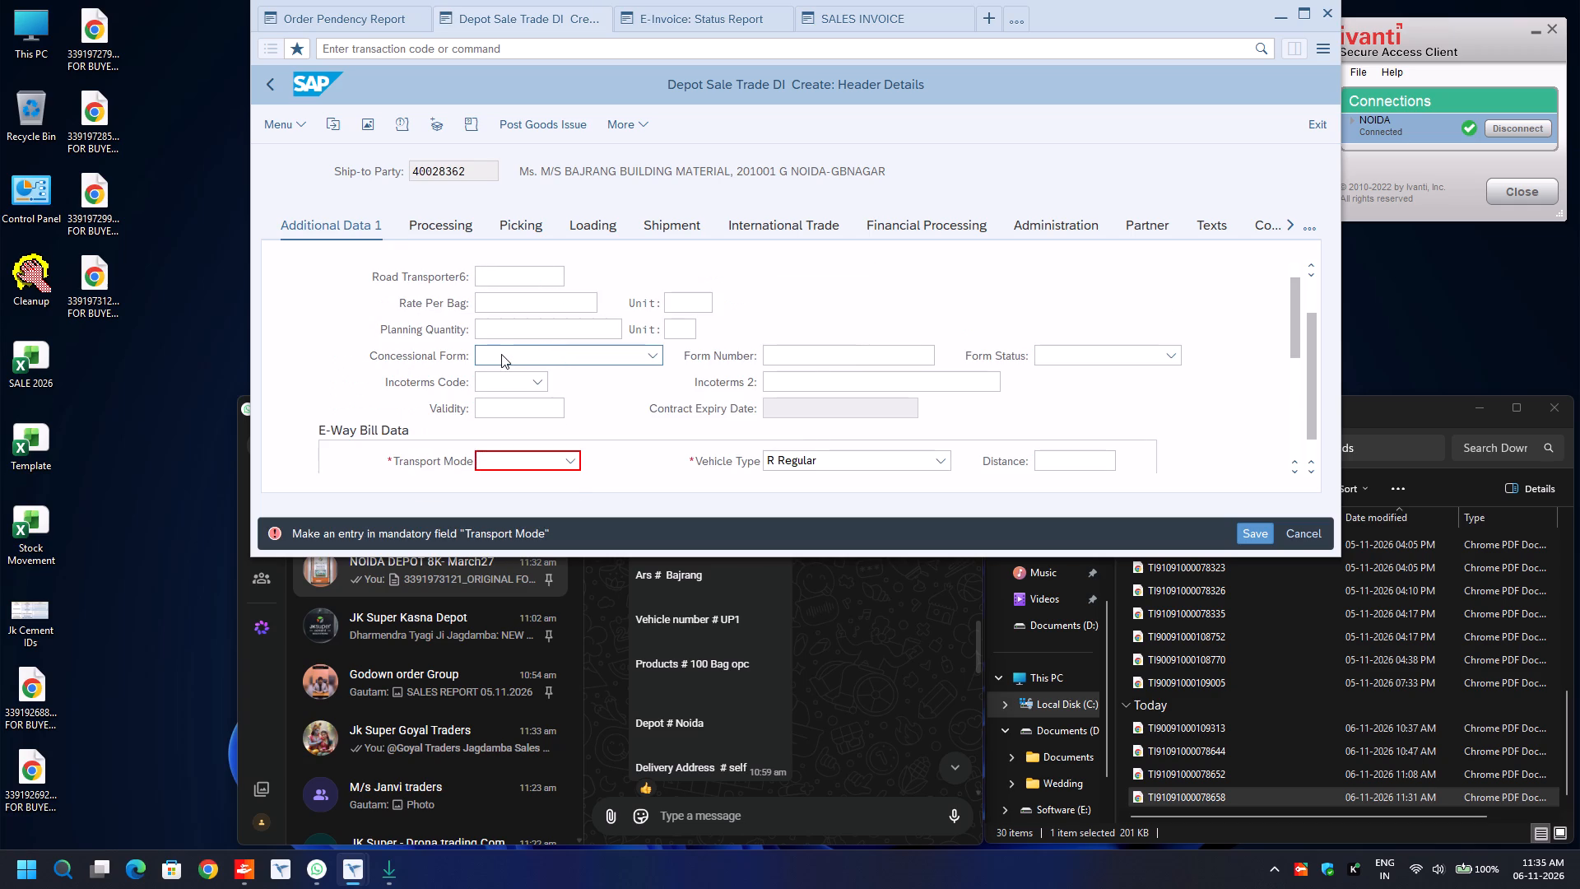
pyautogui.press('Tab')
pyautogui.press('Tab')
pyautogui.press('BackSpace')
pyautogui.press('Down')
pyautogui.press('Return')
pyautogui.press('Down')
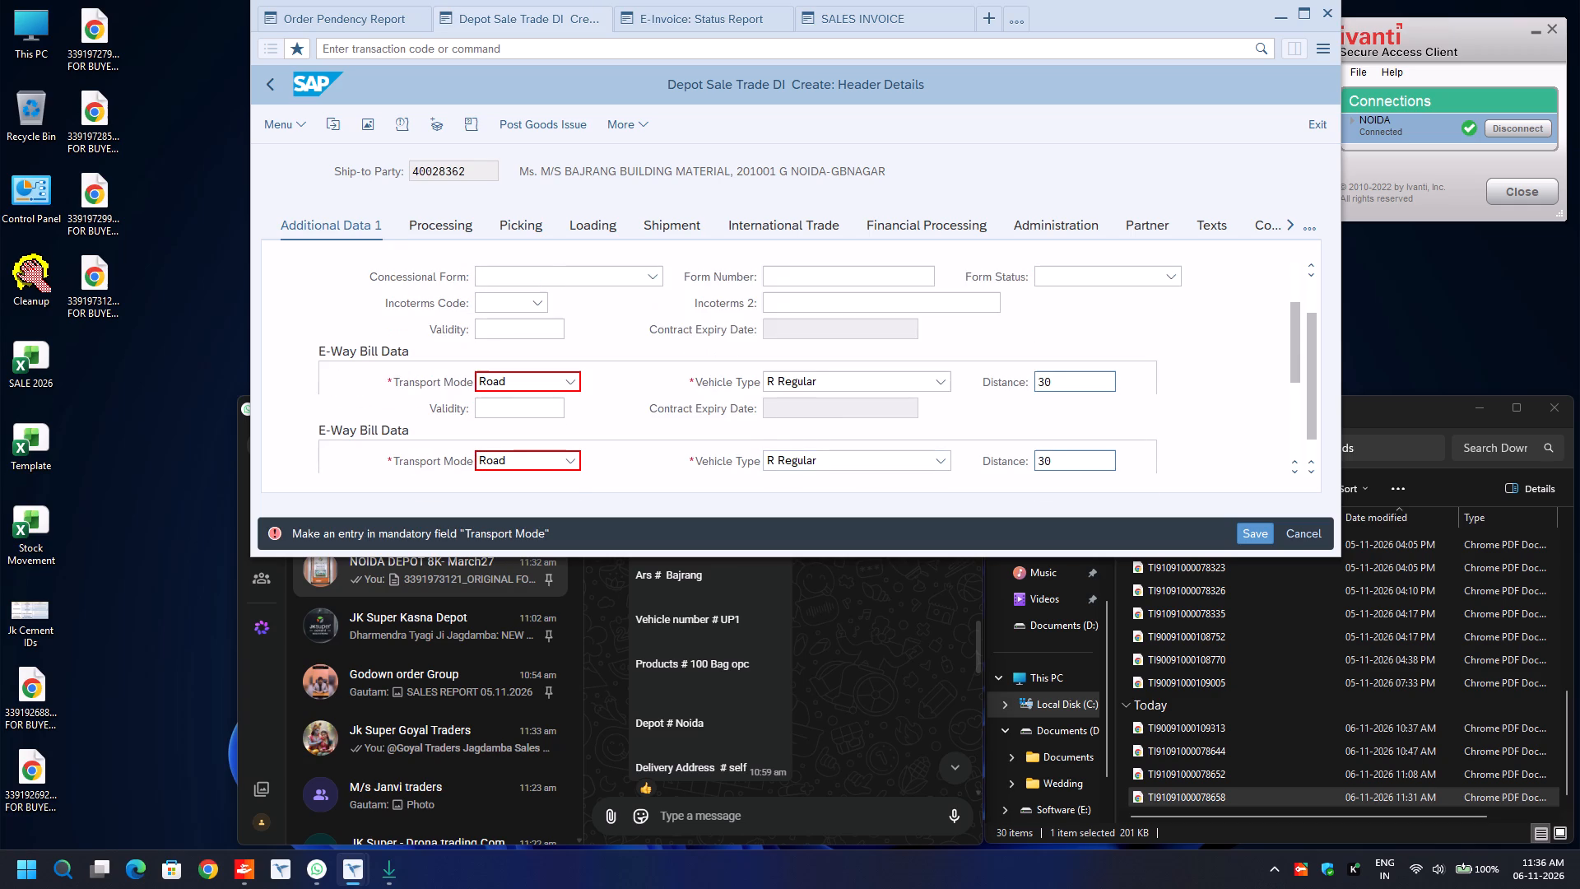
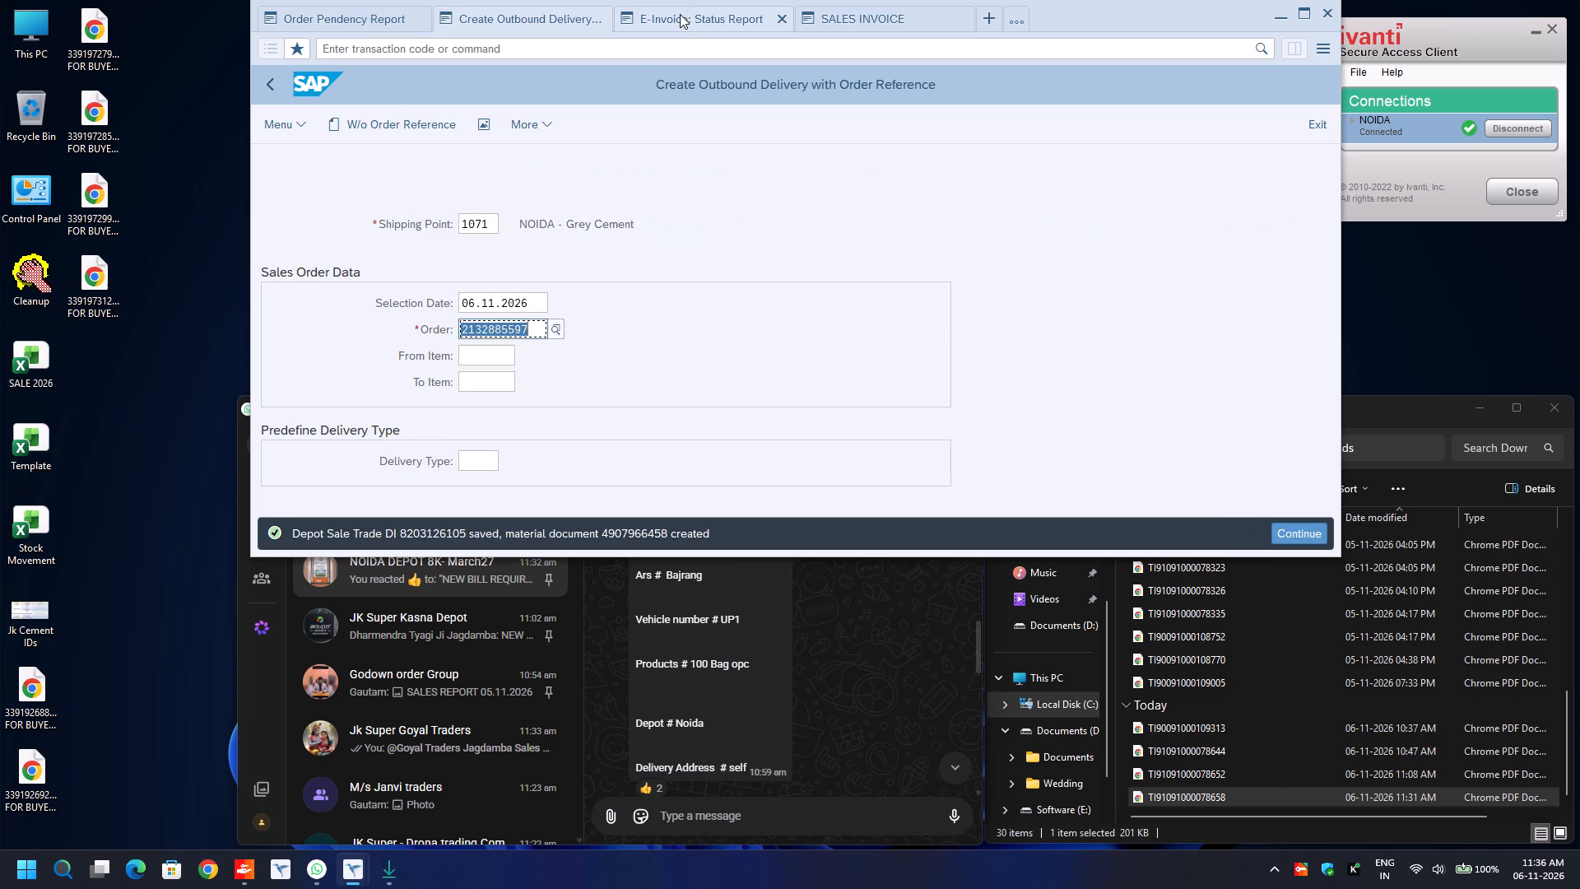
# Run the e-Invoice status report in the e-Document Cockpit for plant 1071, and run it again to refresh the statuses.
pyautogui.click(268, 80)
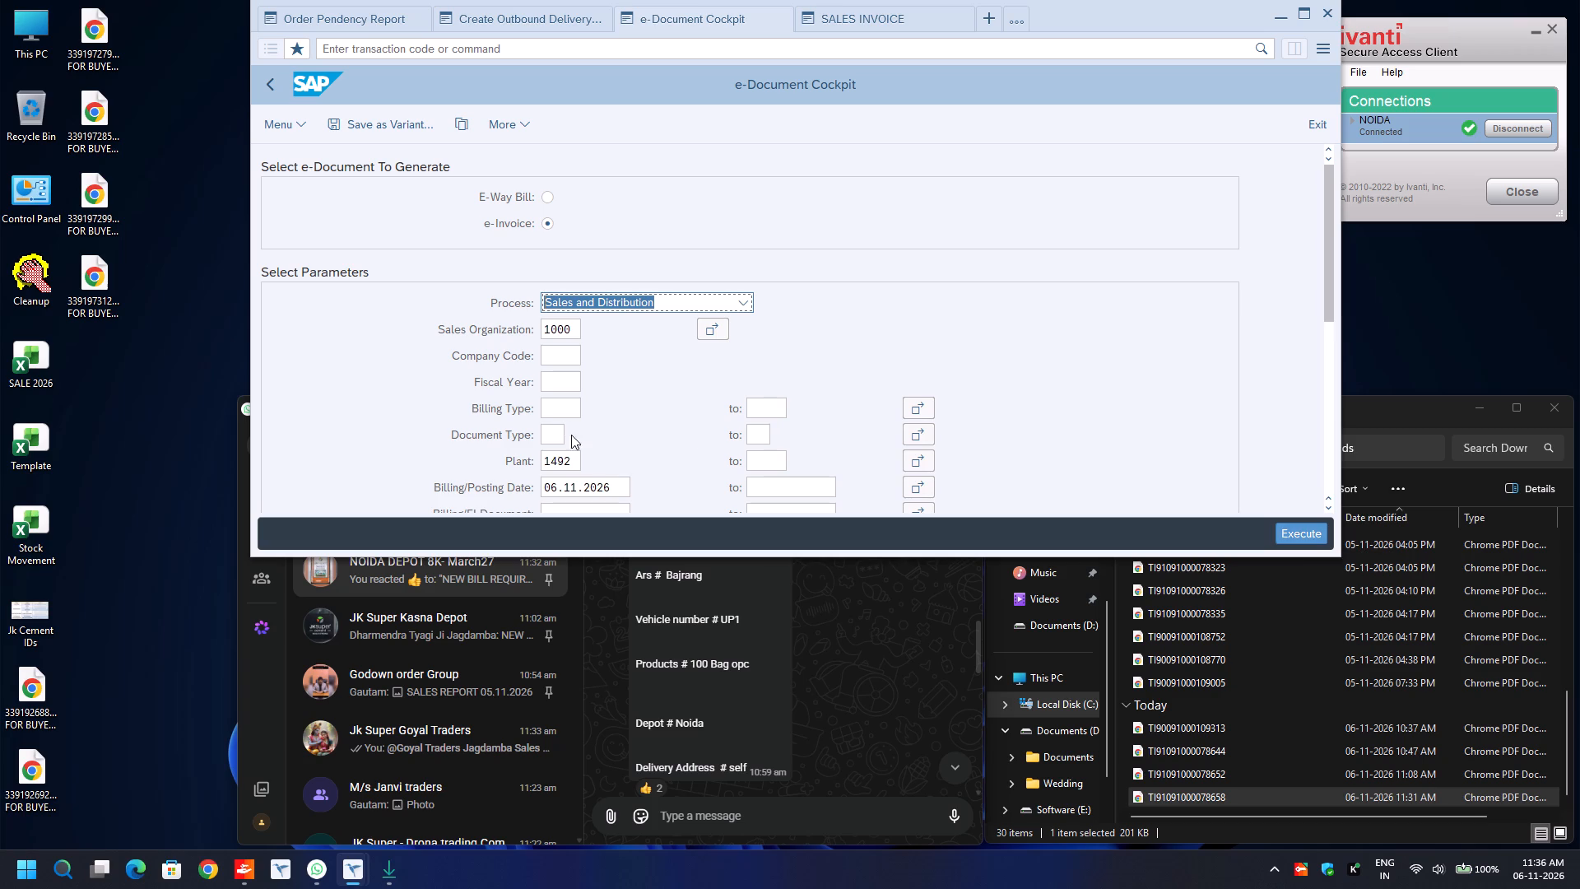
pyautogui.moveTo(573, 462); pyautogui.dragTo(351, 437)
pyautogui.write('1071')
pyautogui.press('Return')
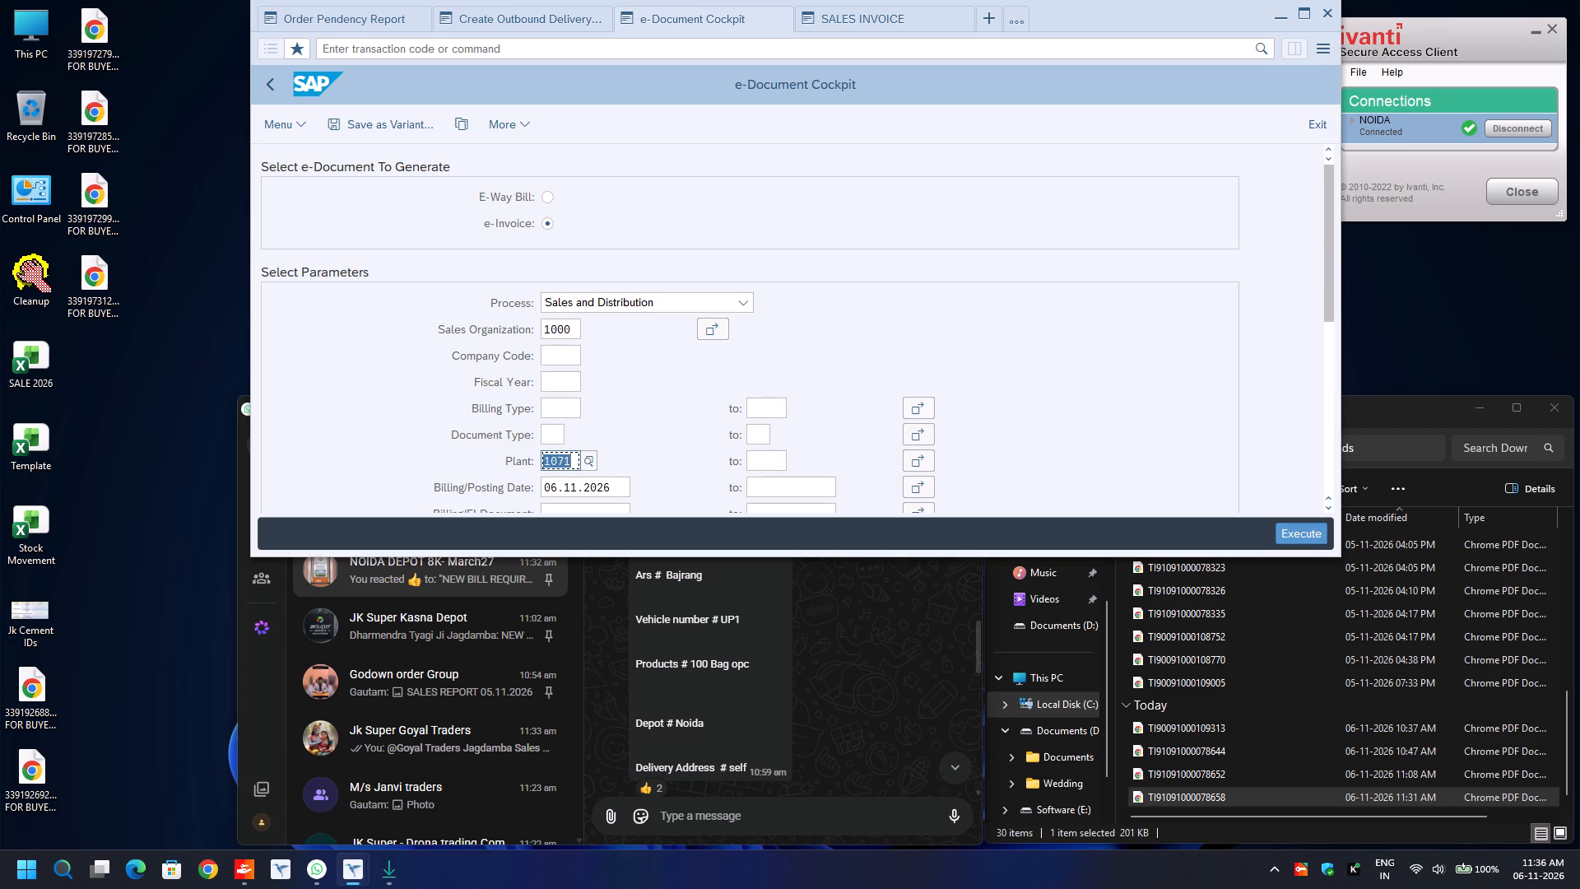
pyautogui.press('F8')
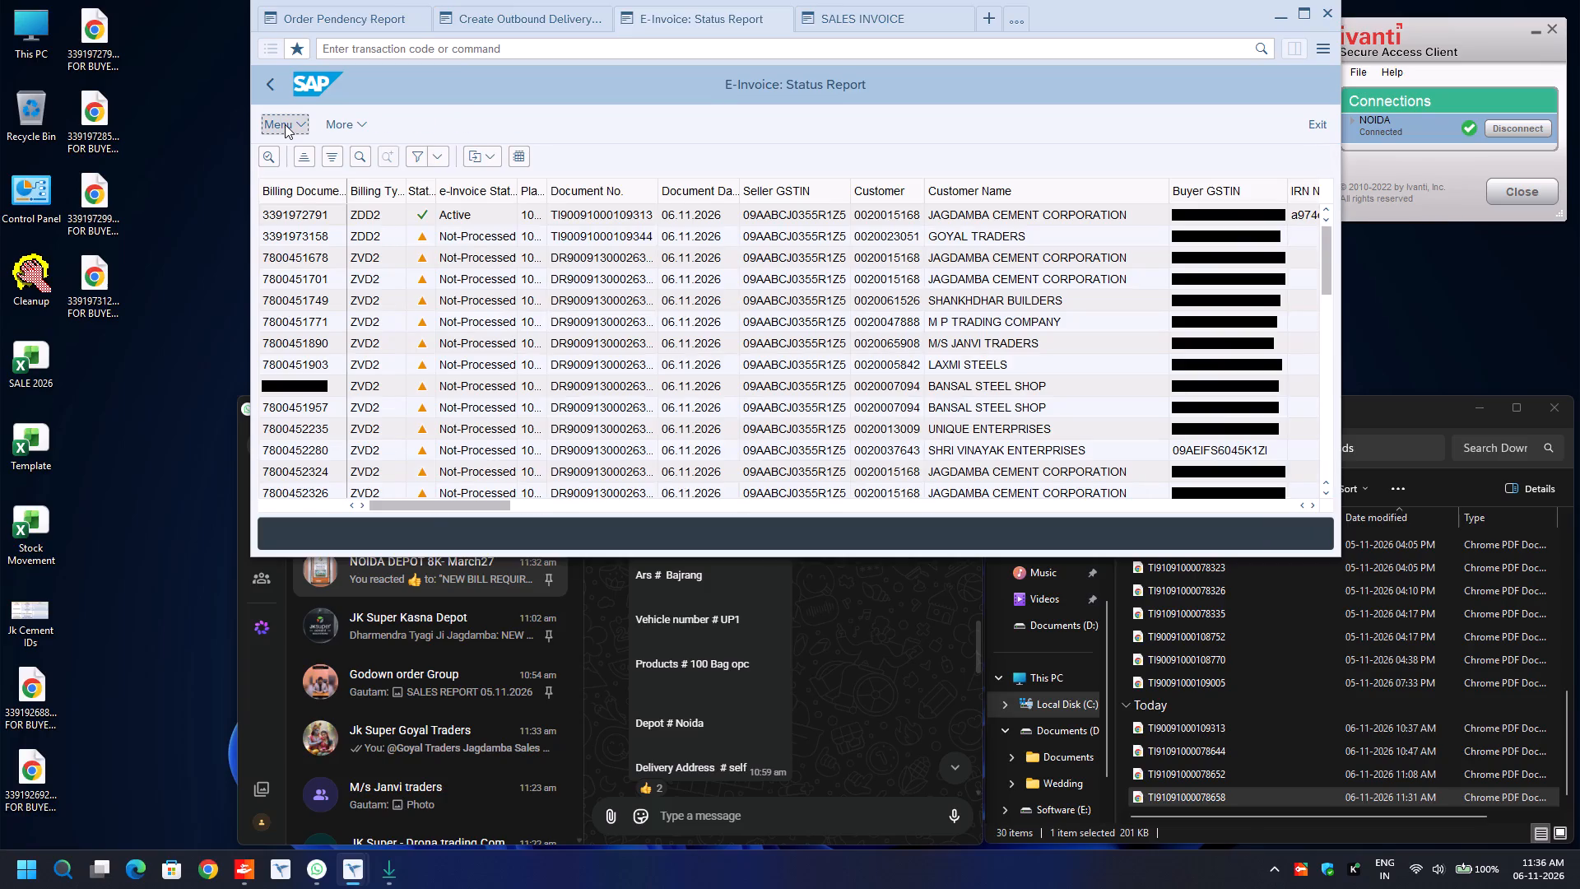
pyautogui.click(275, 83)
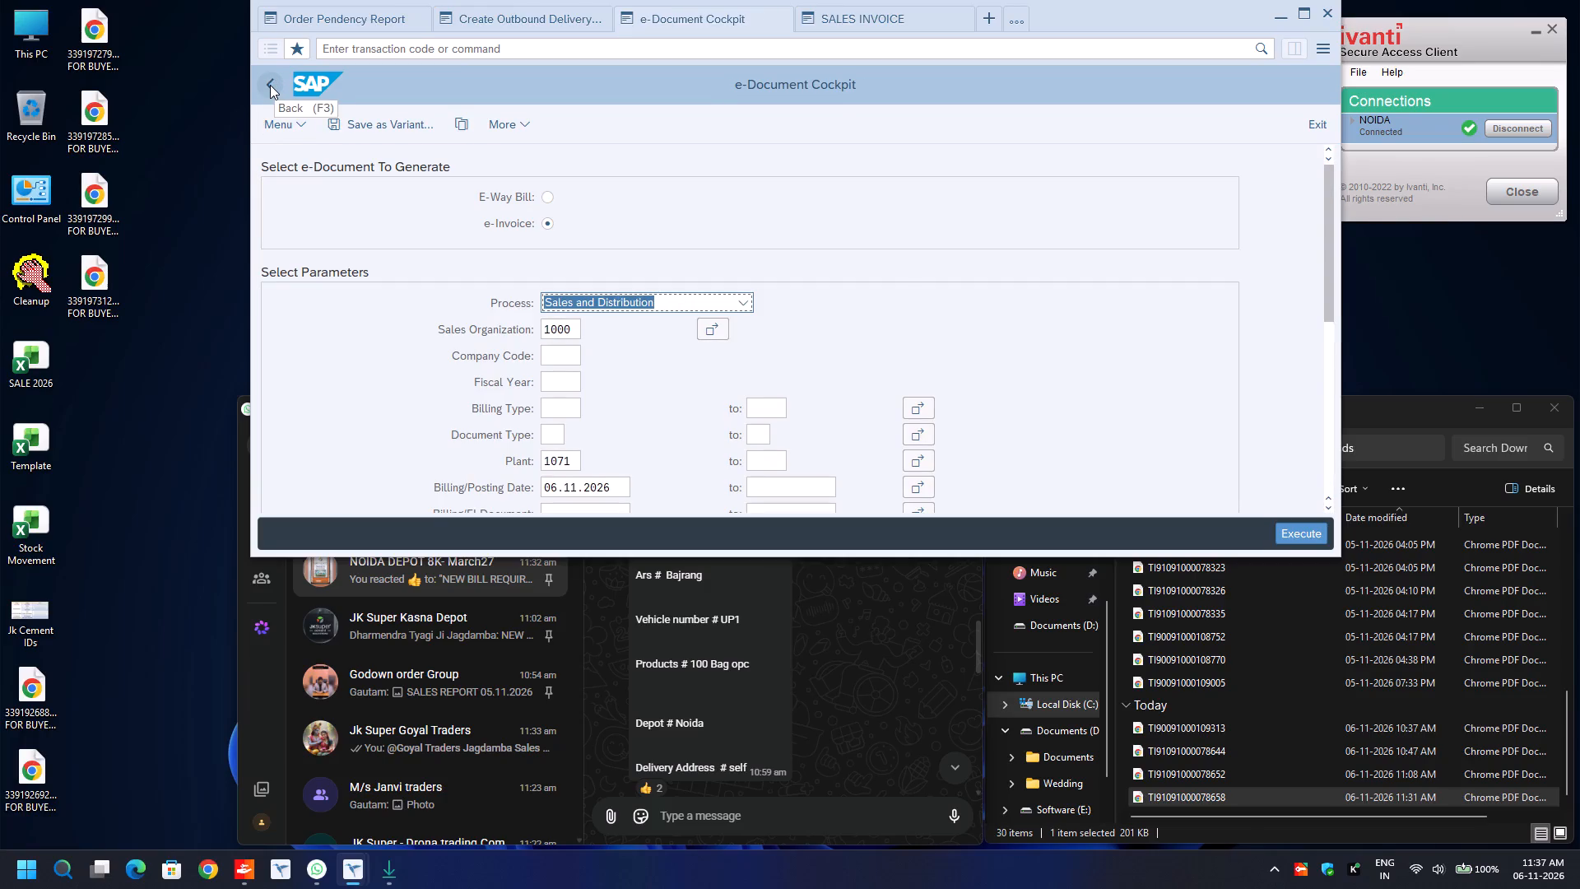
pyautogui.press('F8')
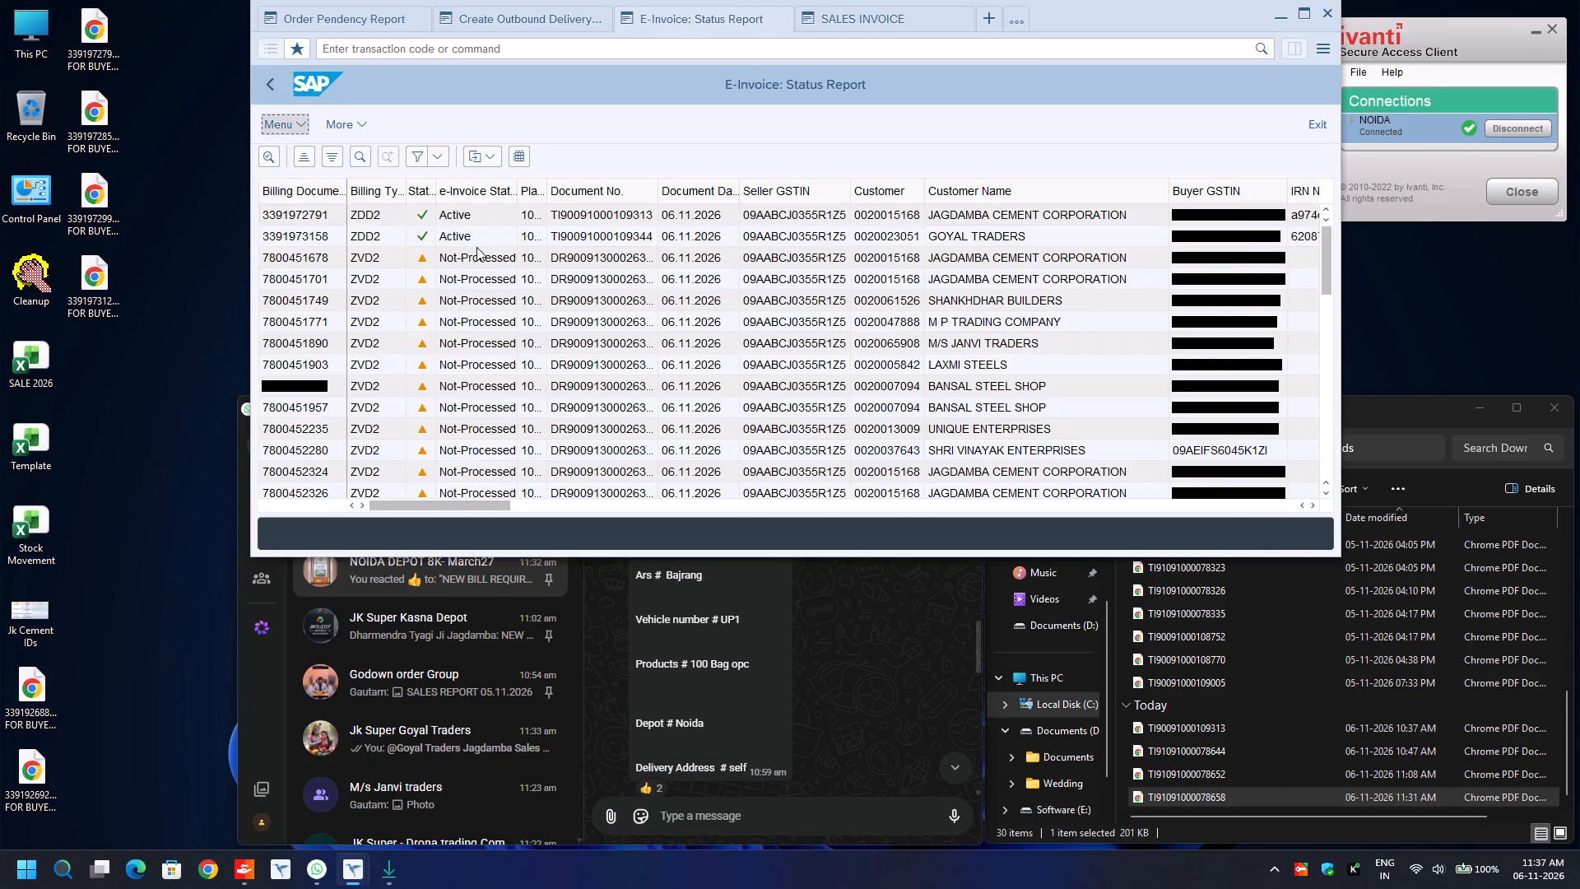
pyautogui.moveTo(436, 505); pyautogui.dragTo(1055, 494)
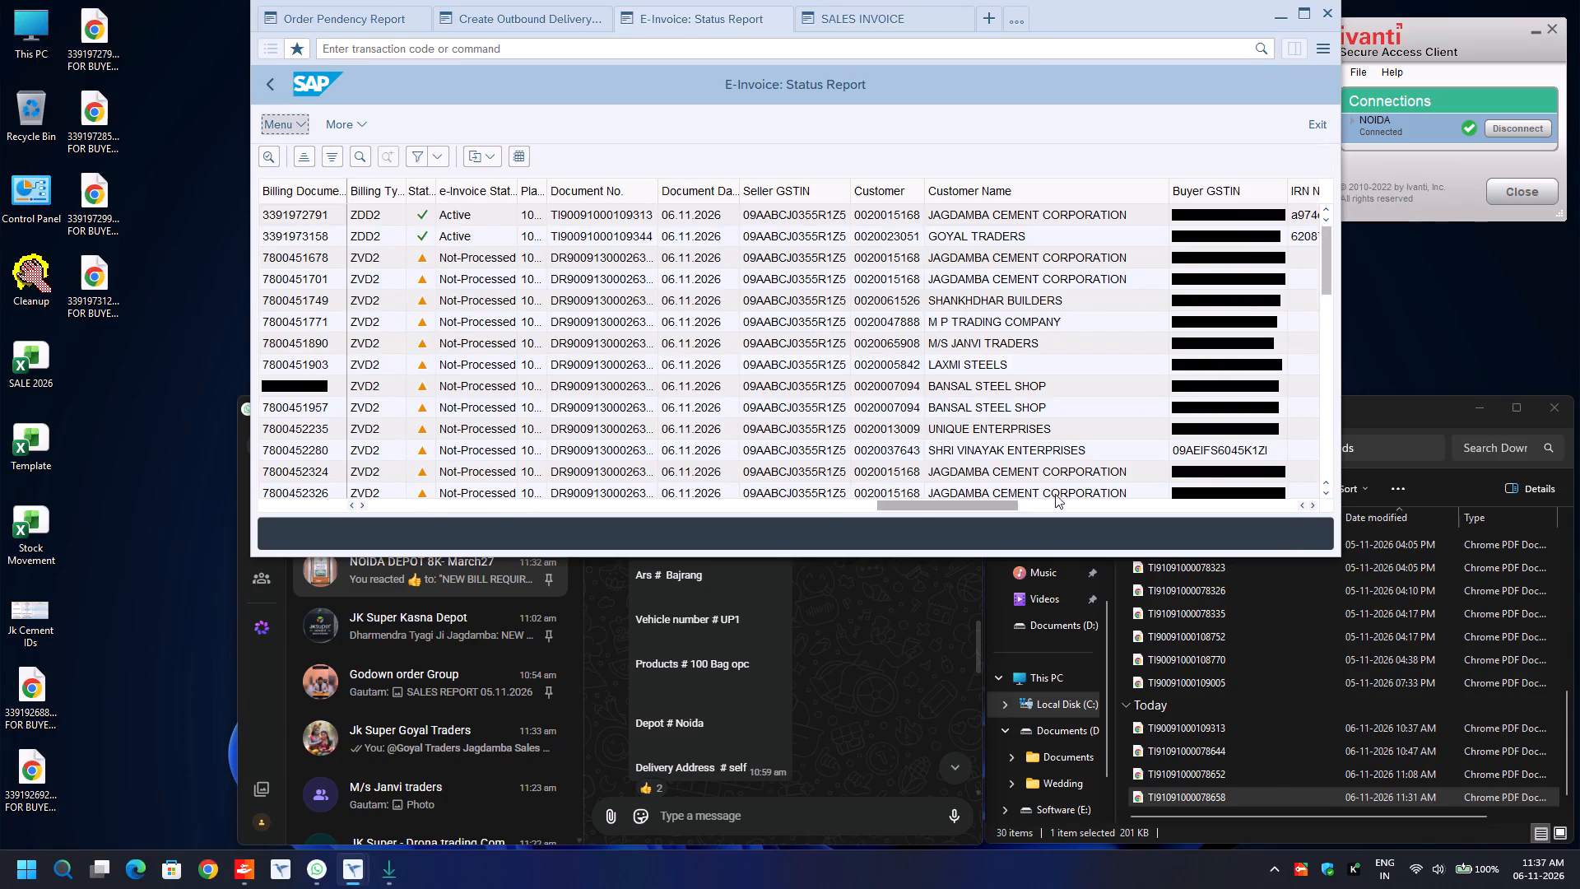
pyautogui.moveTo(1055, 494); pyautogui.dragTo(1299, 485)
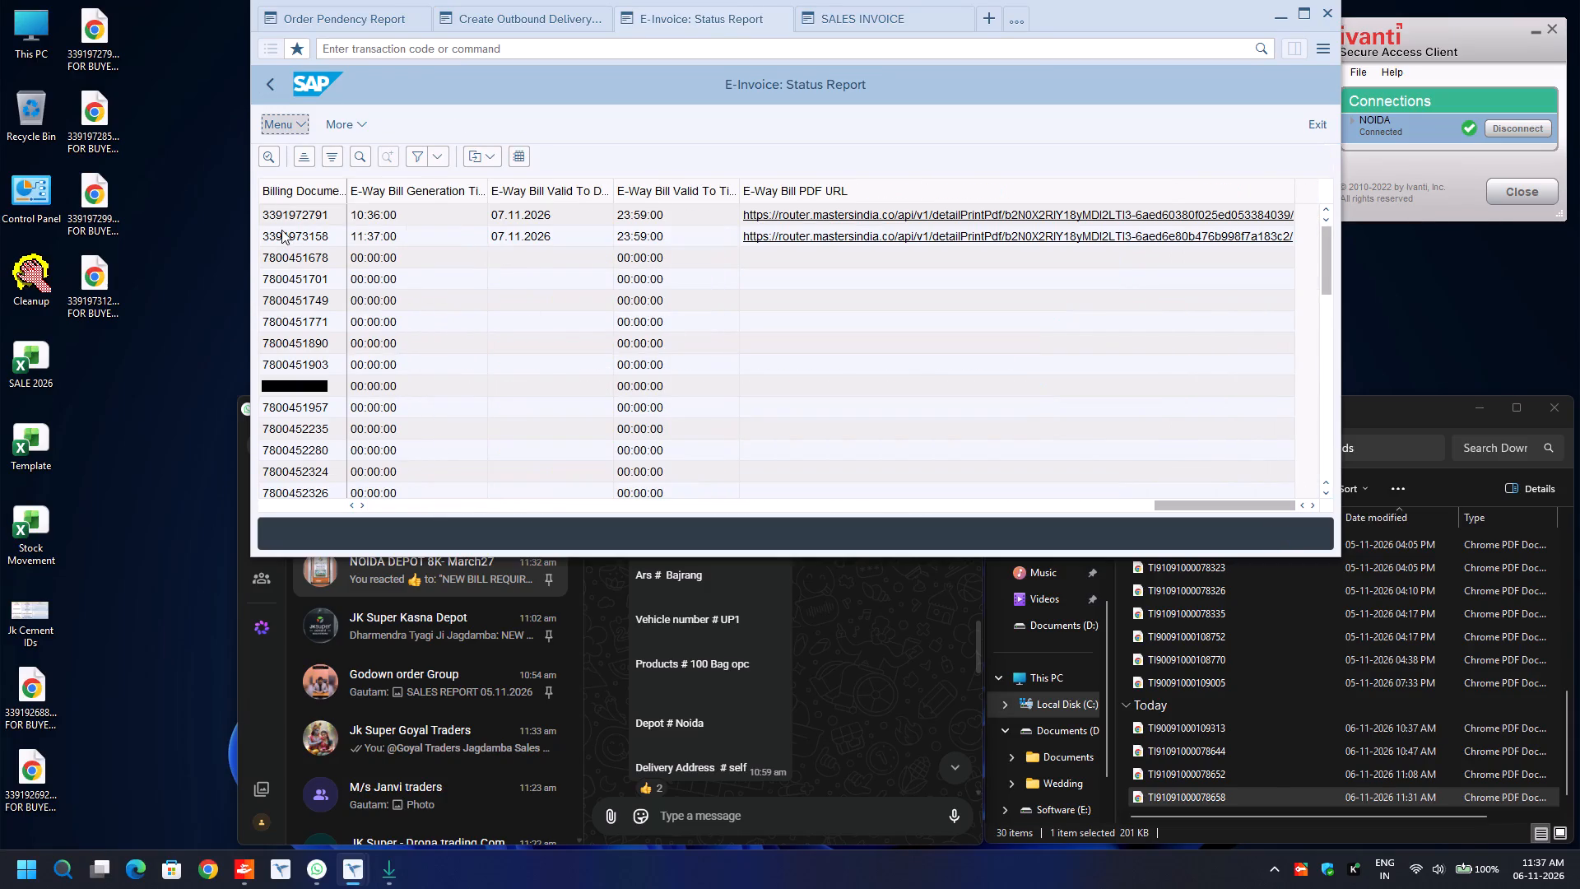
pyautogui.click(281, 230)
pyautogui.hotkey('ctrl', 'y')
pyautogui.hotkey('ctrl', 'c')
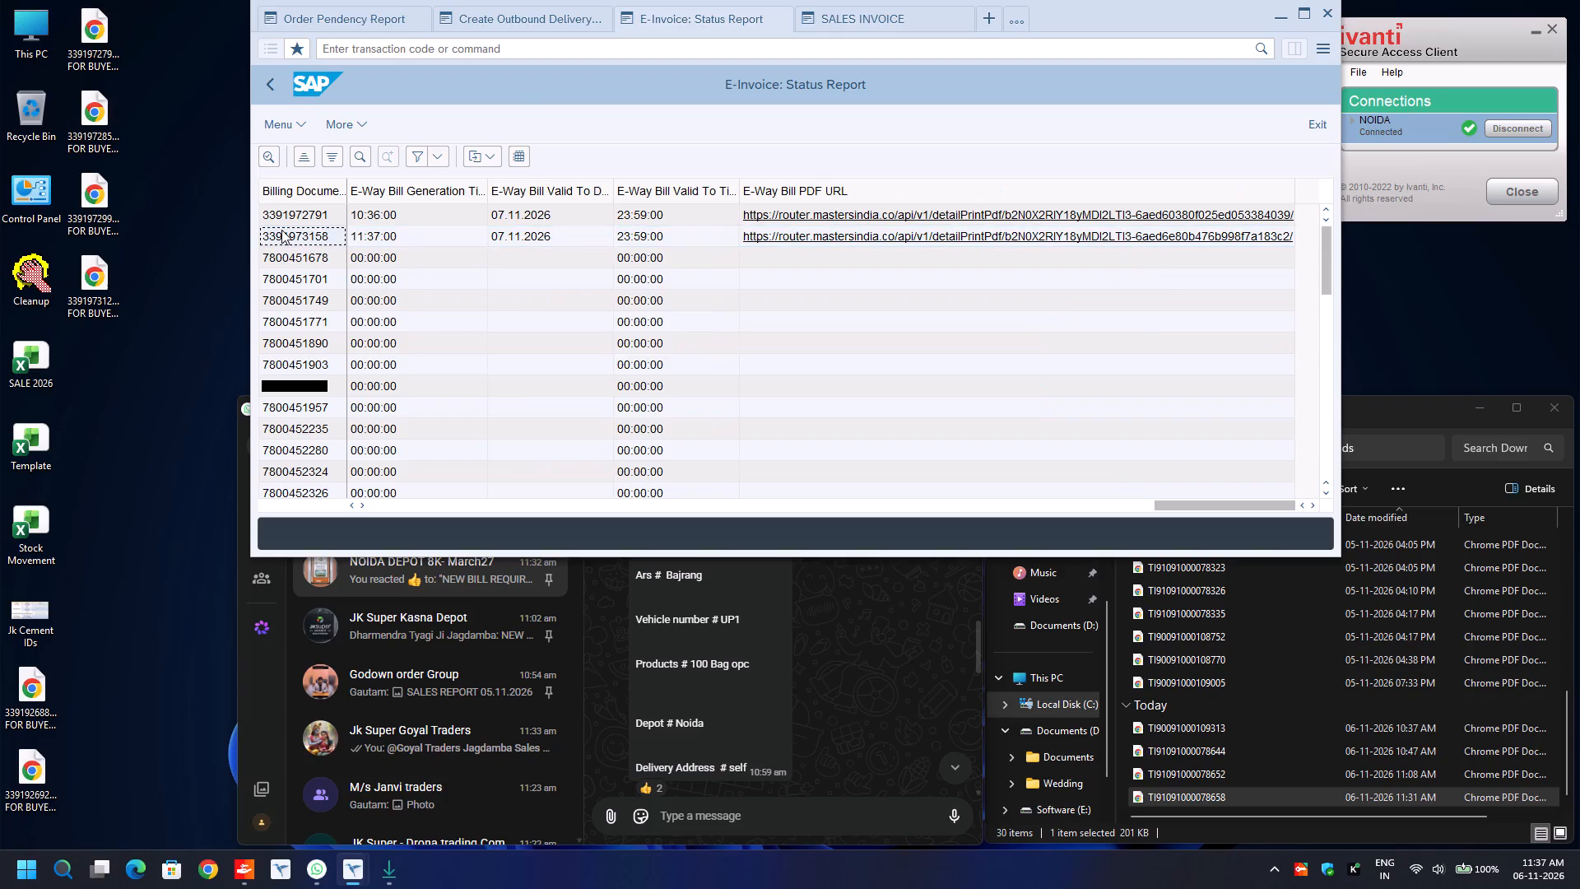
pyautogui.click(865, 11)
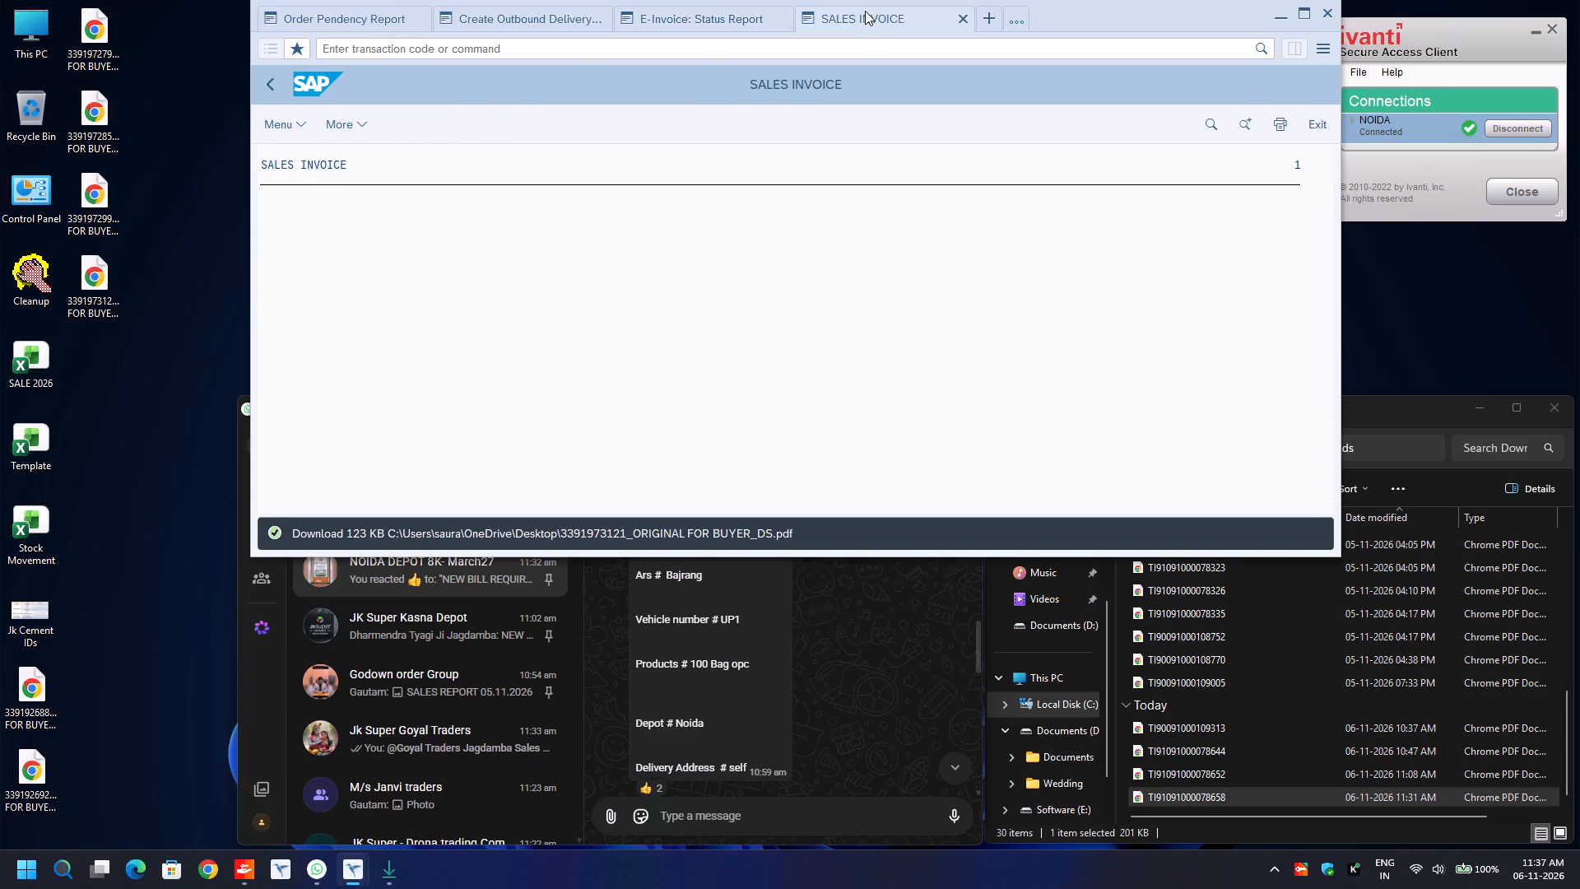
pyautogui.press('Escape')
pyautogui.hotkey('ctrl', 'v')
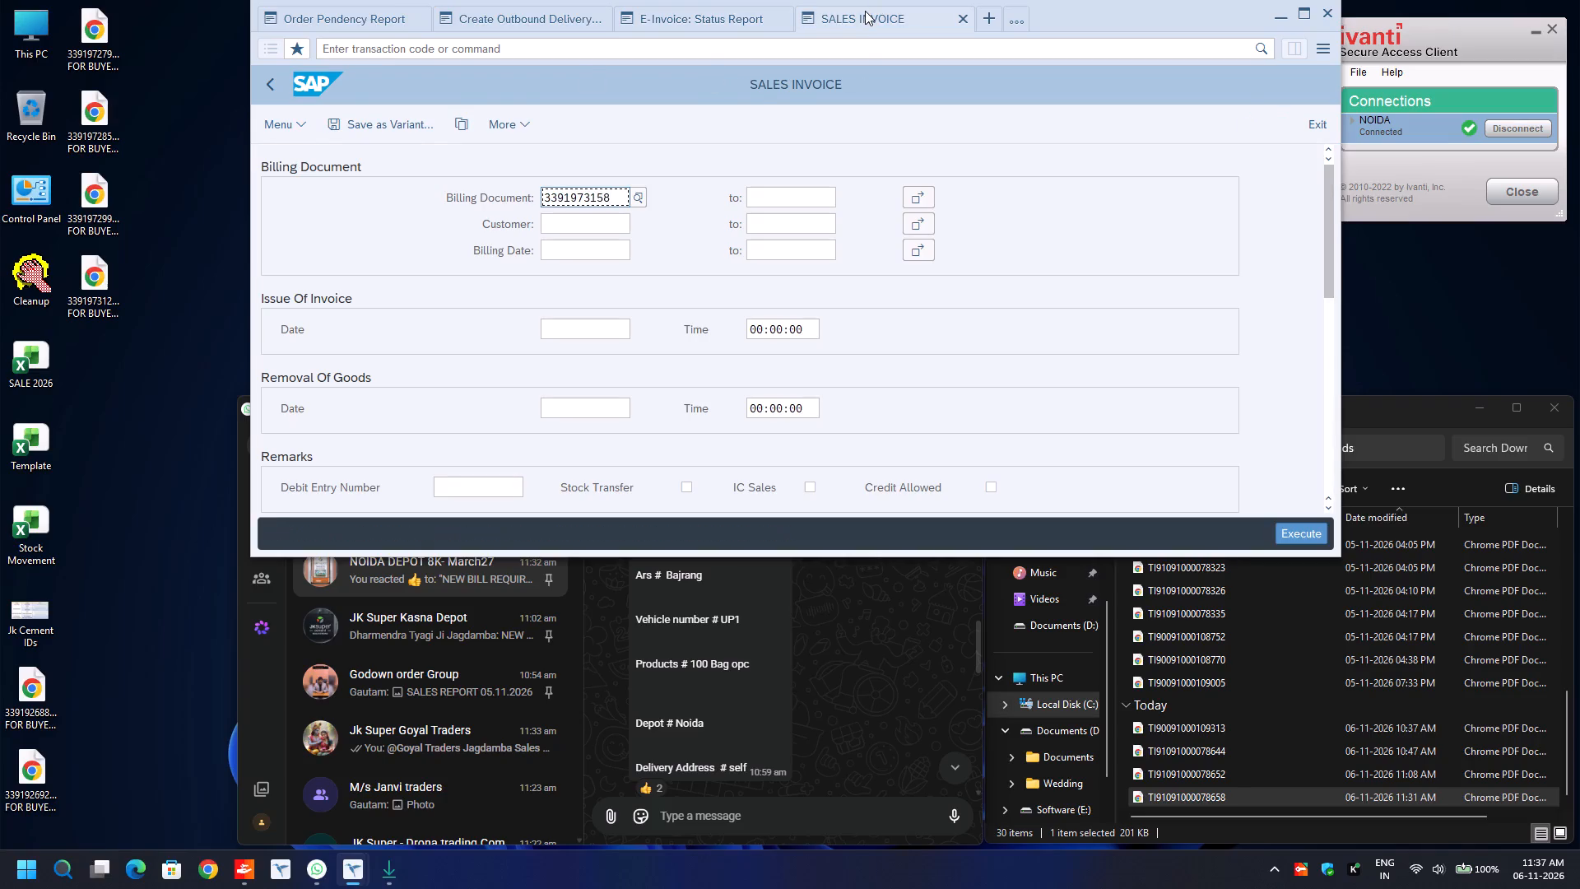
pyautogui.press('F8')
pyautogui.press('space')
pyautogui.press('Return')
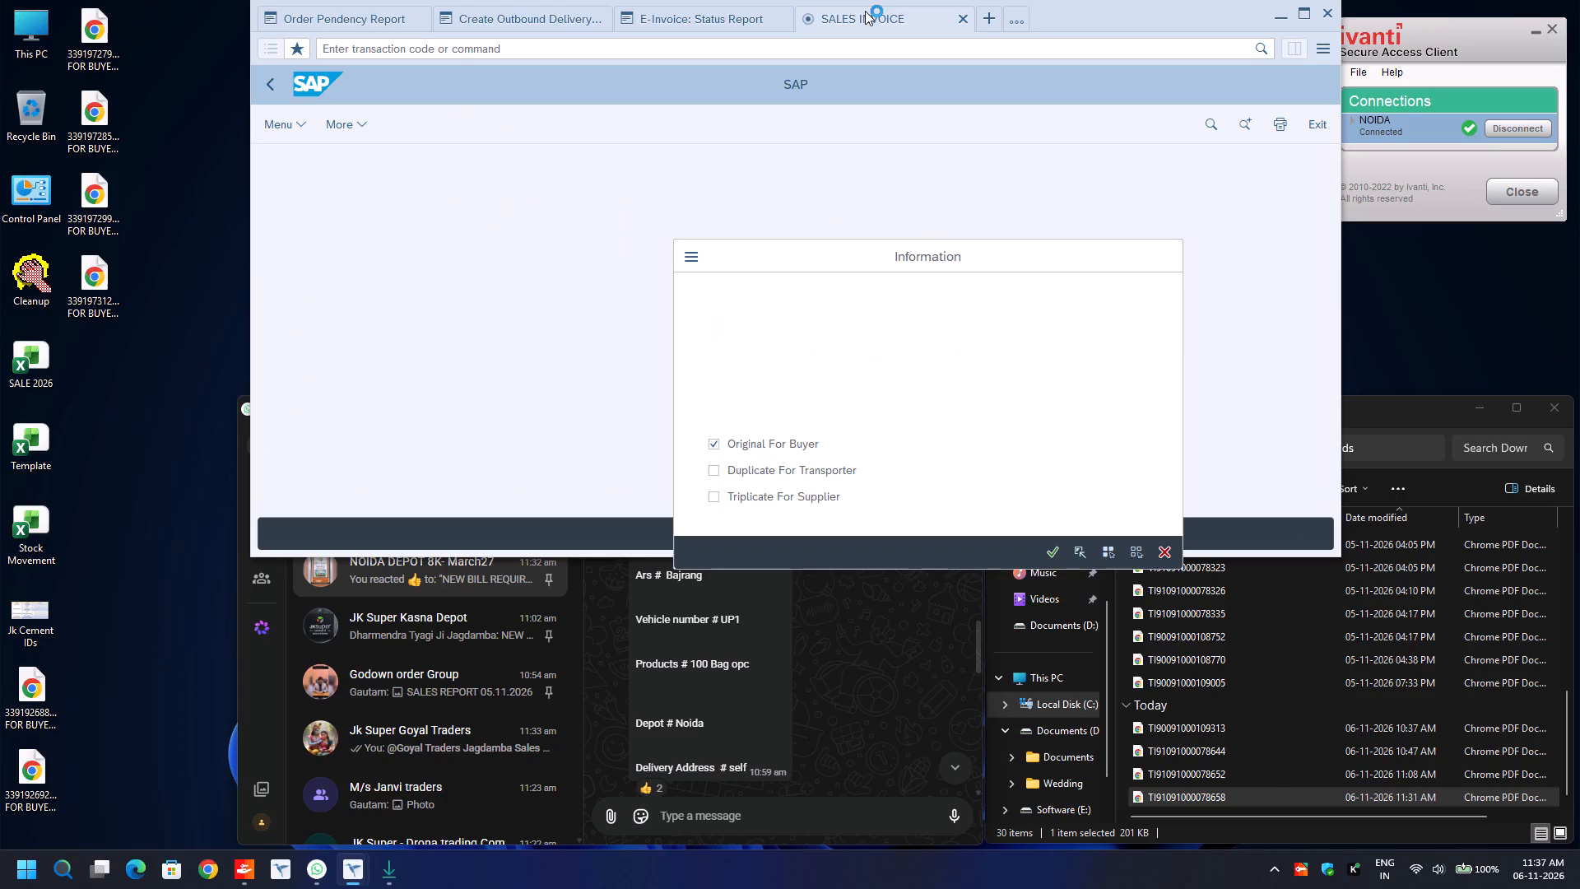
pyautogui.click(718, 17)
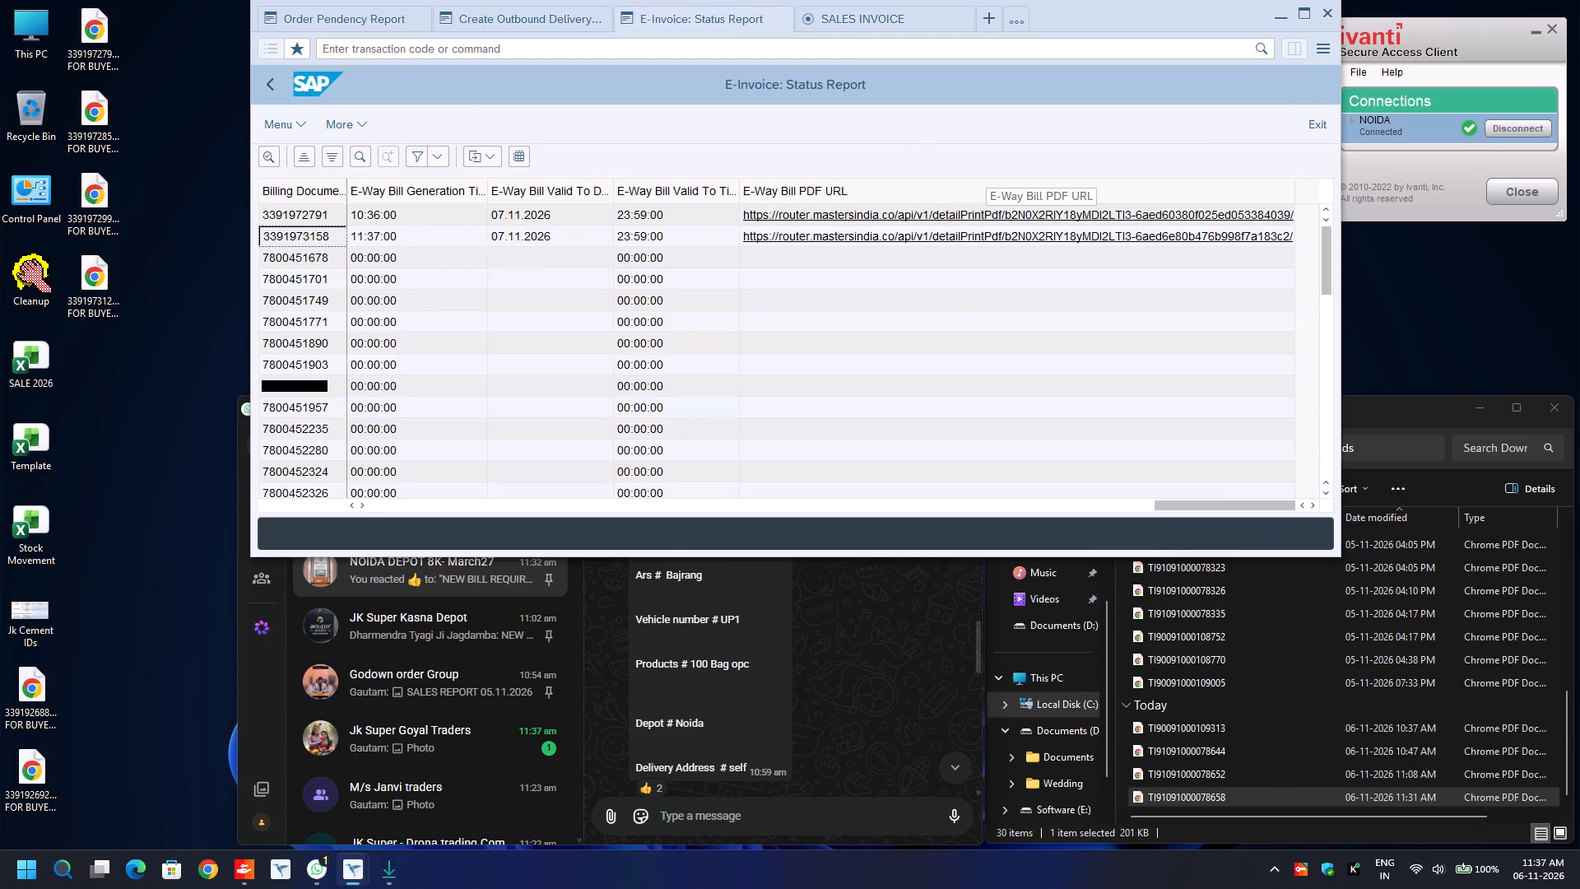
pyautogui.click(984, 235)
pyautogui.press('Left')
pyautogui.press('Return')
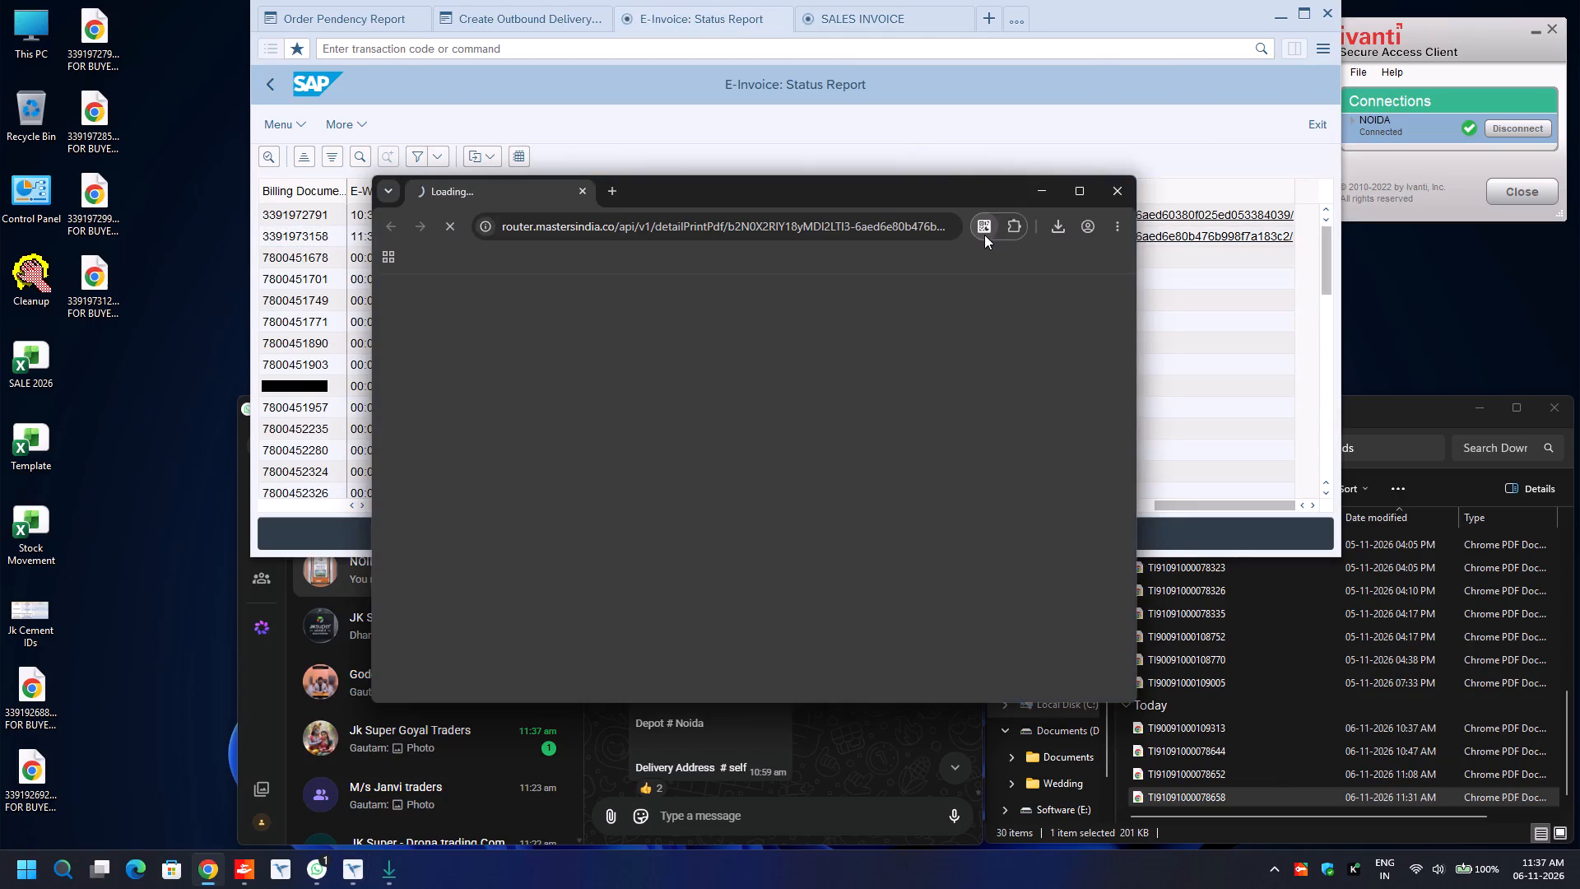
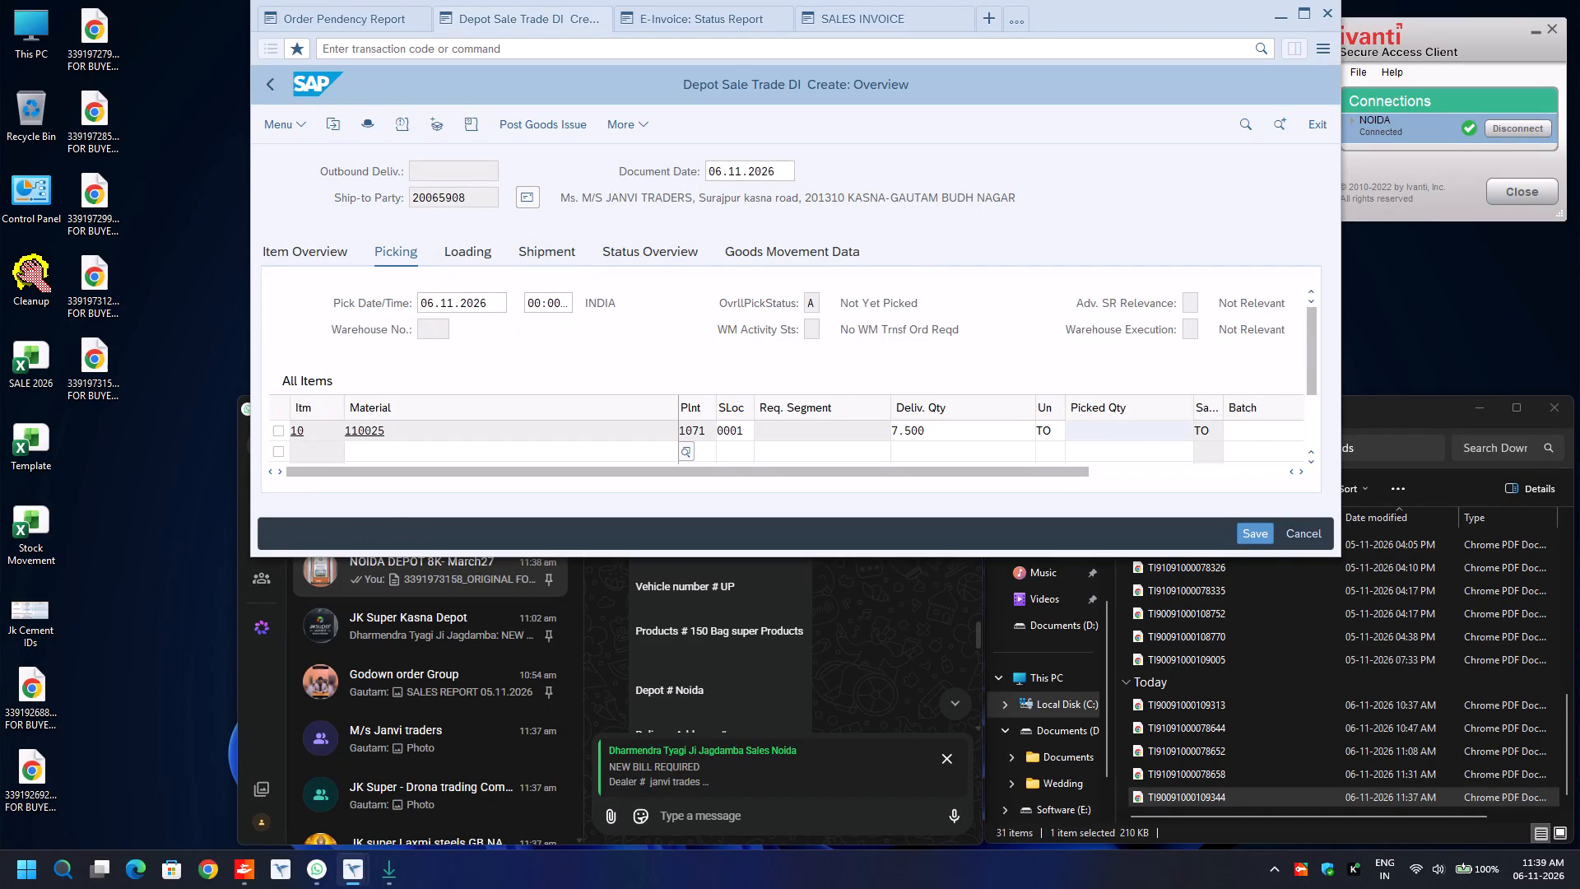
# Set item 10's picked quantity to 7.500 and its batch to 1001-1071 in the Janvi Traders delivery.
pyautogui.write('7.500')
pyautogui.press('Tab')
pyautogui.write('1004')
pyautogui.press('Down')
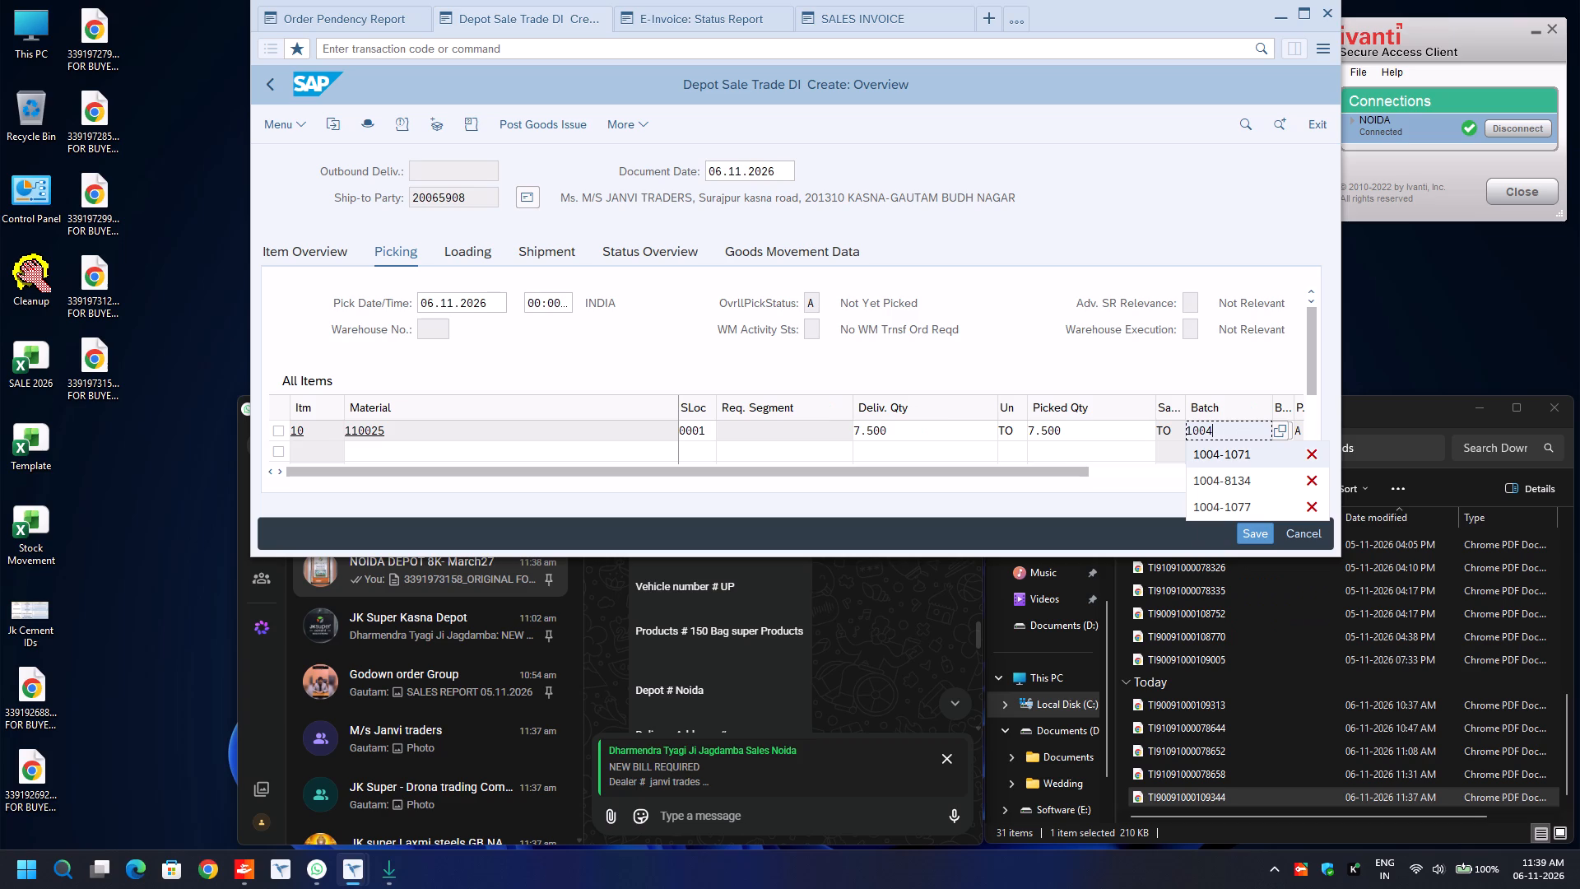
pyautogui.press('BackSpace')
pyautogui.press('1')
pyautogui.press('Down')
pyautogui.press('Down')
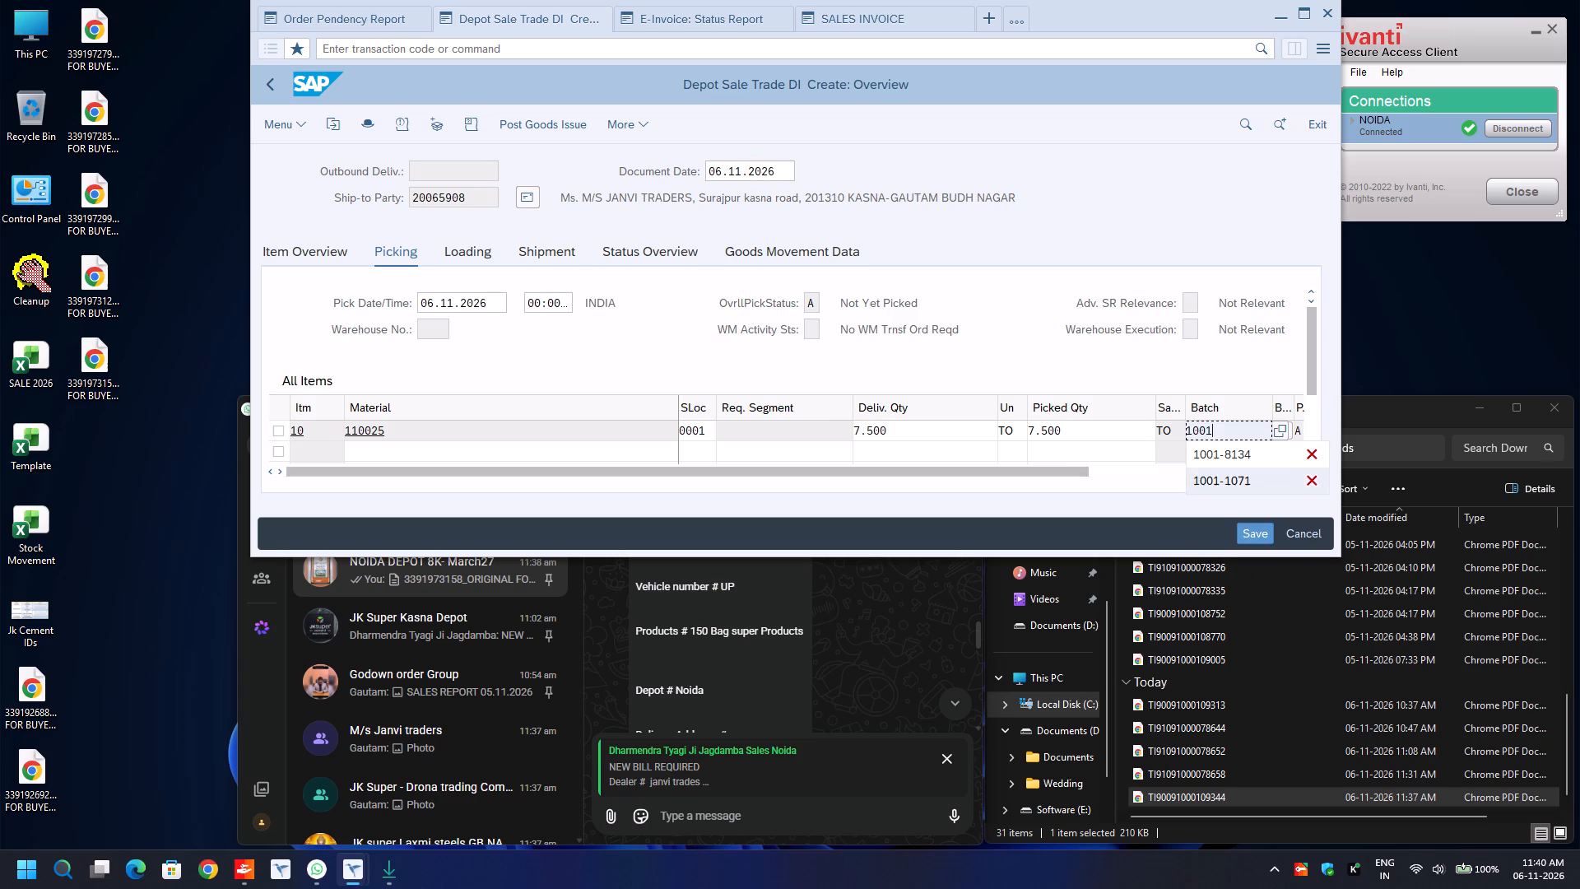
pyautogui.press('Return')
# In the delivery header's additional data, set the transport mode to ROAD and Road Transporter1 to 220000967.
pyautogui.press('F8')
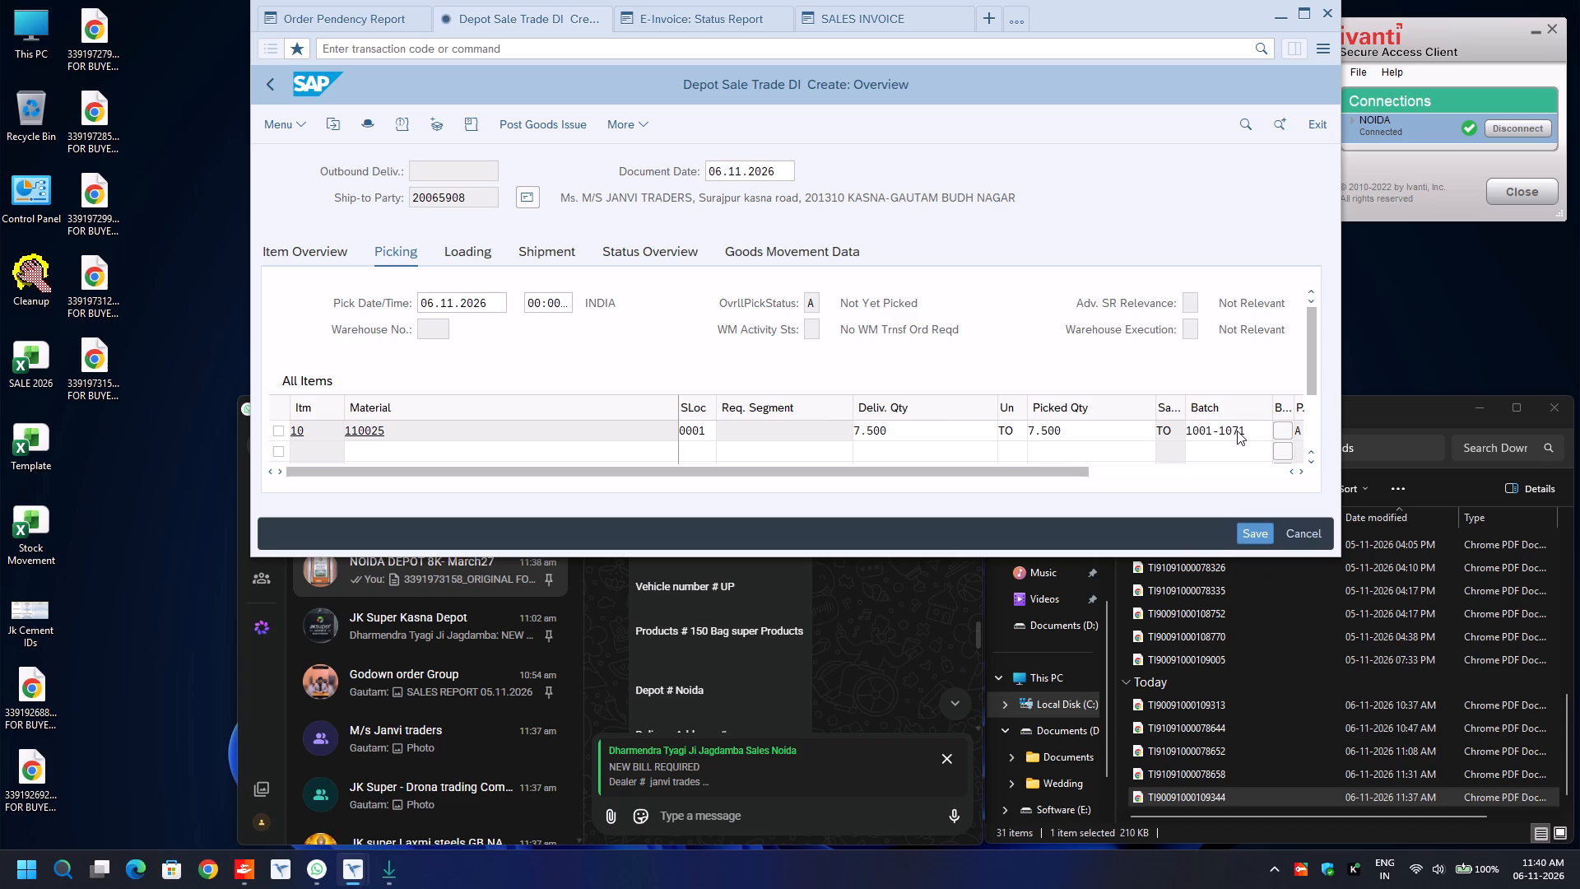
pyautogui.click(354, 226)
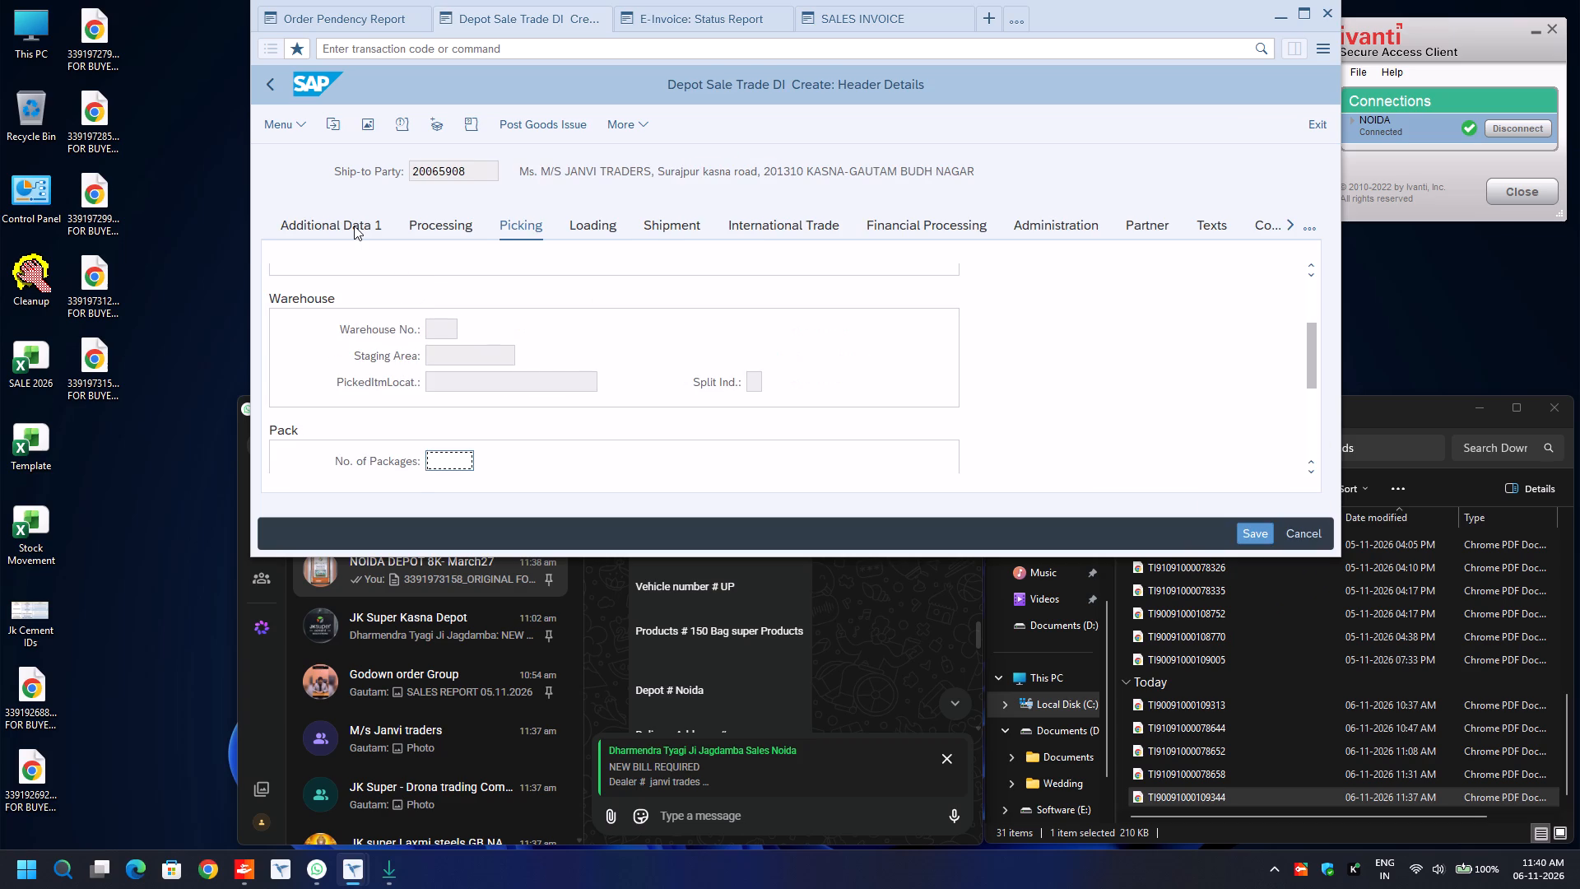
pyautogui.click(579, 304)
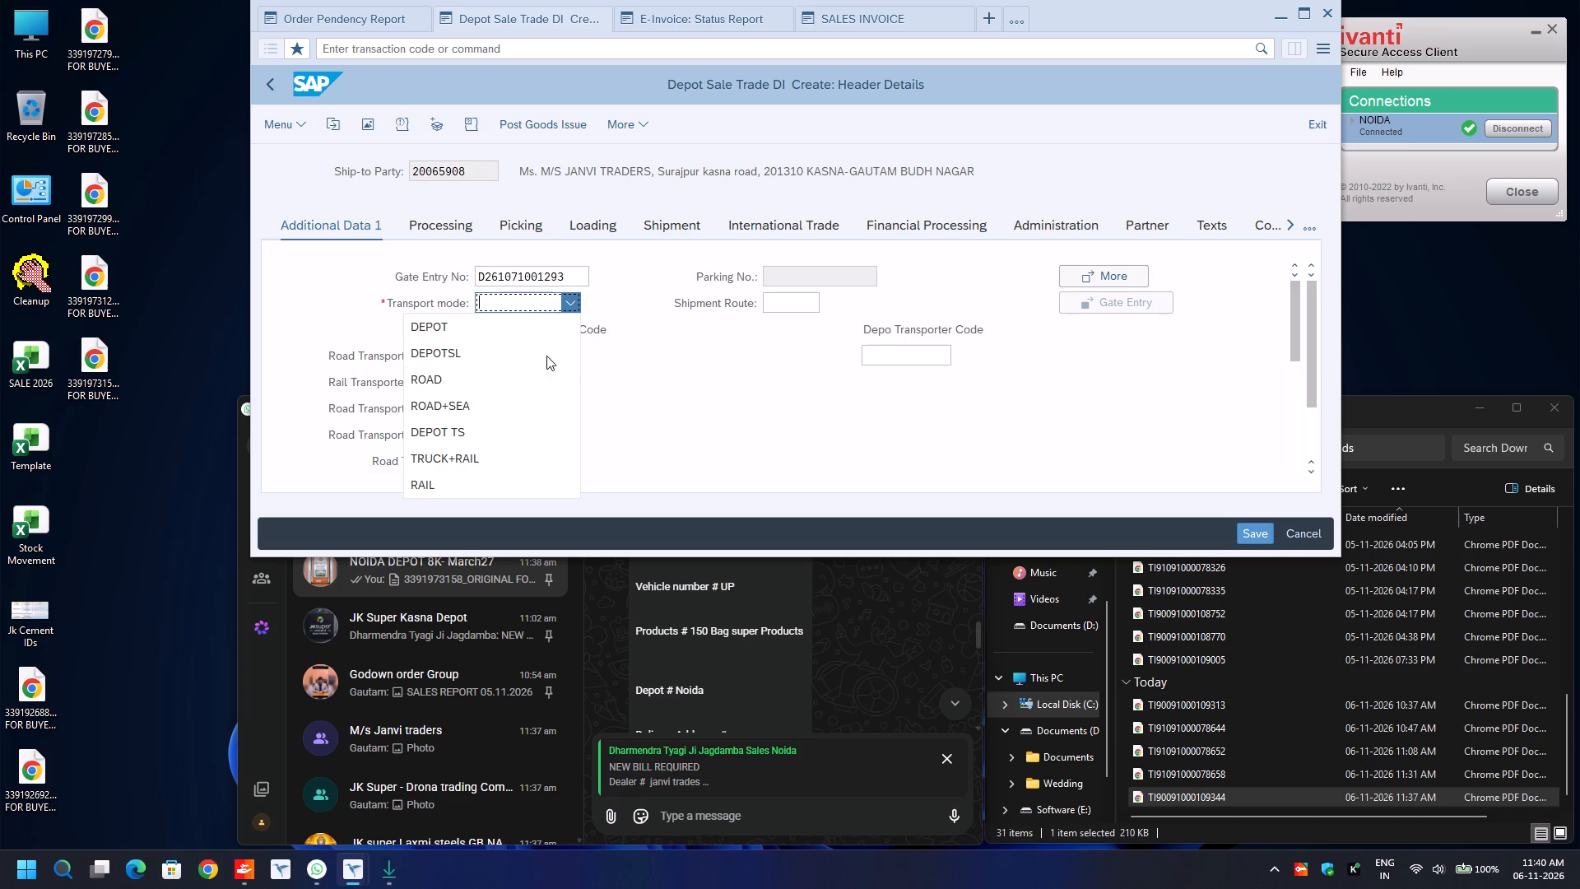
pyautogui.click(529, 390)
pyautogui.click(514, 357)
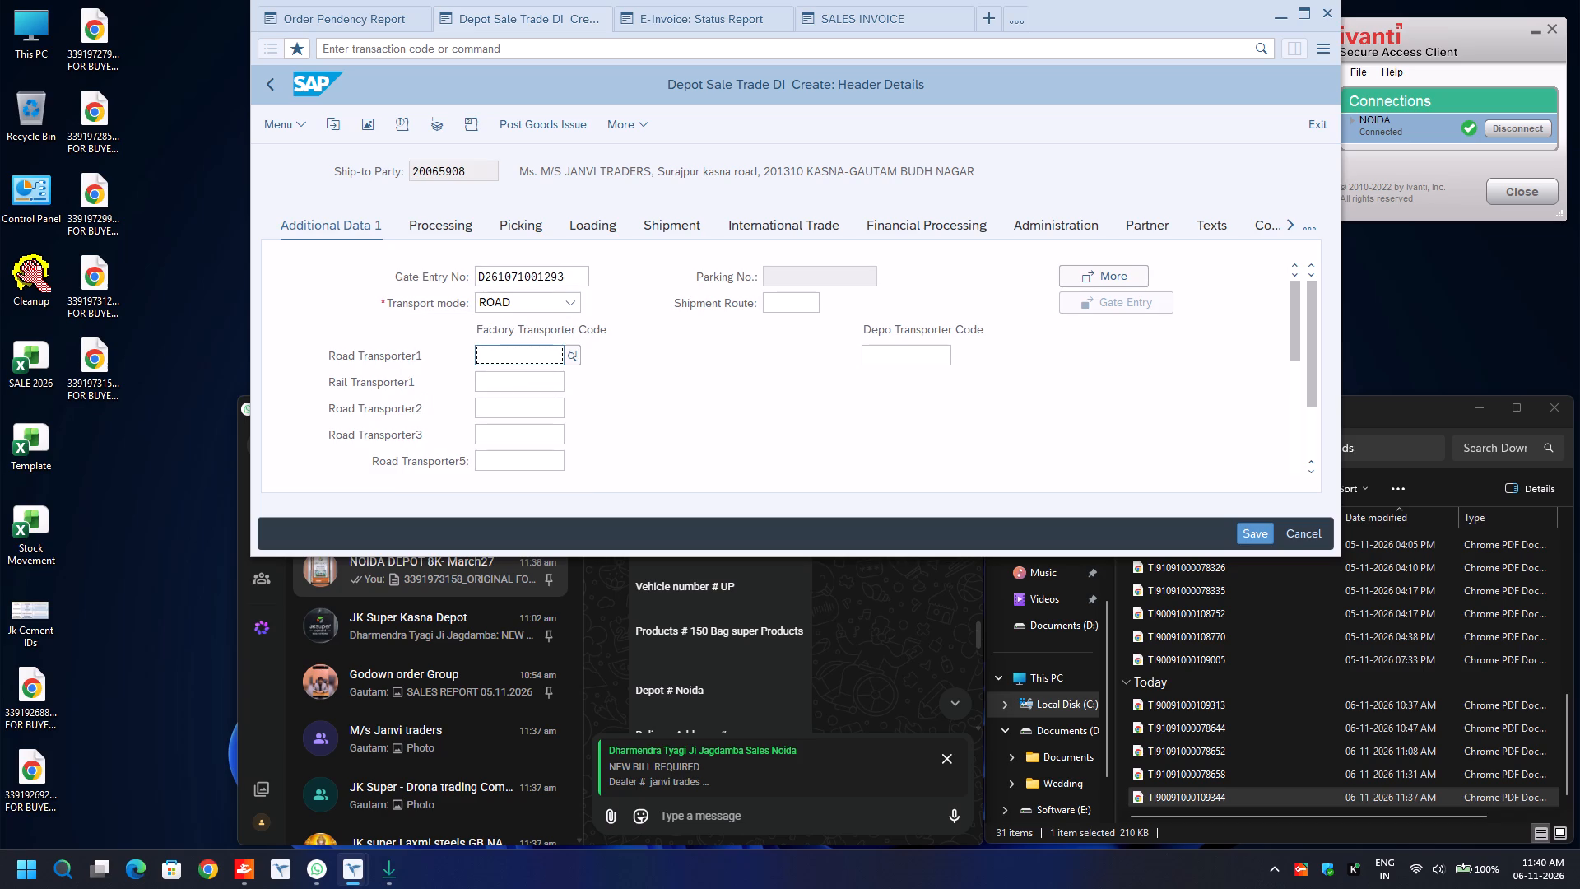
pyautogui.press('BackSpace')
pyautogui.press('Down')
pyautogui.press('Return')
pyautogui.press('Return')
# Set the E-Way Bill data to transport mode Road with a distance of 30.
pyautogui.write('ro')
pyautogui.write('ro')
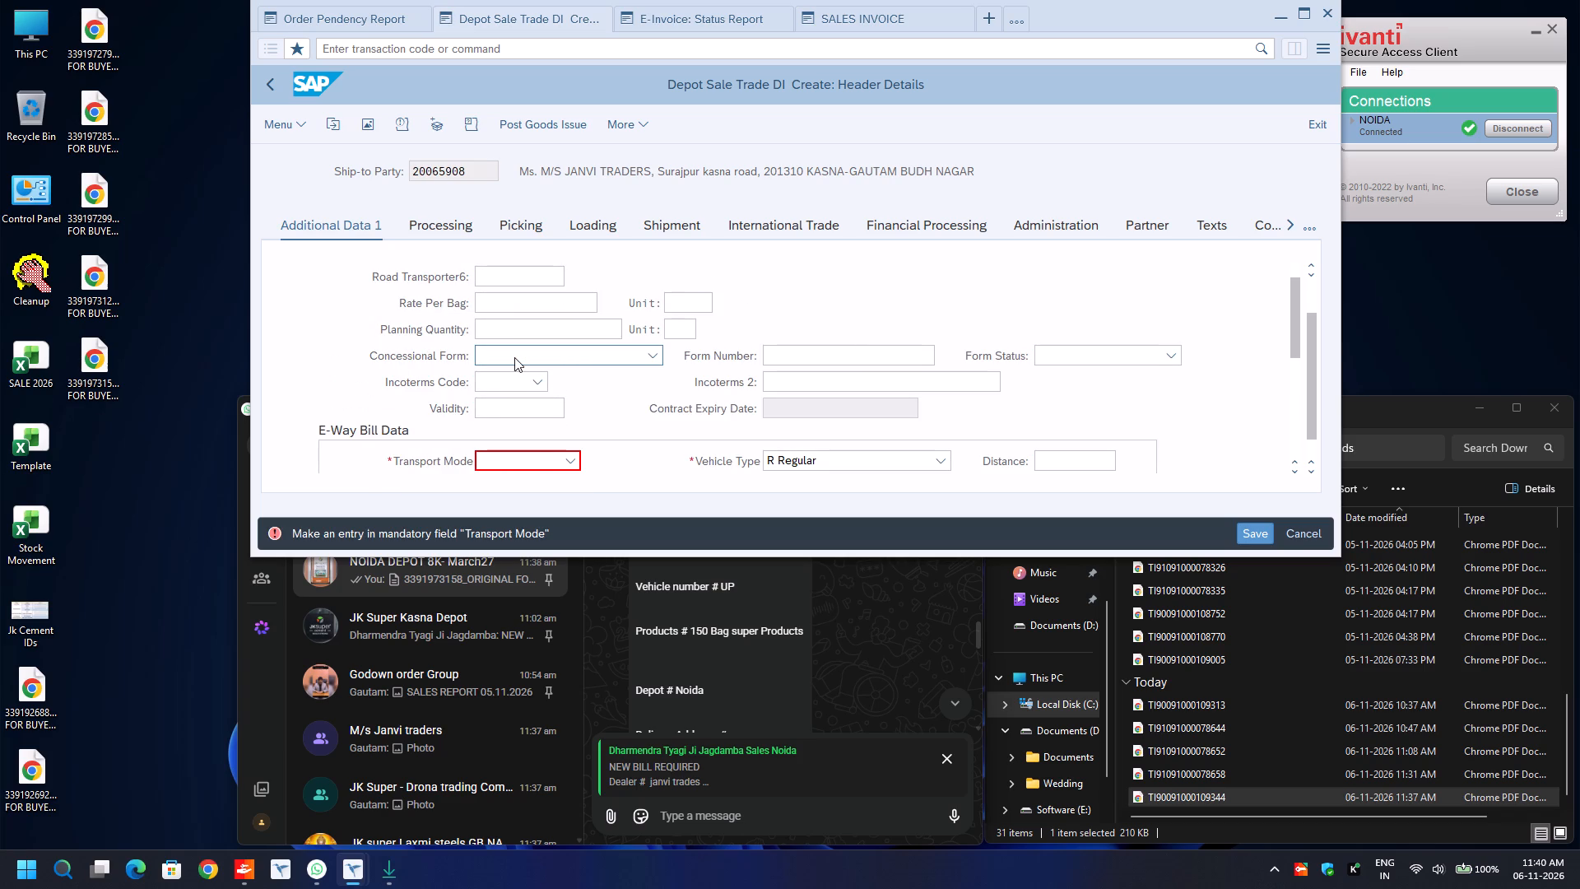
pyautogui.press('Tab')
pyautogui.press('Tab')
pyautogui.press('BackSpace')
pyautogui.press('Down')
pyautogui.press('Return')
# Enter SELF as the LR/RR number in the vehicle and other details.
pyautogui.press('Down')
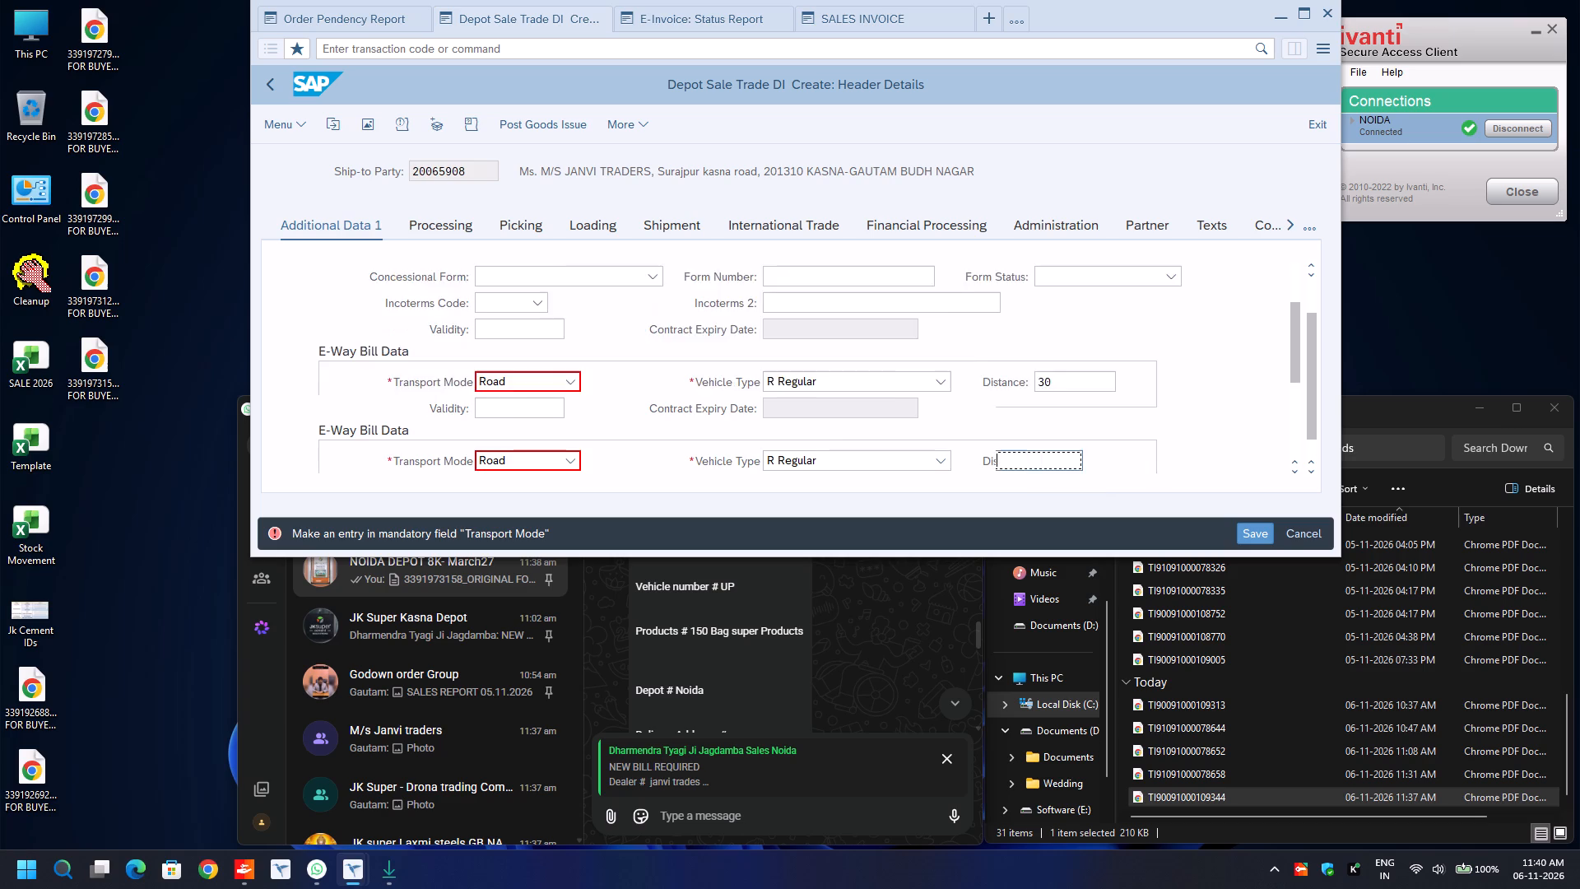
pyautogui.press('Down')
pyautogui.press('Down')
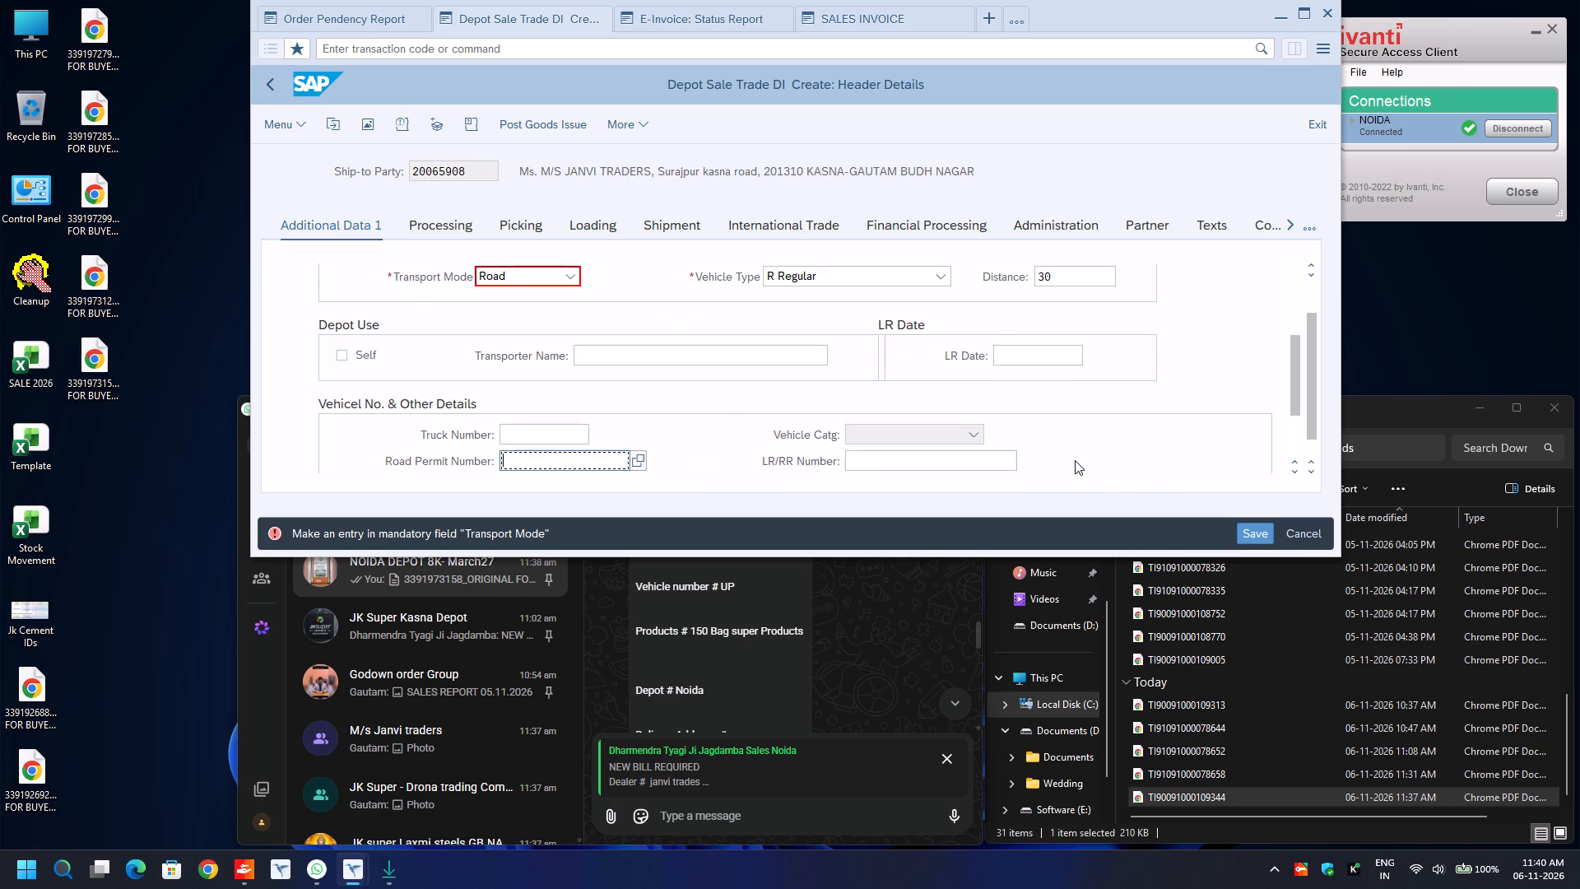
pyautogui.press('Tab')
pyautogui.press('BackSpace')
pyautogui.press('Down')
pyautogui.press('Return')
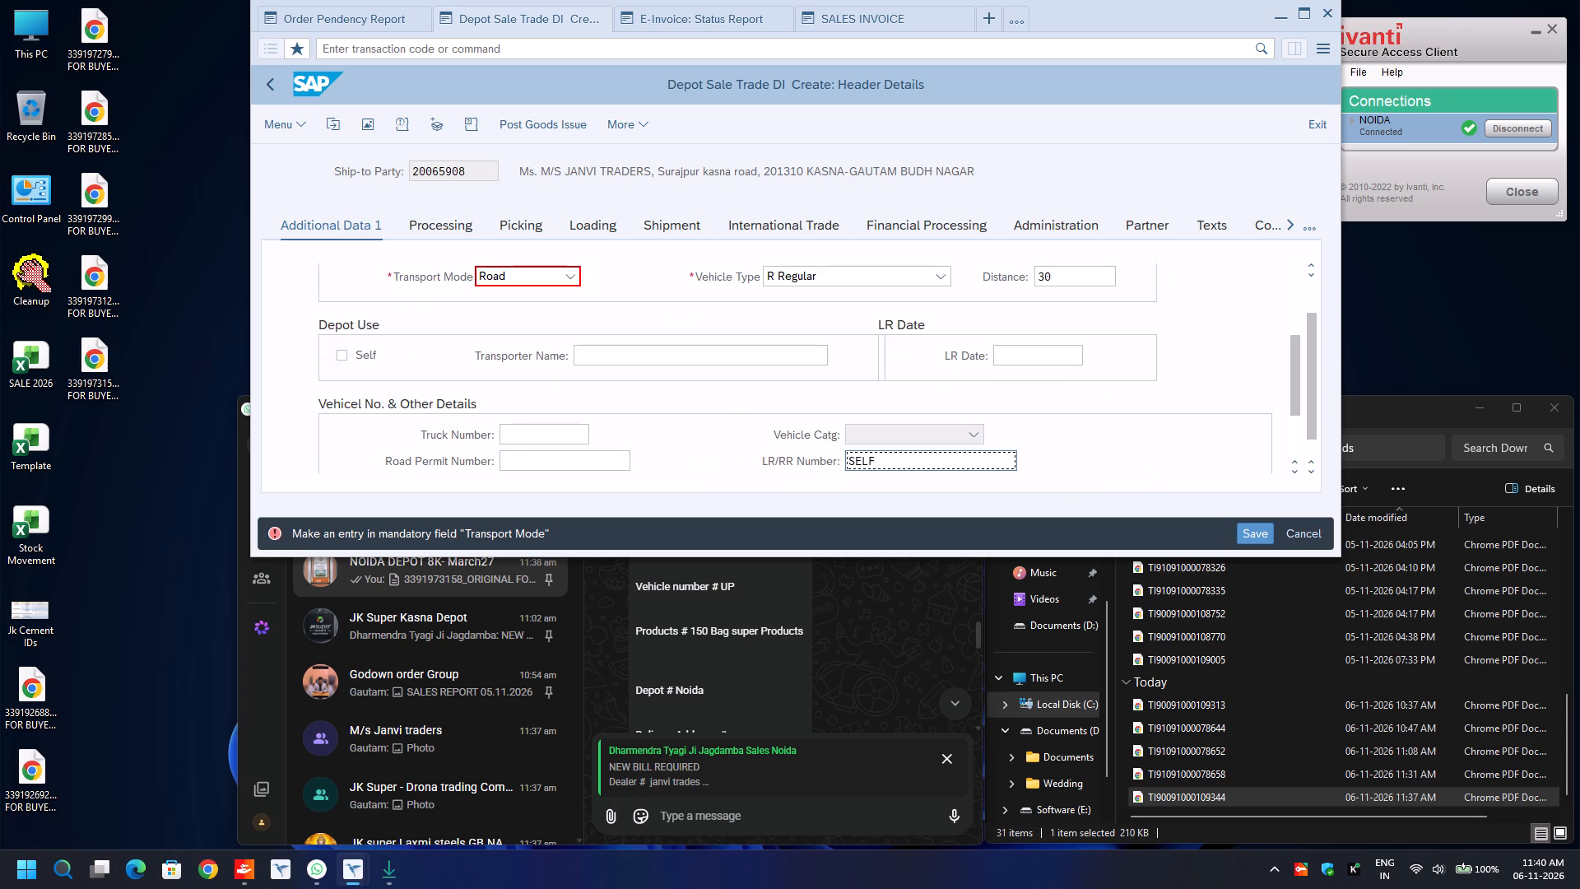
# Check the header's shipment dates and route, and review the transporter, E-Way Bill and vehicle entries in the additional data.
pyautogui.click(690, 224)
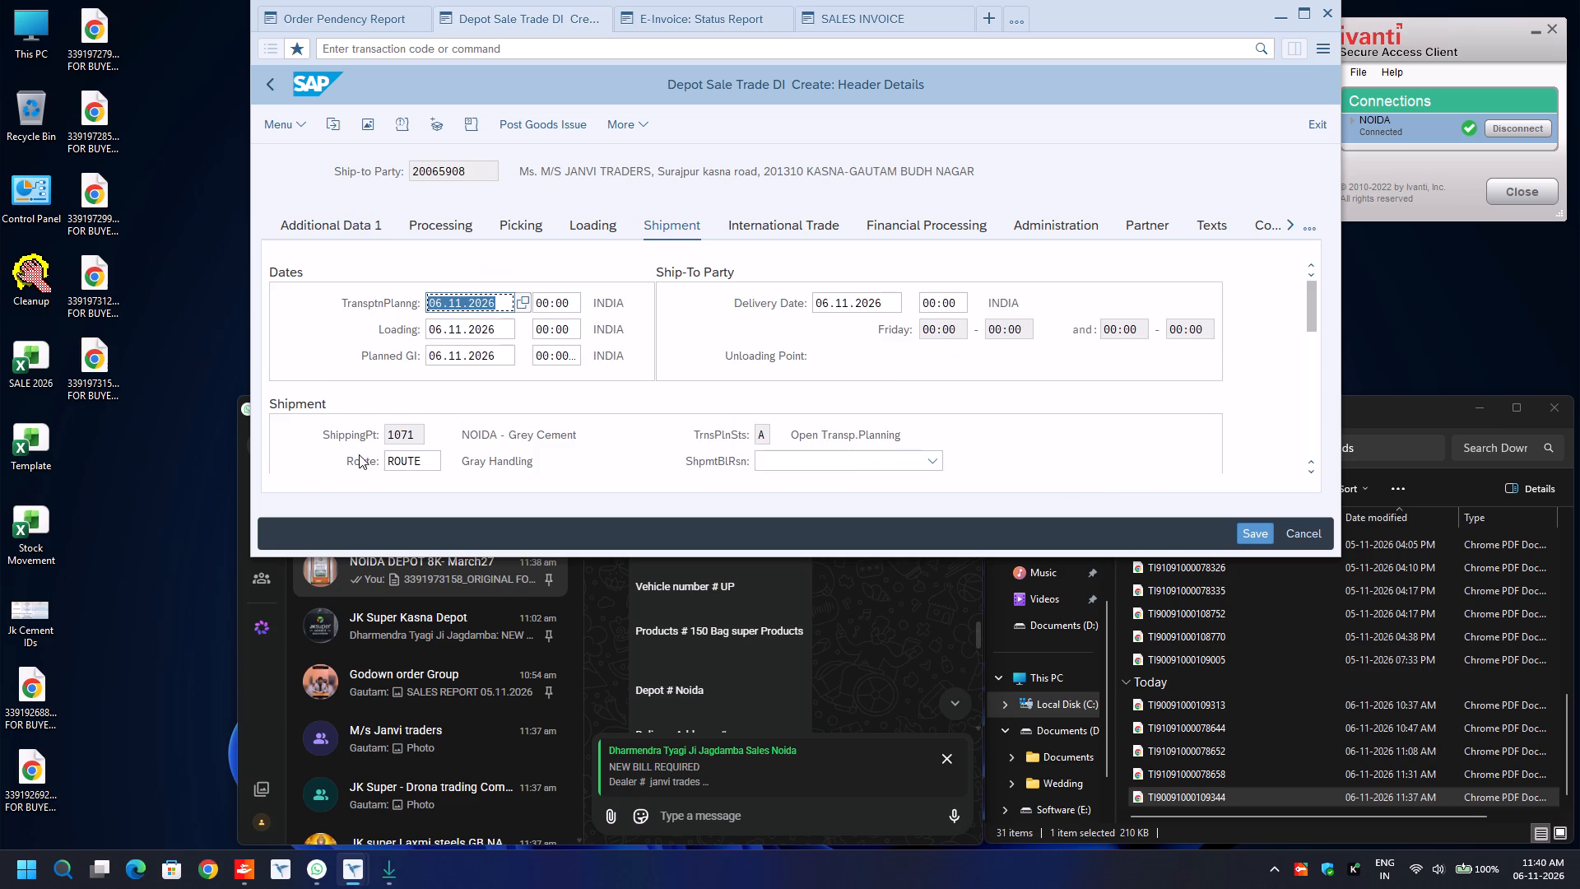
pyautogui.click(365, 229)
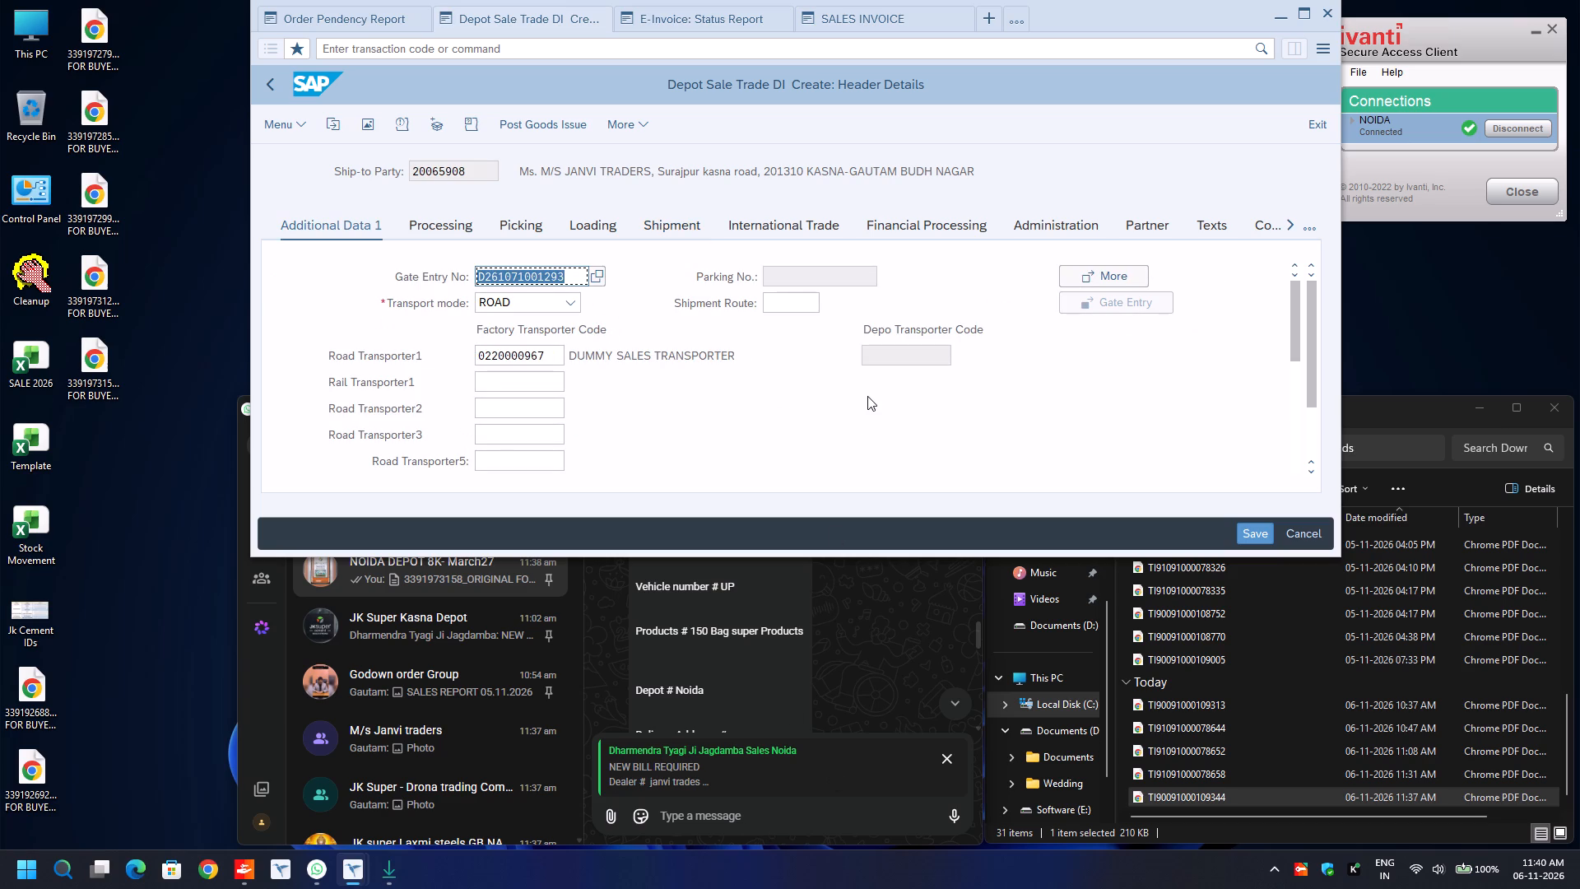
pyautogui.scroll(-6, 867, 396)
pyautogui.scroll(1, 867, 396)
pyautogui.scroll(-1, 867, 396)
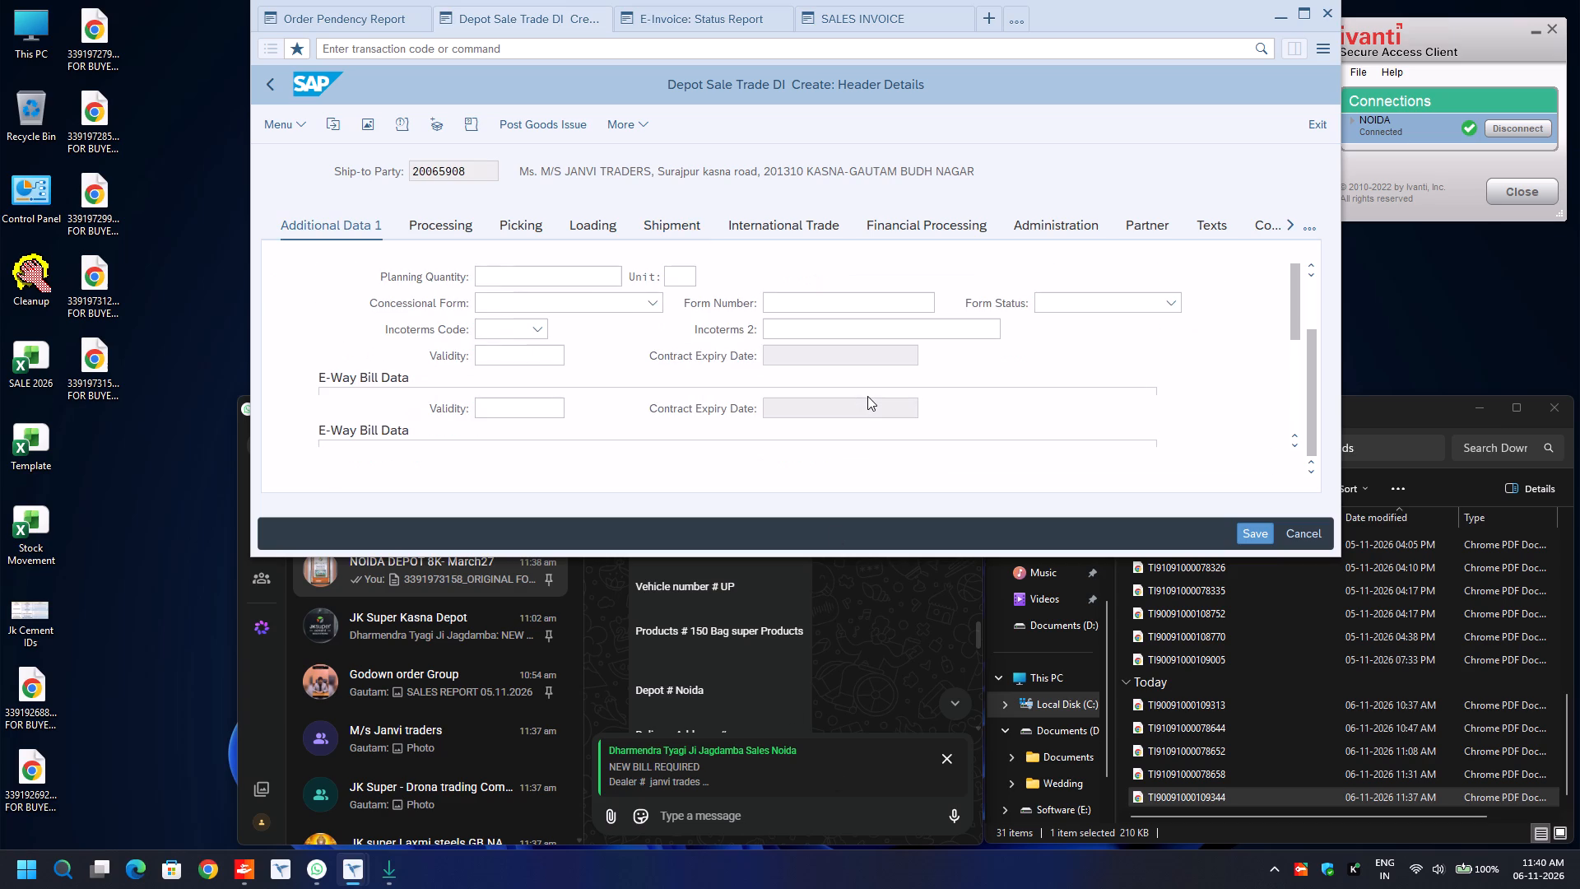
pyautogui.scroll(-3, 867, 396)
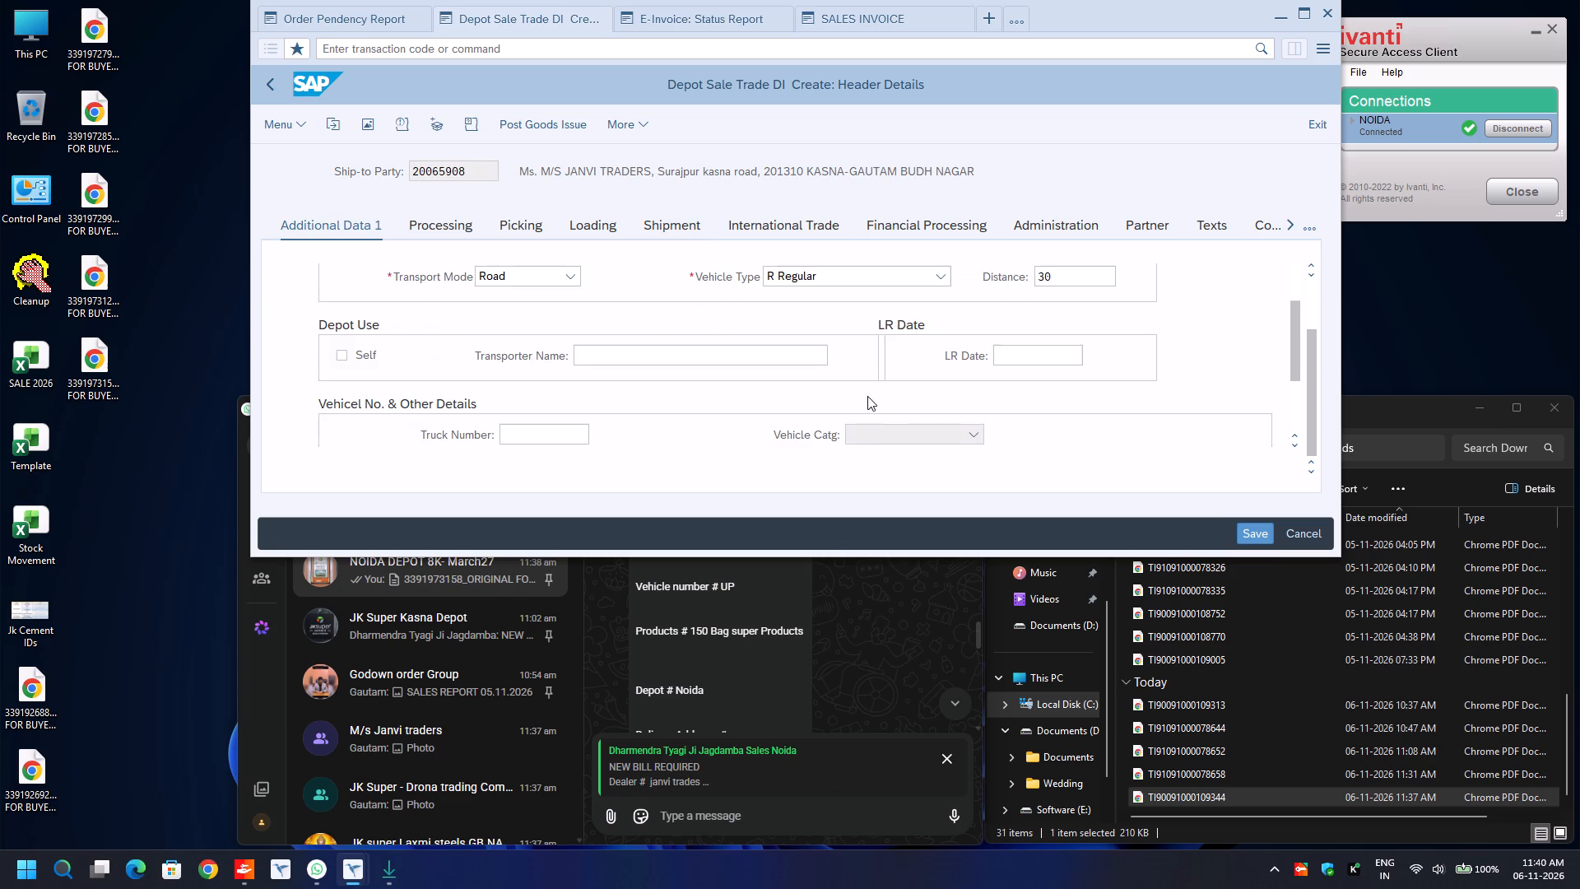
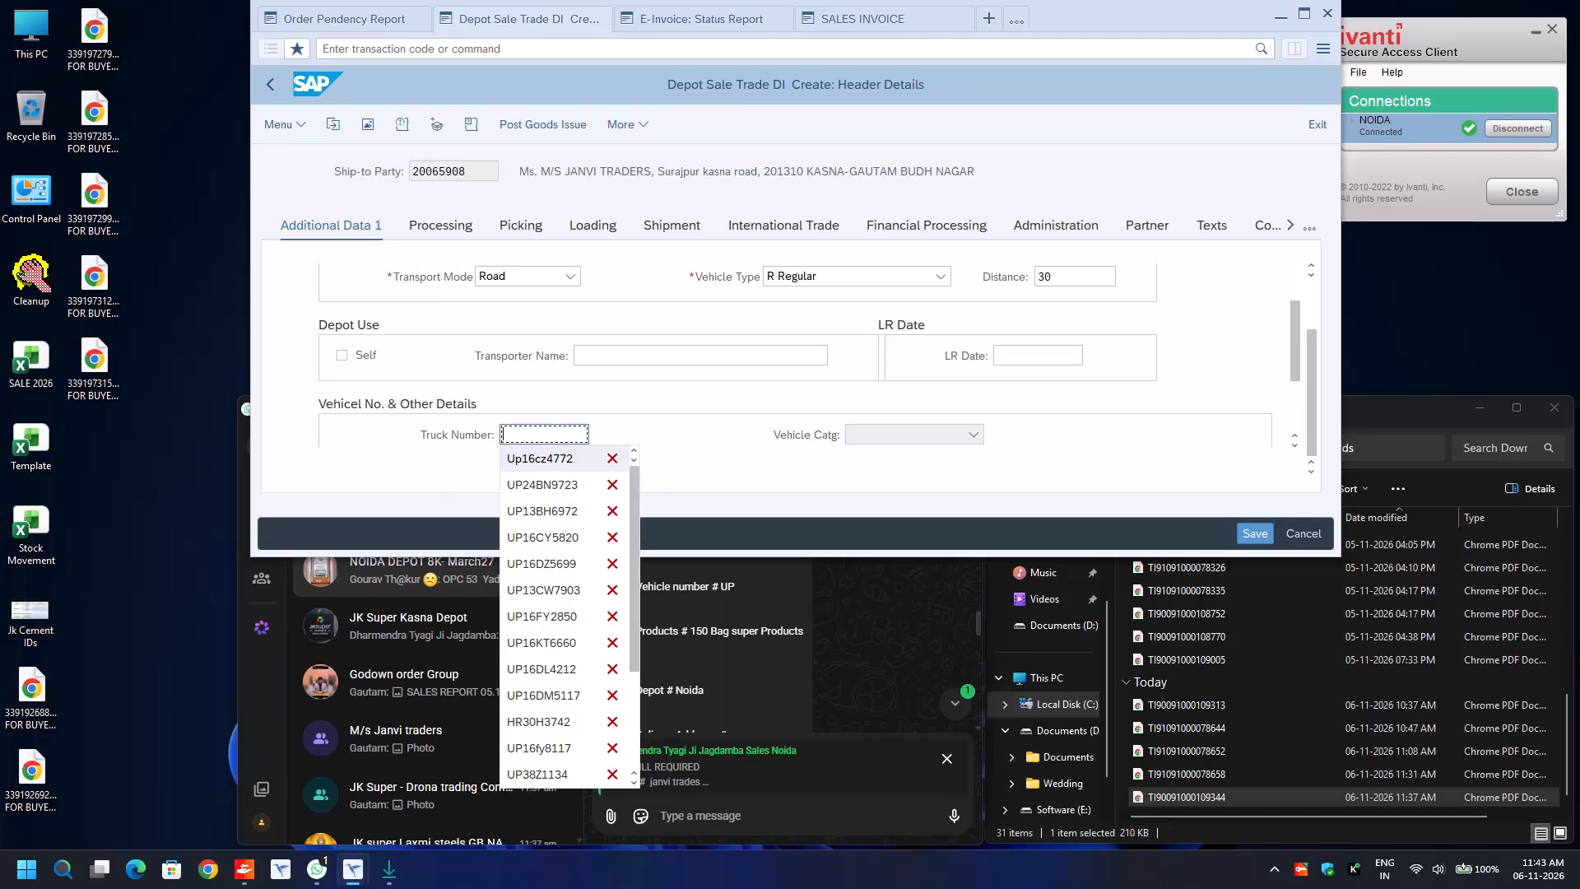
pyautogui.press('Return')
pyautogui.press('Tab')
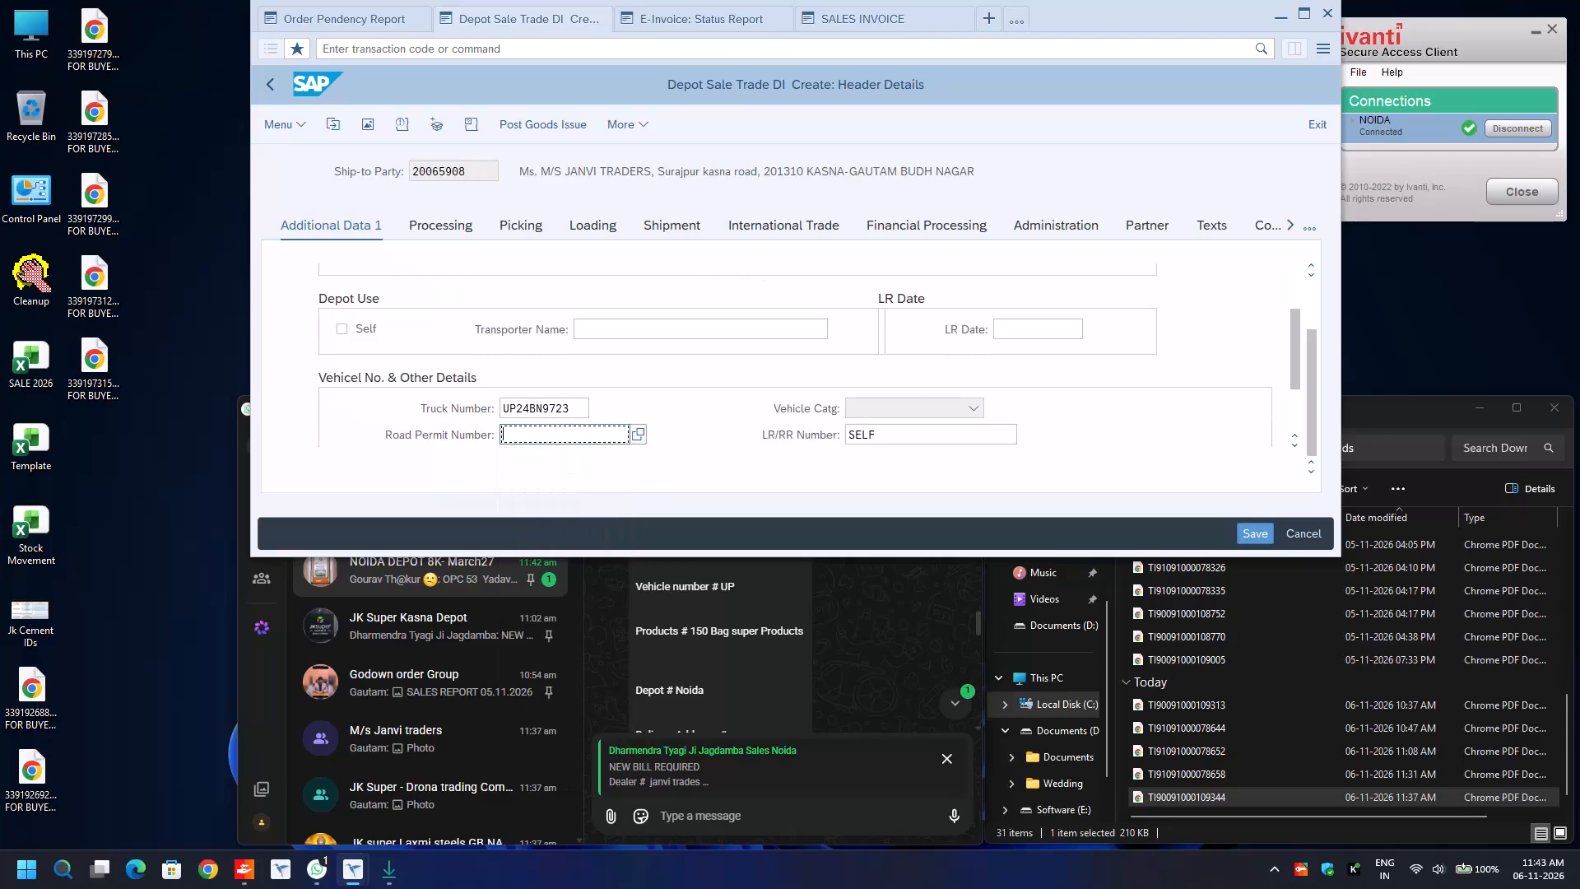
# Bring up the delivery header's shipment details and post the goods issue for the Janvi Traders delivery.
pyautogui.click(664, 225)
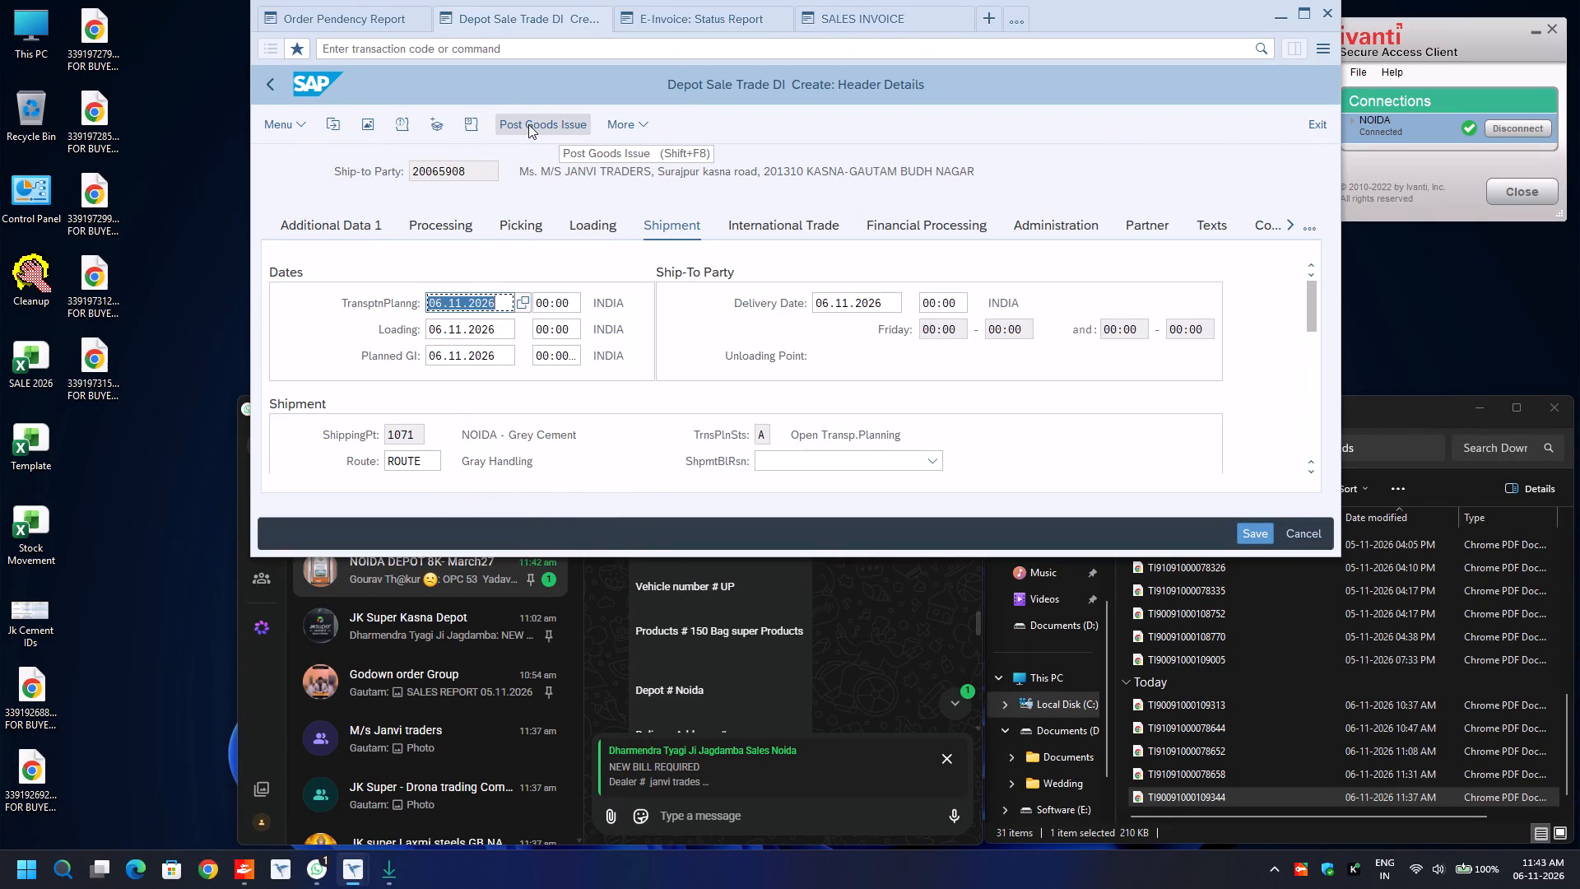
pyautogui.moveTo(528, 124); pyautogui.dragTo(543, 124)
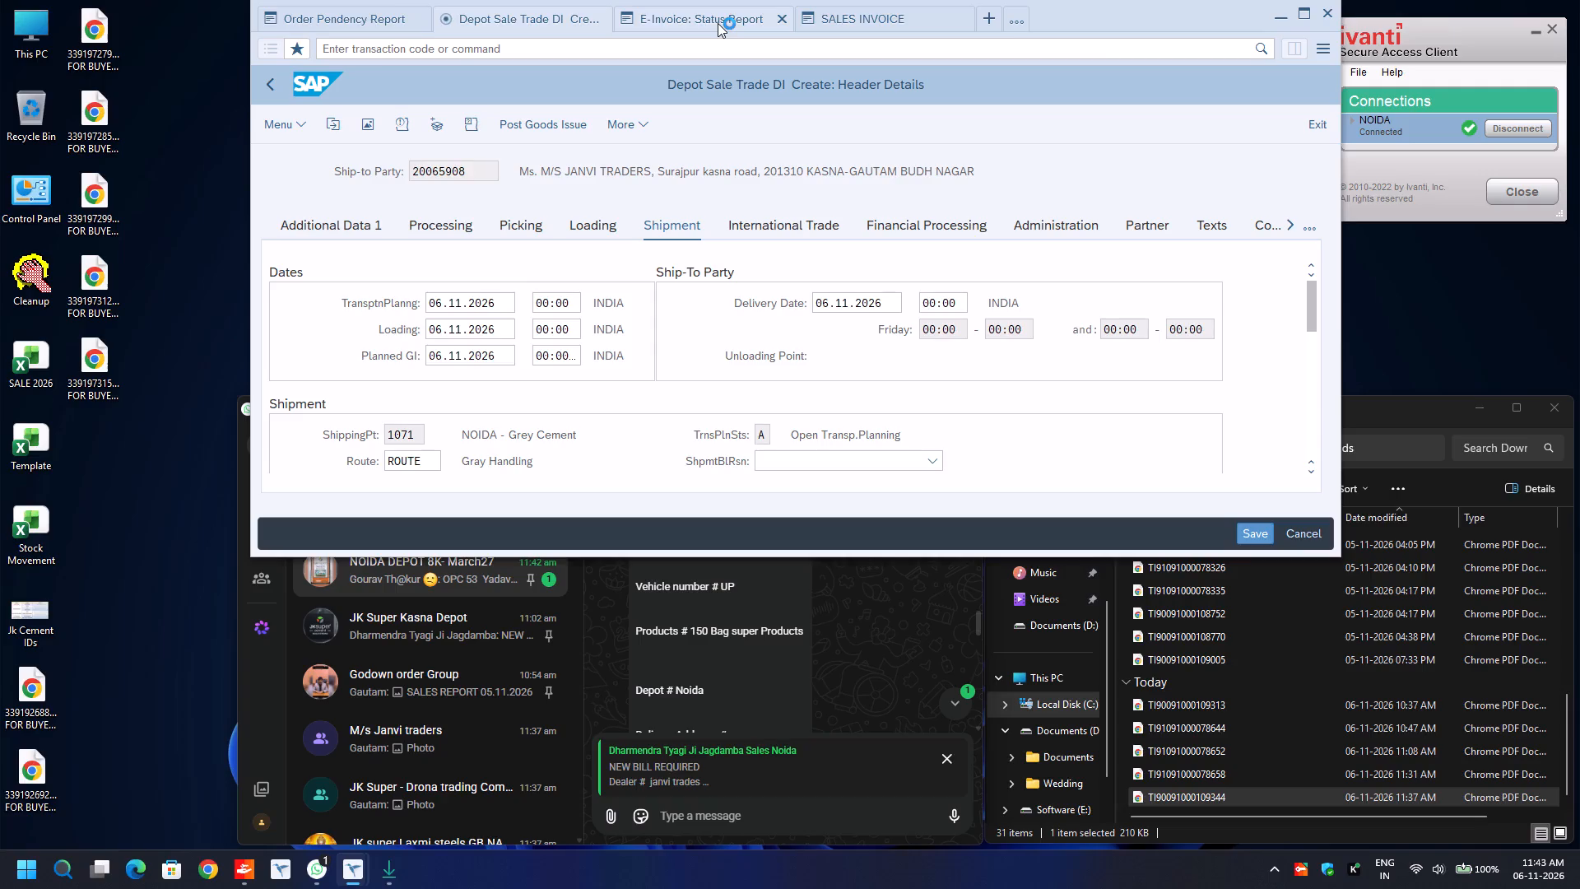
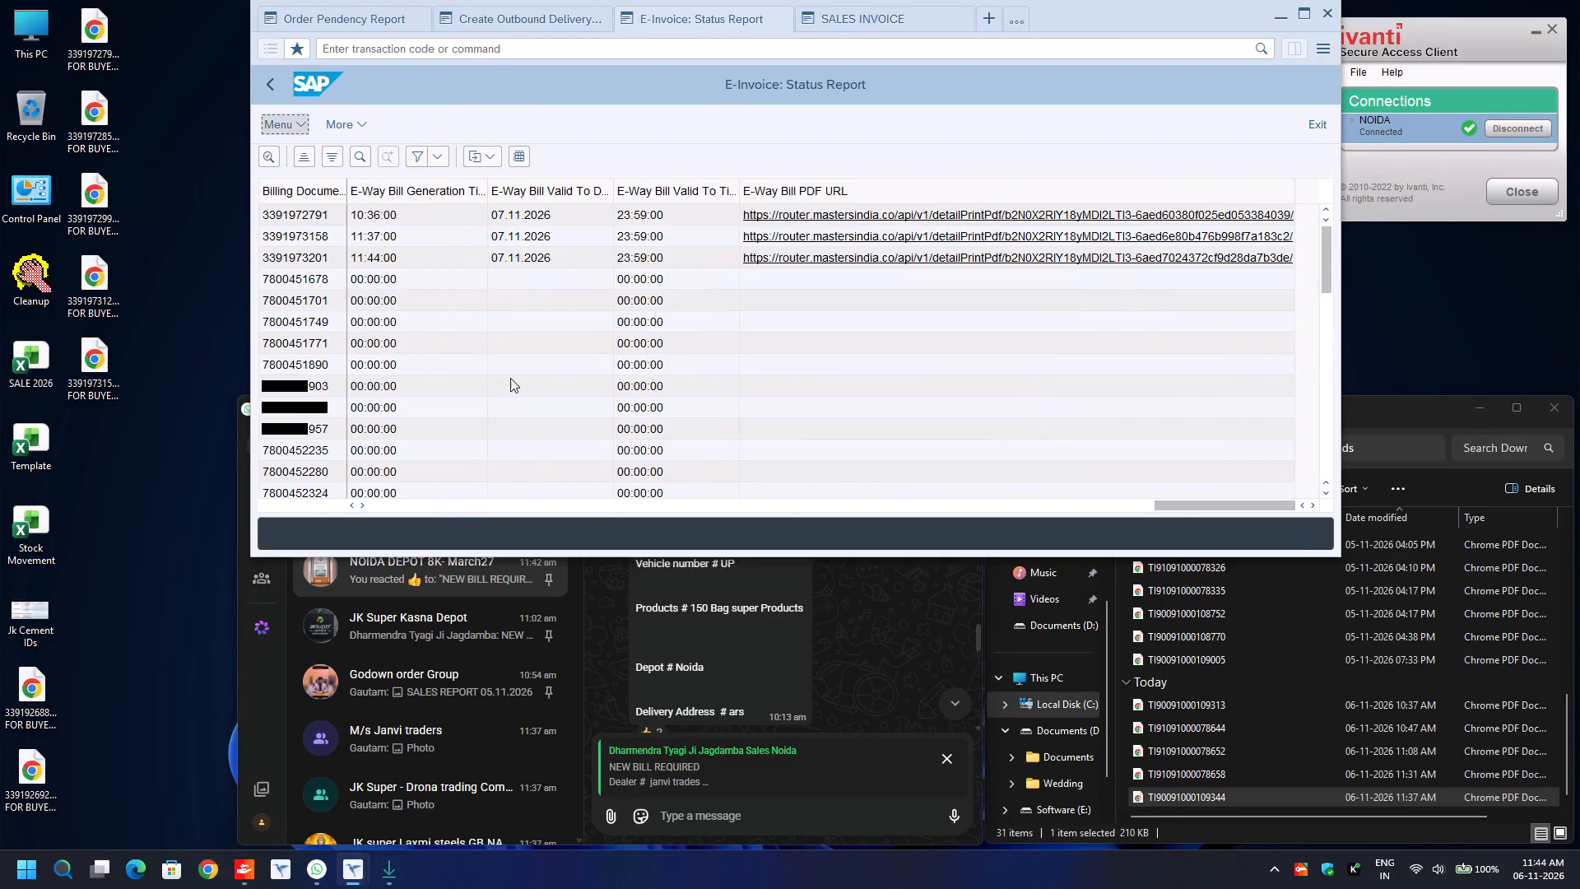
pyautogui.click(314, 260)
pyautogui.hotkey('ctrl', 'y')
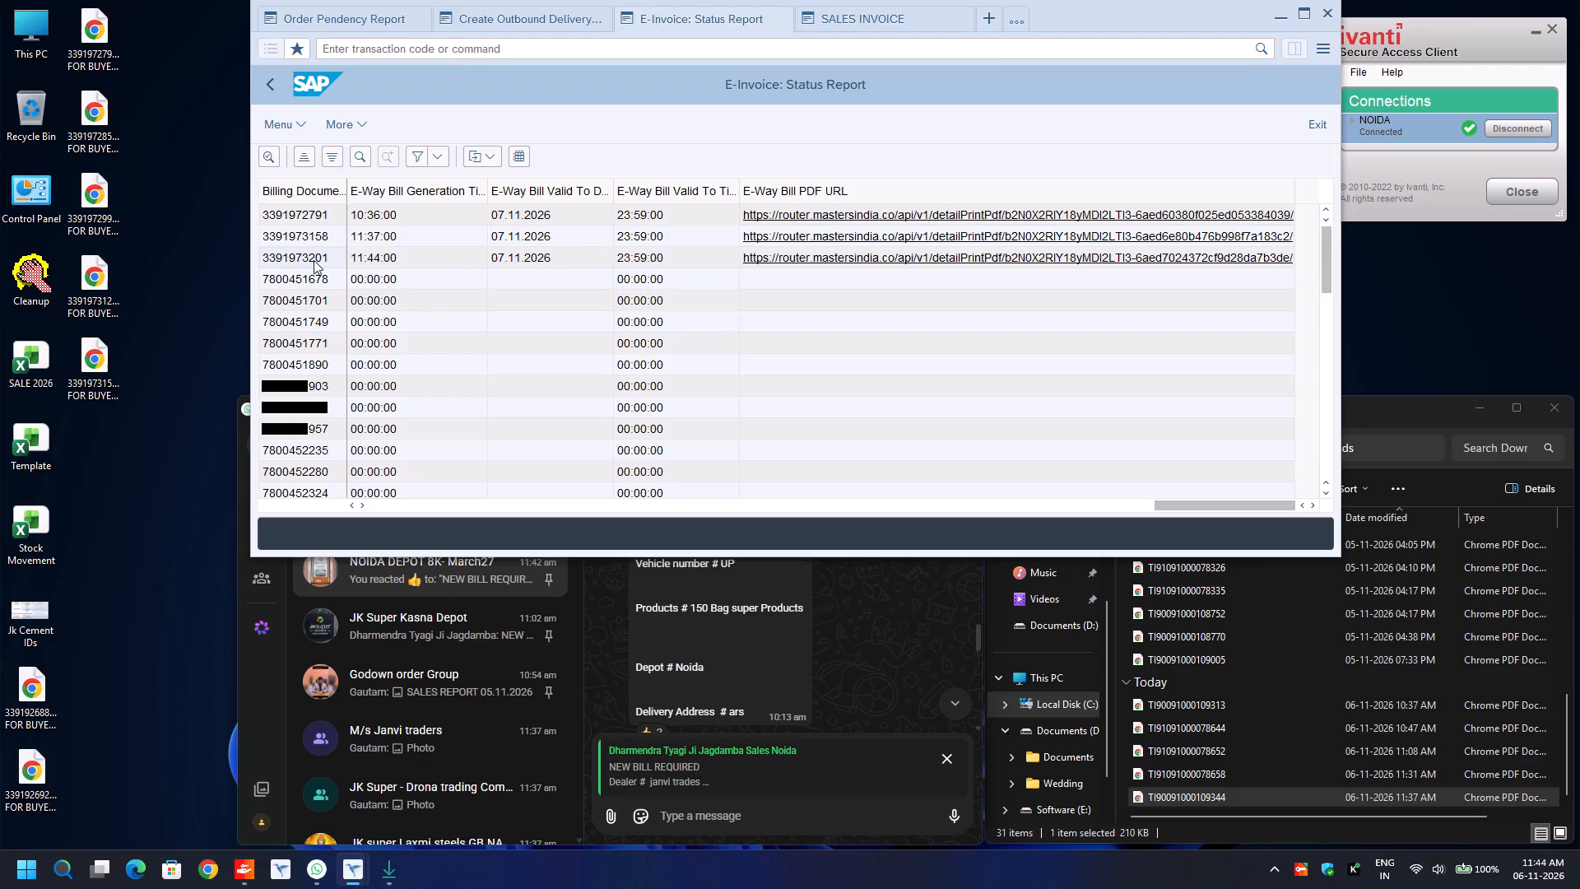
pyautogui.hotkey('ctrl', 'c')
pyautogui.click(856, 14)
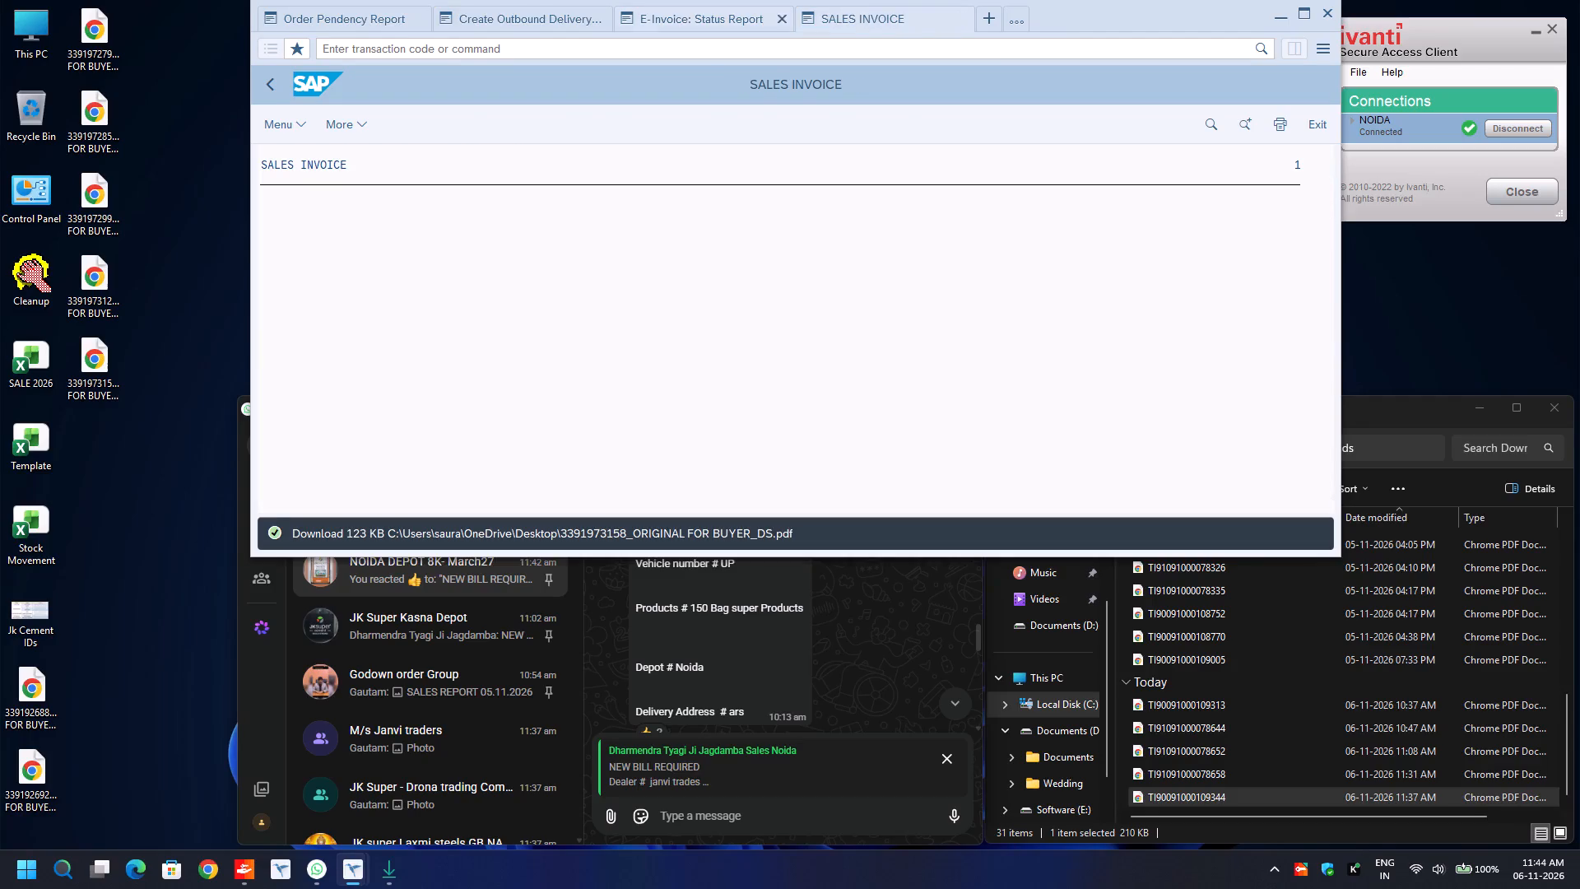
pyautogui.click(271, 81)
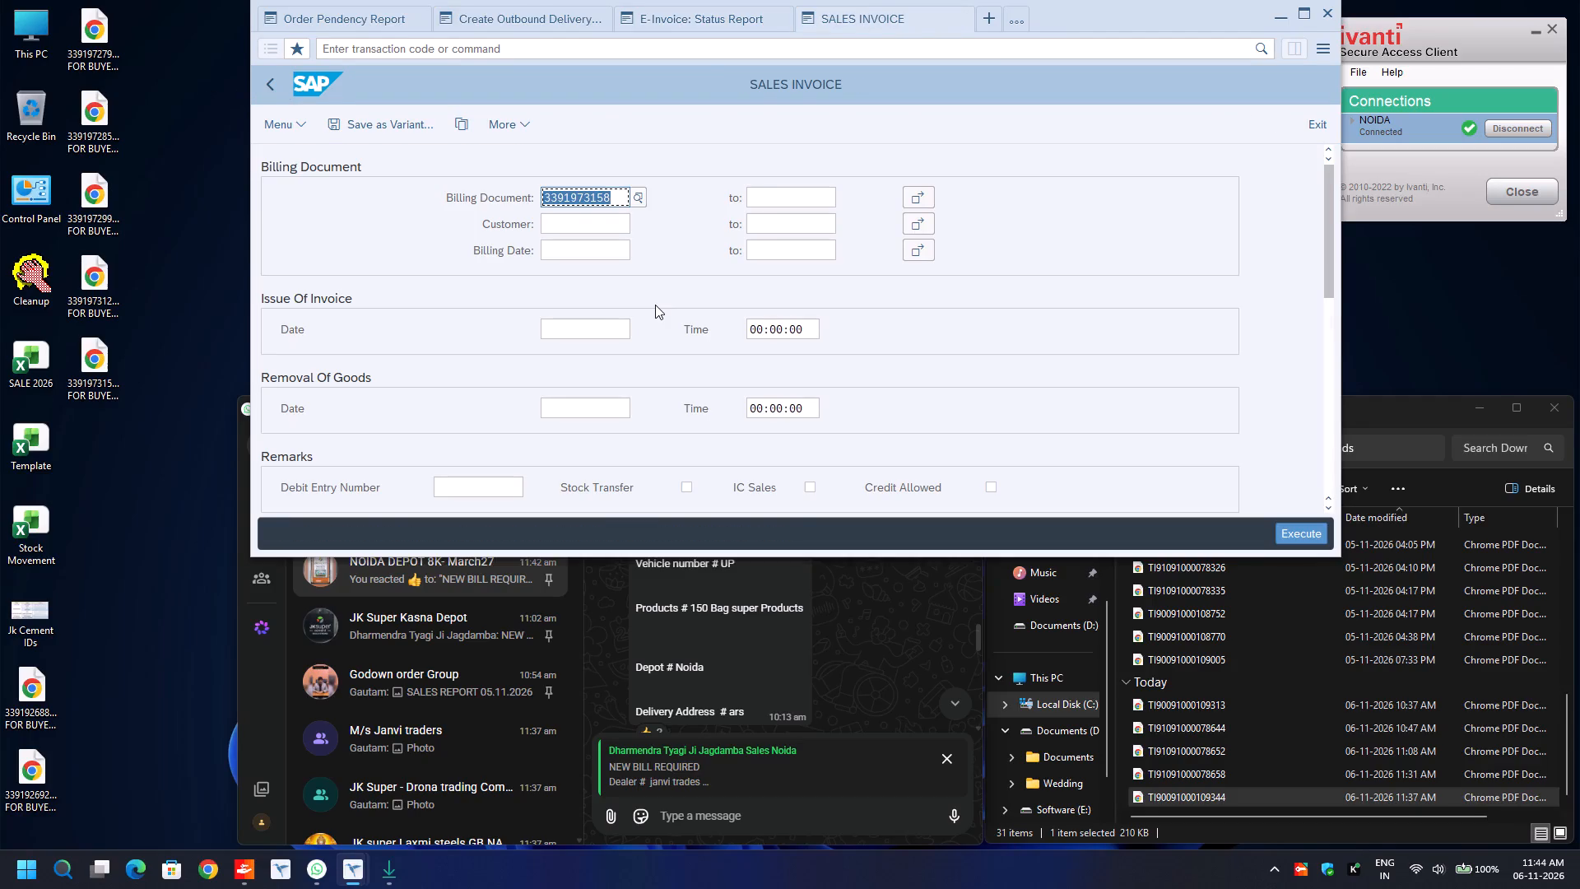
pyautogui.hotkey('ctrl', 'v')
pyautogui.press('F8')
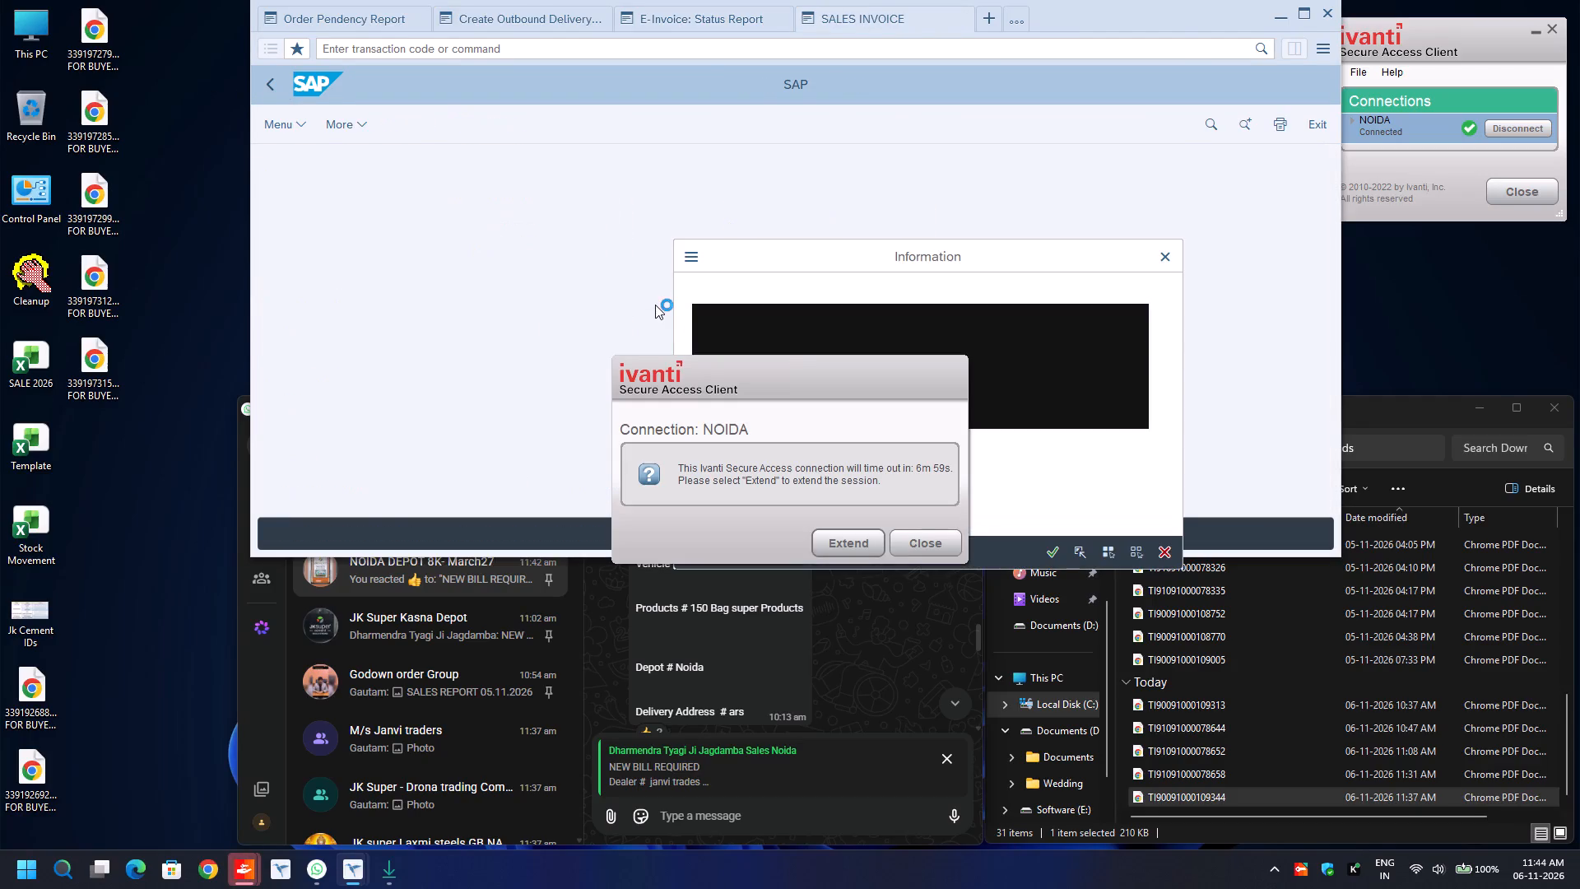
pyautogui.moveTo(767, 384); pyautogui.dragTo(1264, 121)
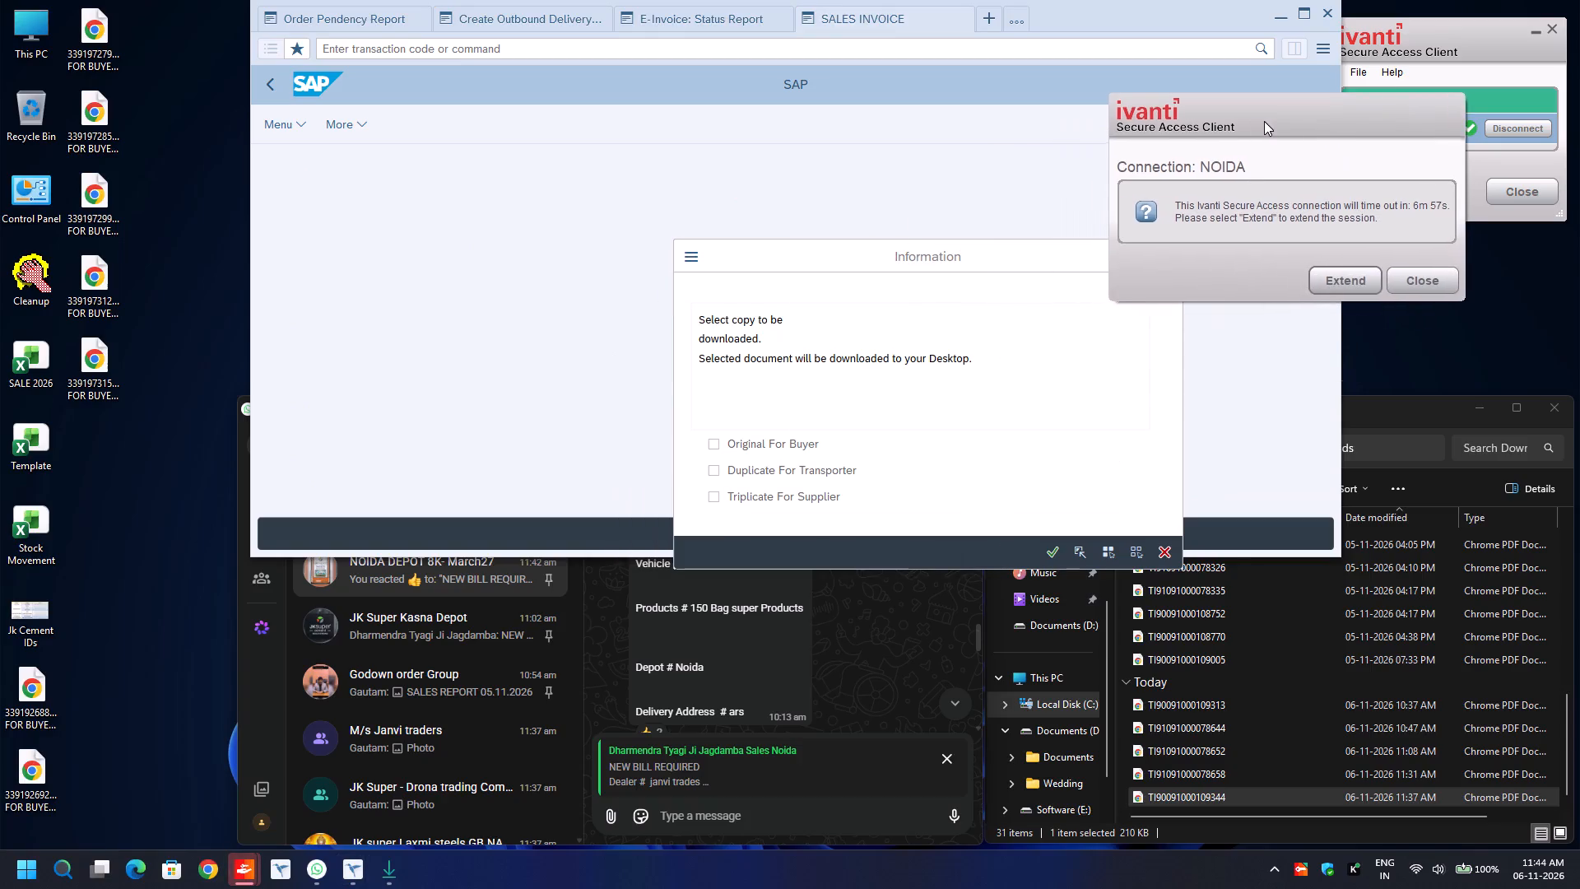
pyautogui.moveTo(1264, 121); pyautogui.dragTo(1264, 122)
pyautogui.click(721, 444)
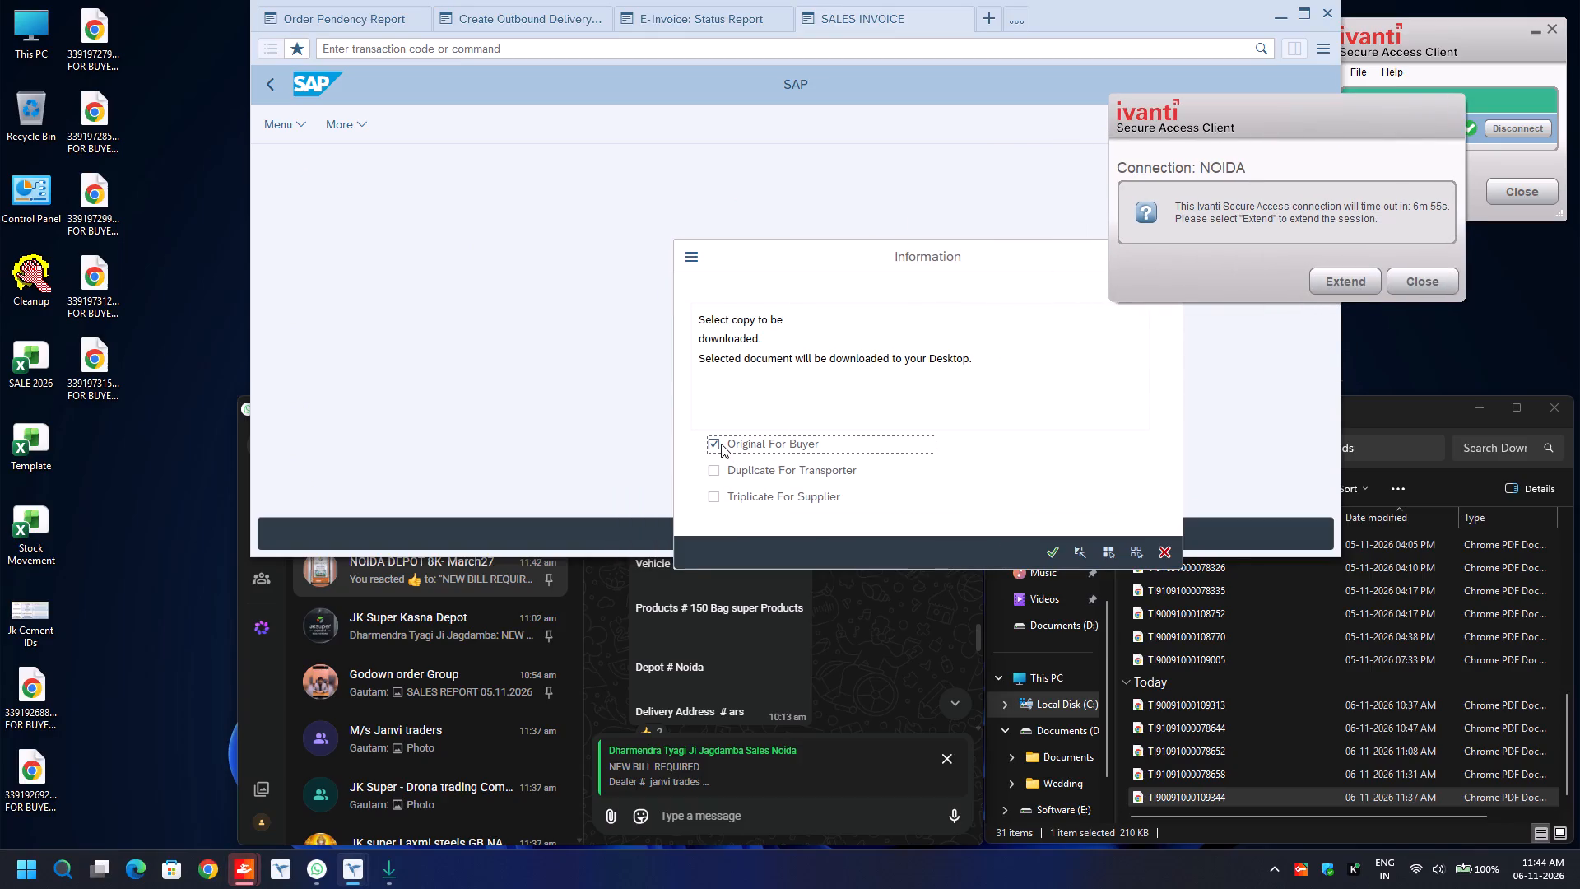
pyautogui.press('Return')
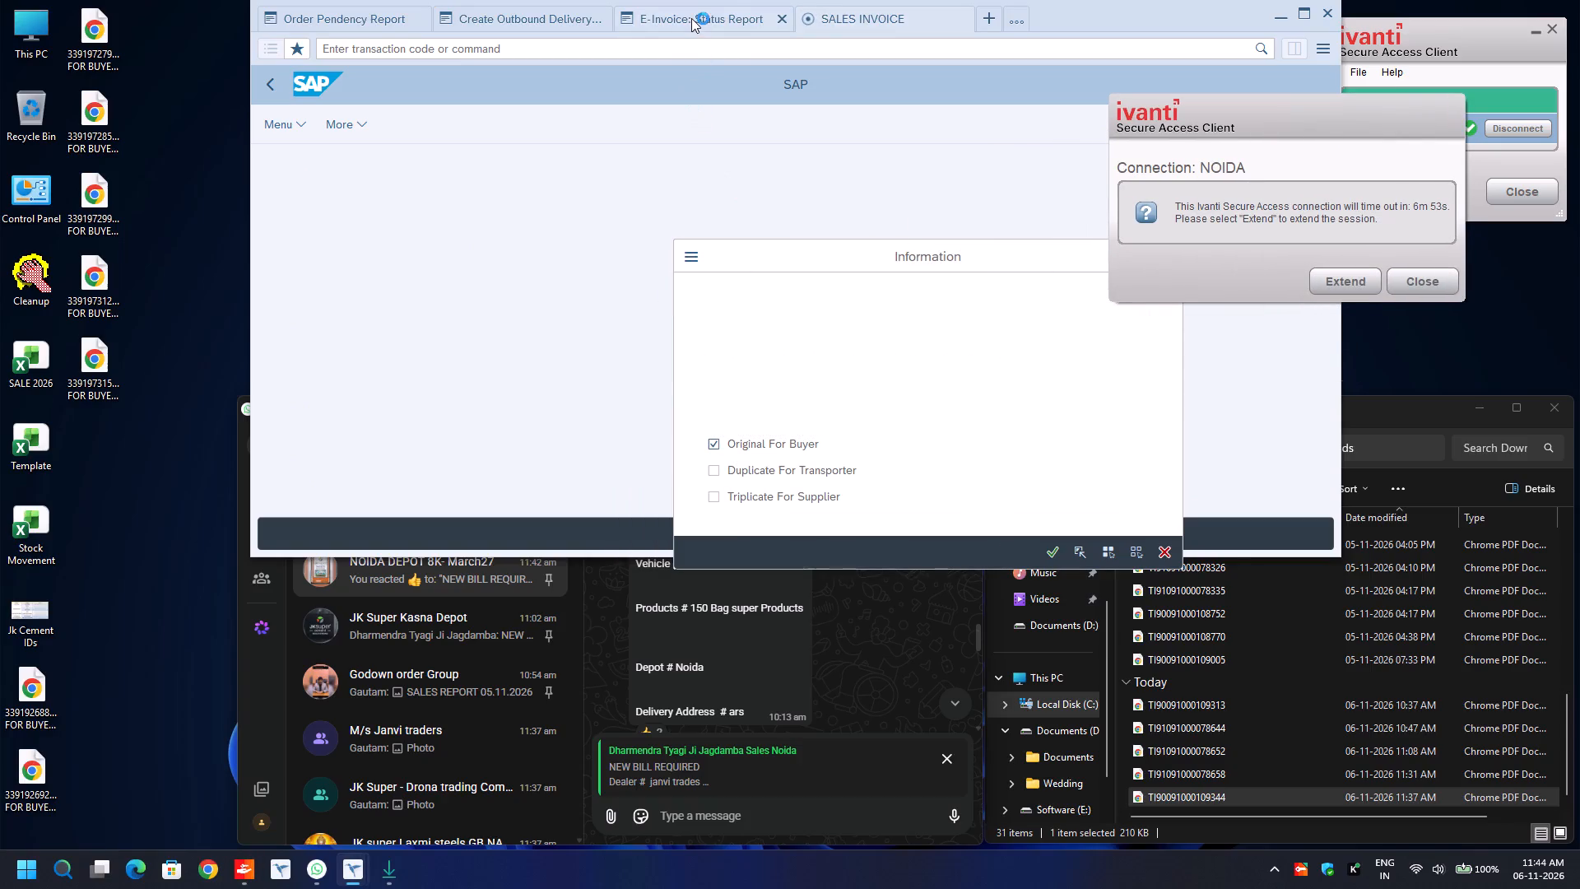
pyautogui.click(691, 17)
pyautogui.click(920, 255)
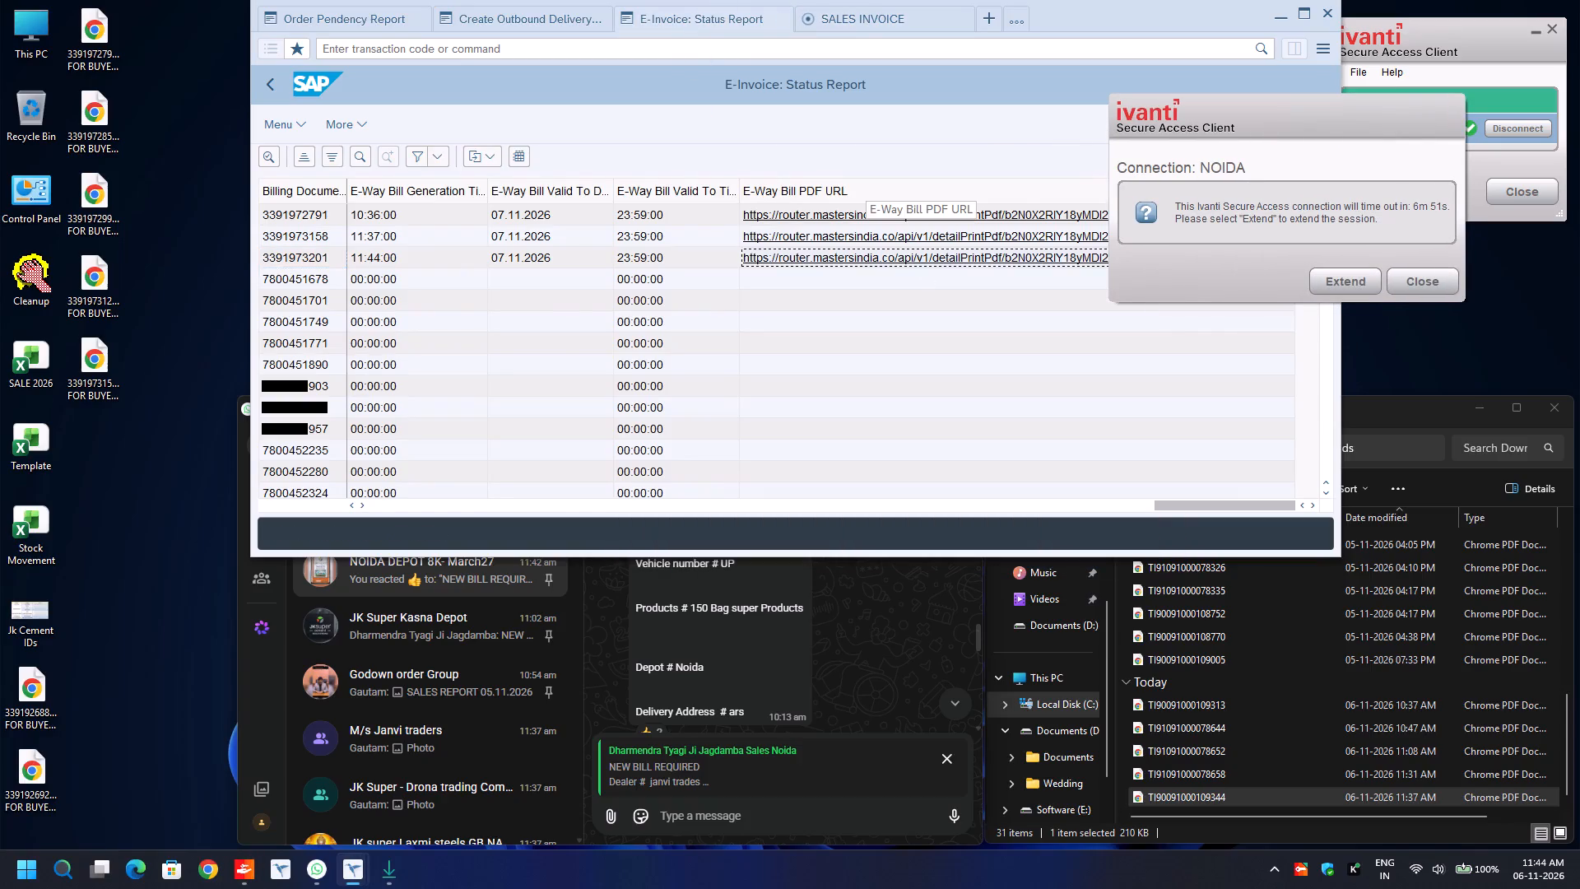
pyautogui.press('Left')
pyautogui.press('Return')
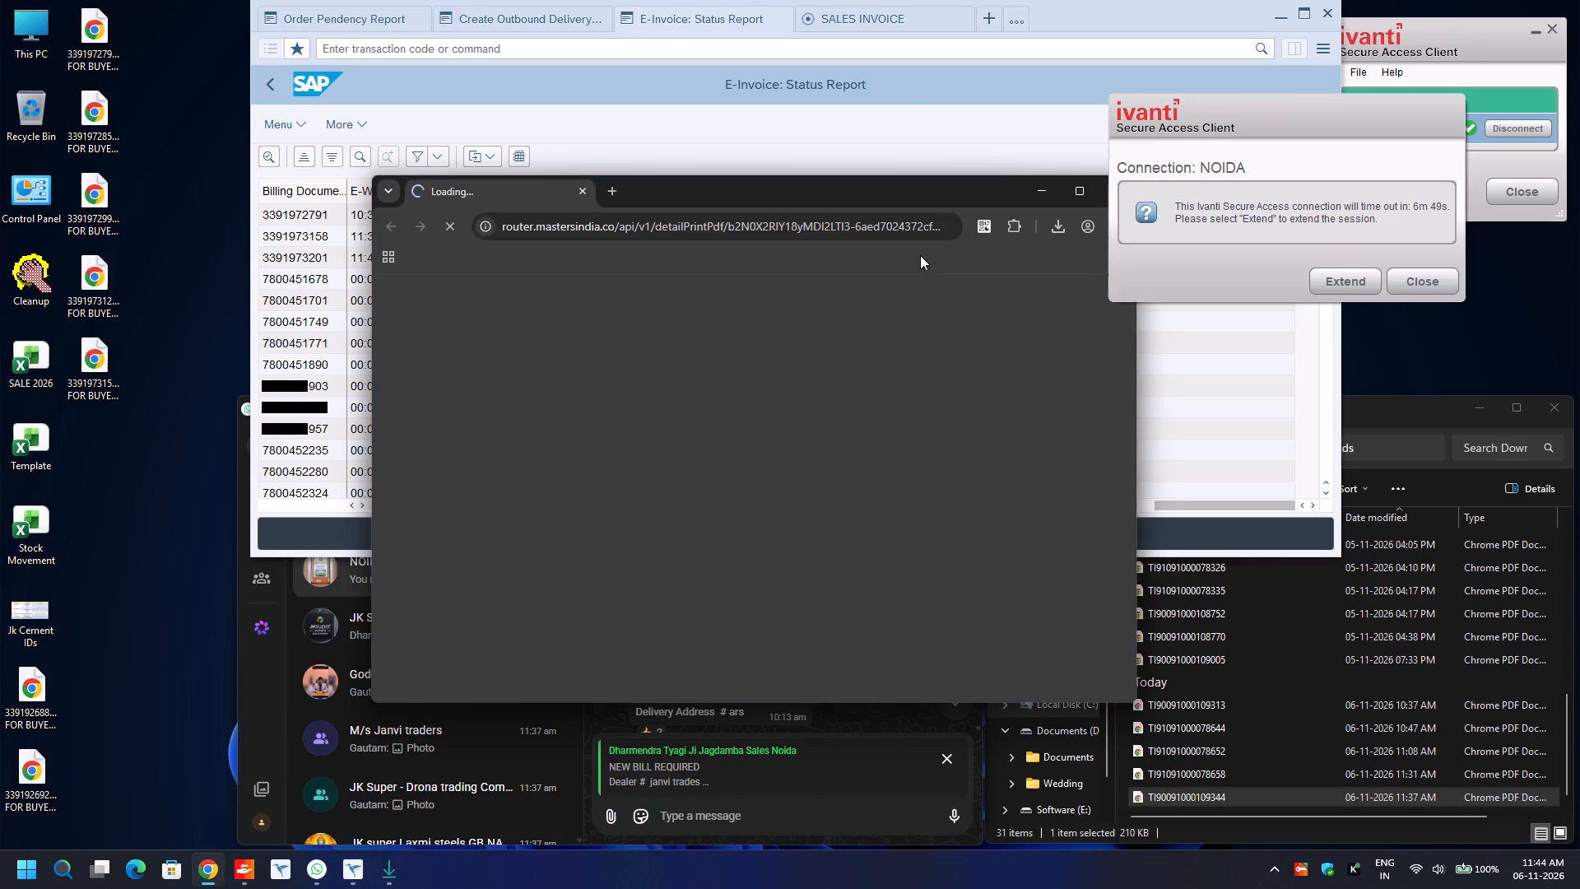
pyautogui.click(998, 266)
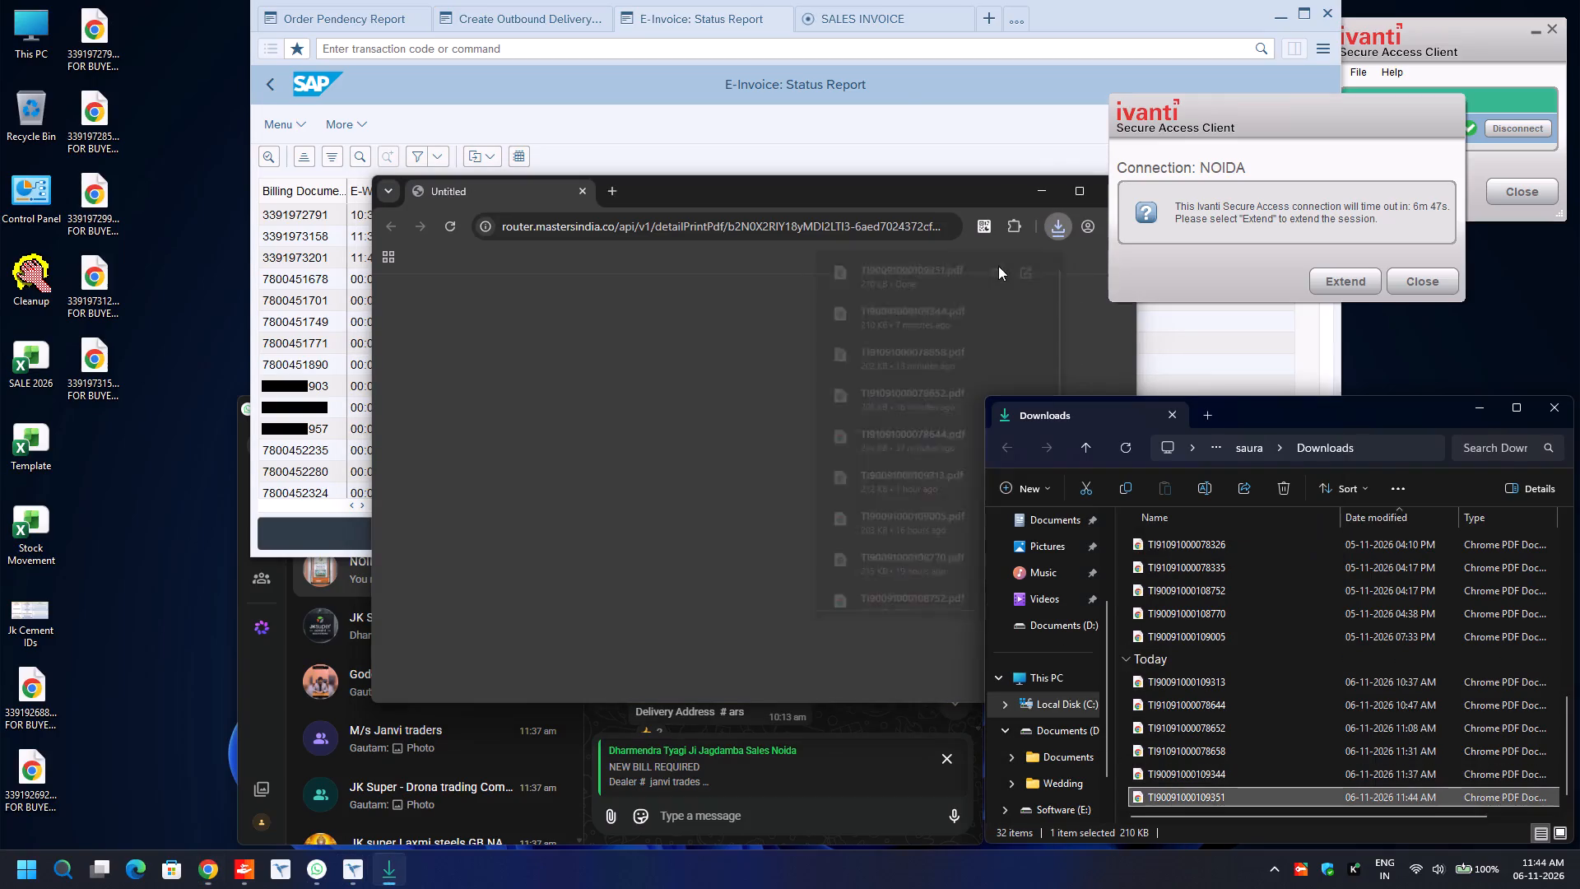
# Copy the current vpn.jkcement.com authenticator code in the browser and start extending the NOIDA secure access connection.
pyautogui.click(981, 191)
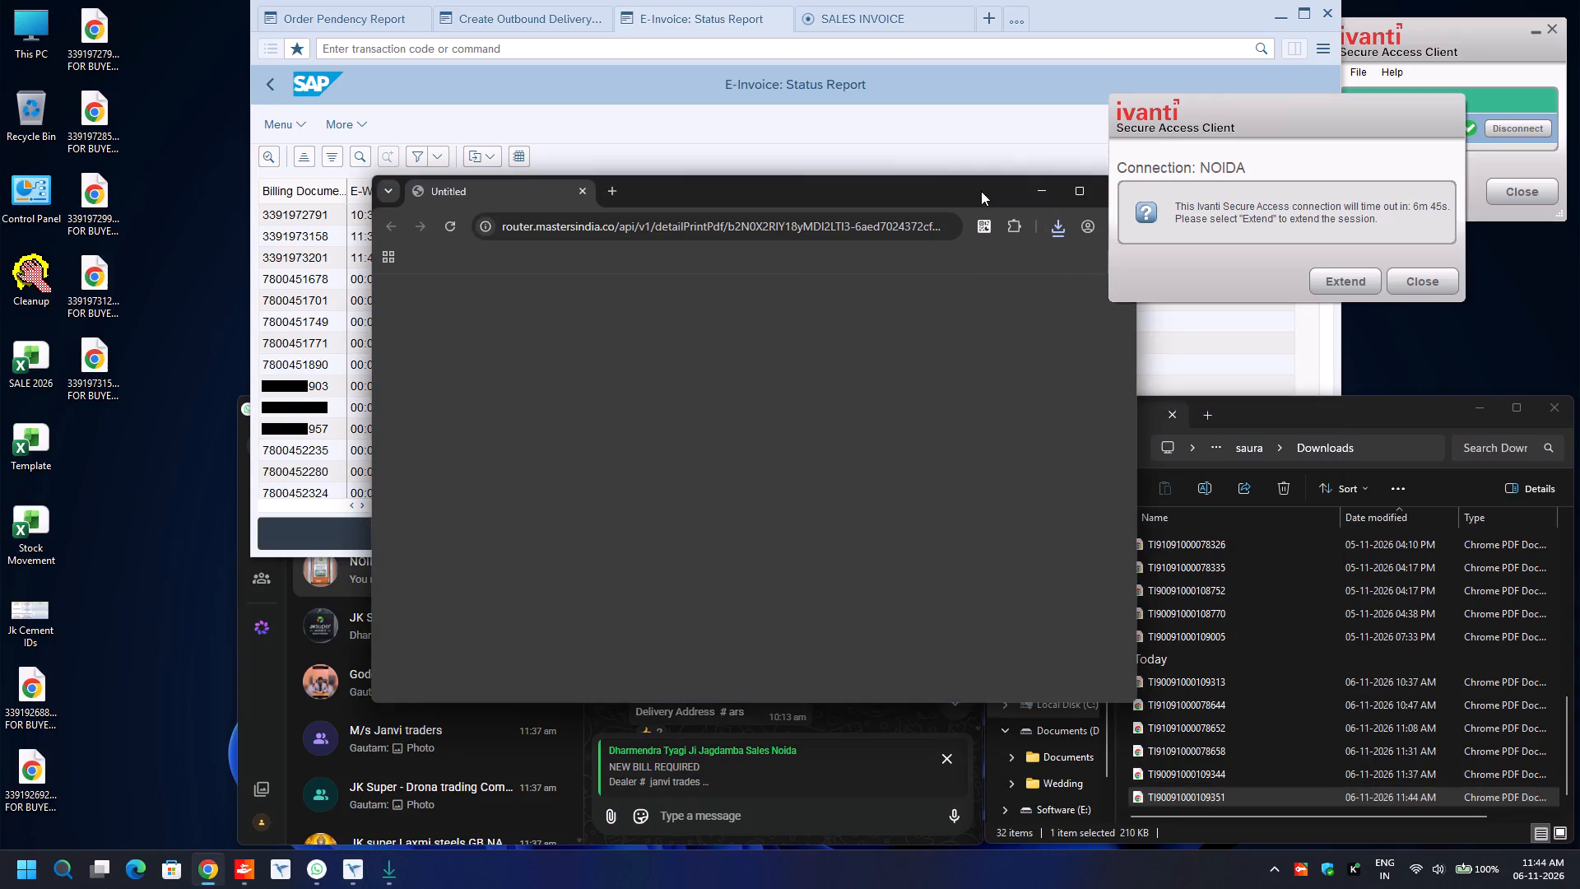
pyautogui.moveTo(981, 191); pyautogui.dragTo(886, 195)
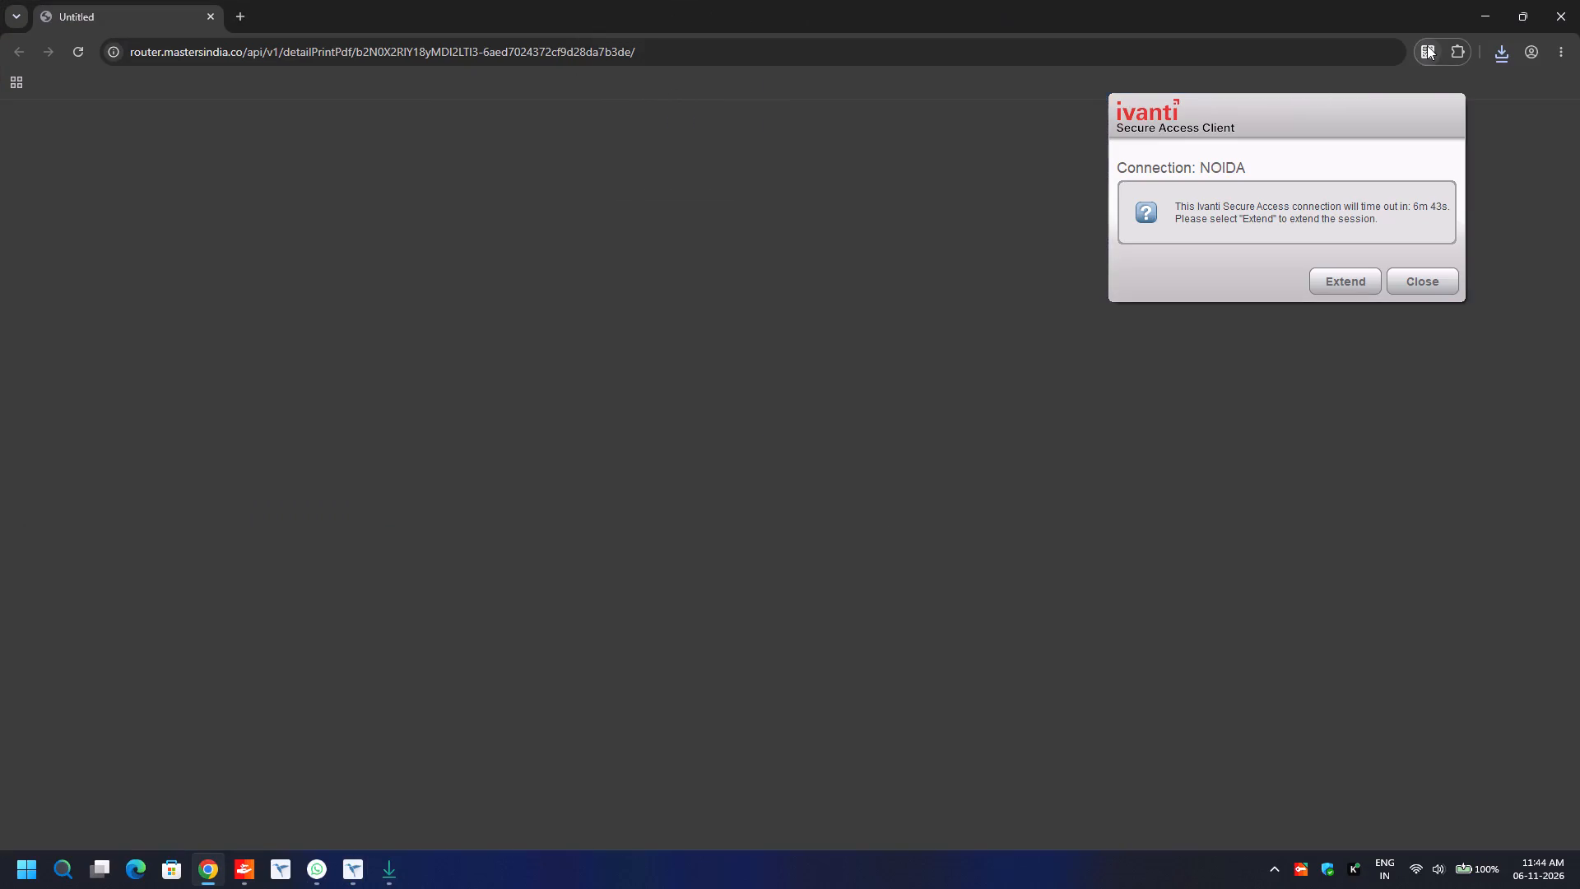
pyautogui.click(1428, 45)
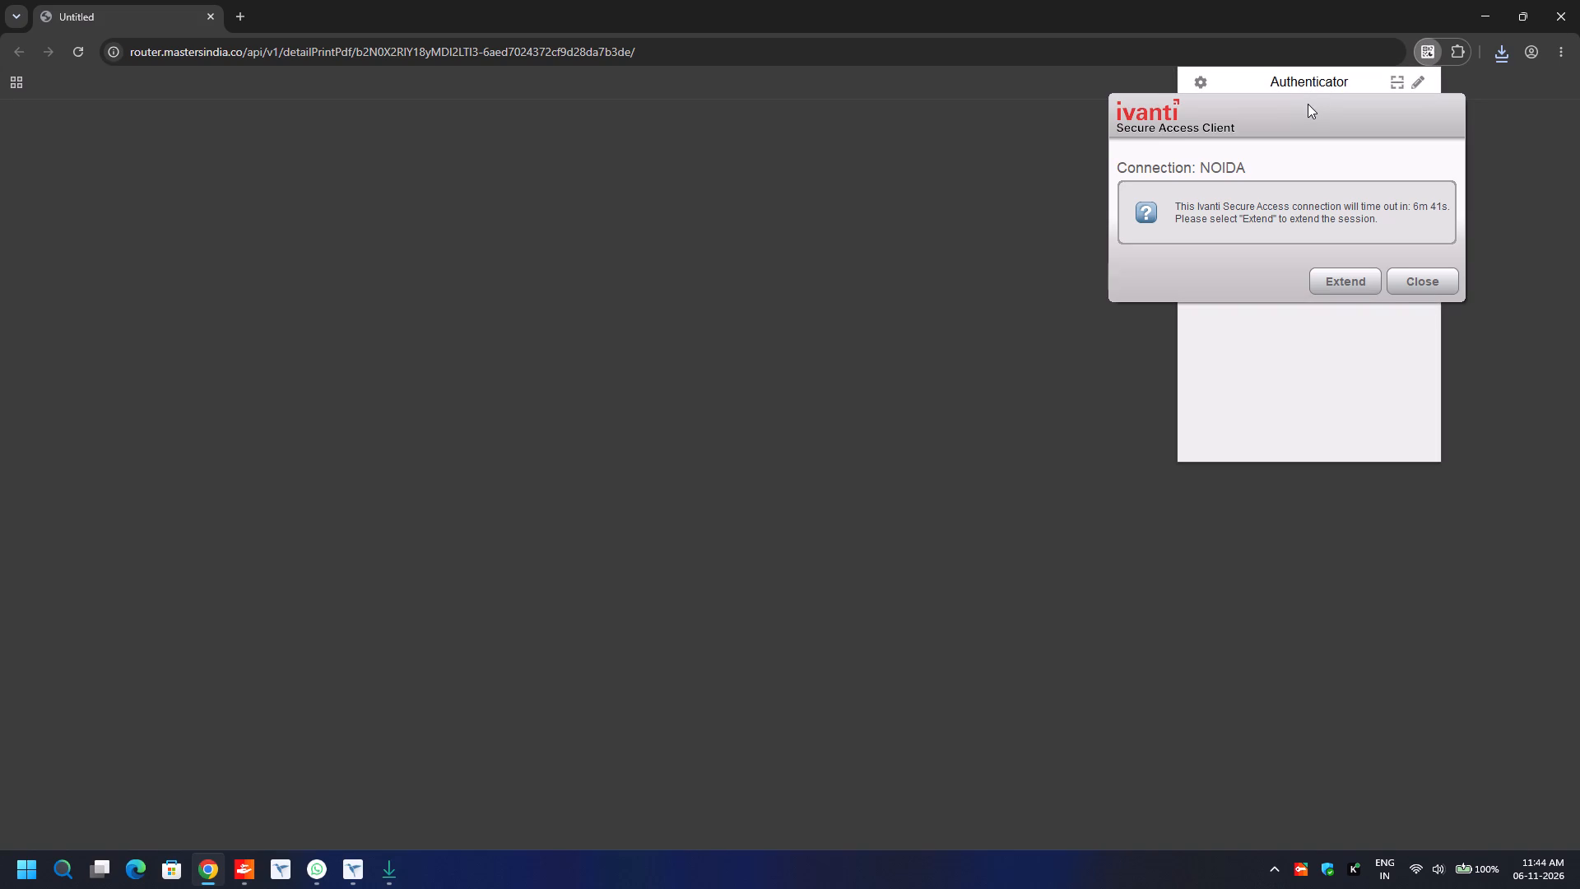
pyautogui.moveTo(1308, 104); pyautogui.dragTo(964, 182)
pyautogui.click(1231, 145)
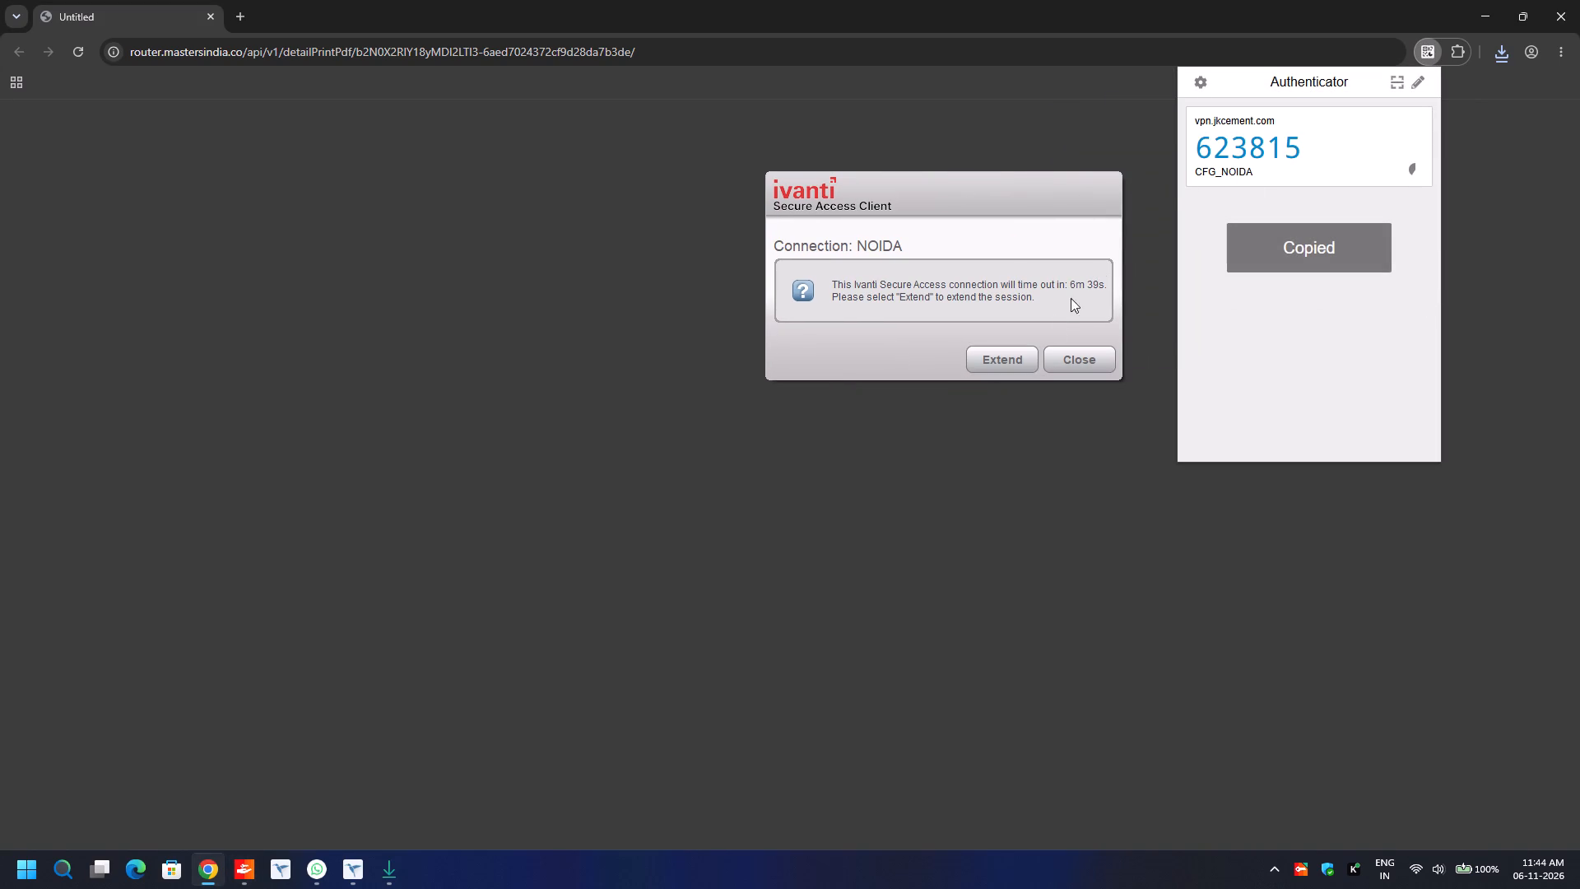
pyautogui.click(1013, 357)
pyautogui.press('Left')
pyautogui.press('Left')
pyautogui.press('Left')
pyautogui.press('Left')
pyautogui.press('Left')
pyautogui.press('Left')
pyautogui.press('Left')
pyautogui.press('Left')
pyautogui.press('Left')
pyautogui.press('Left')
pyautogui.press('Left')
pyautogui.press('Left')
pyautogui.press('Left')
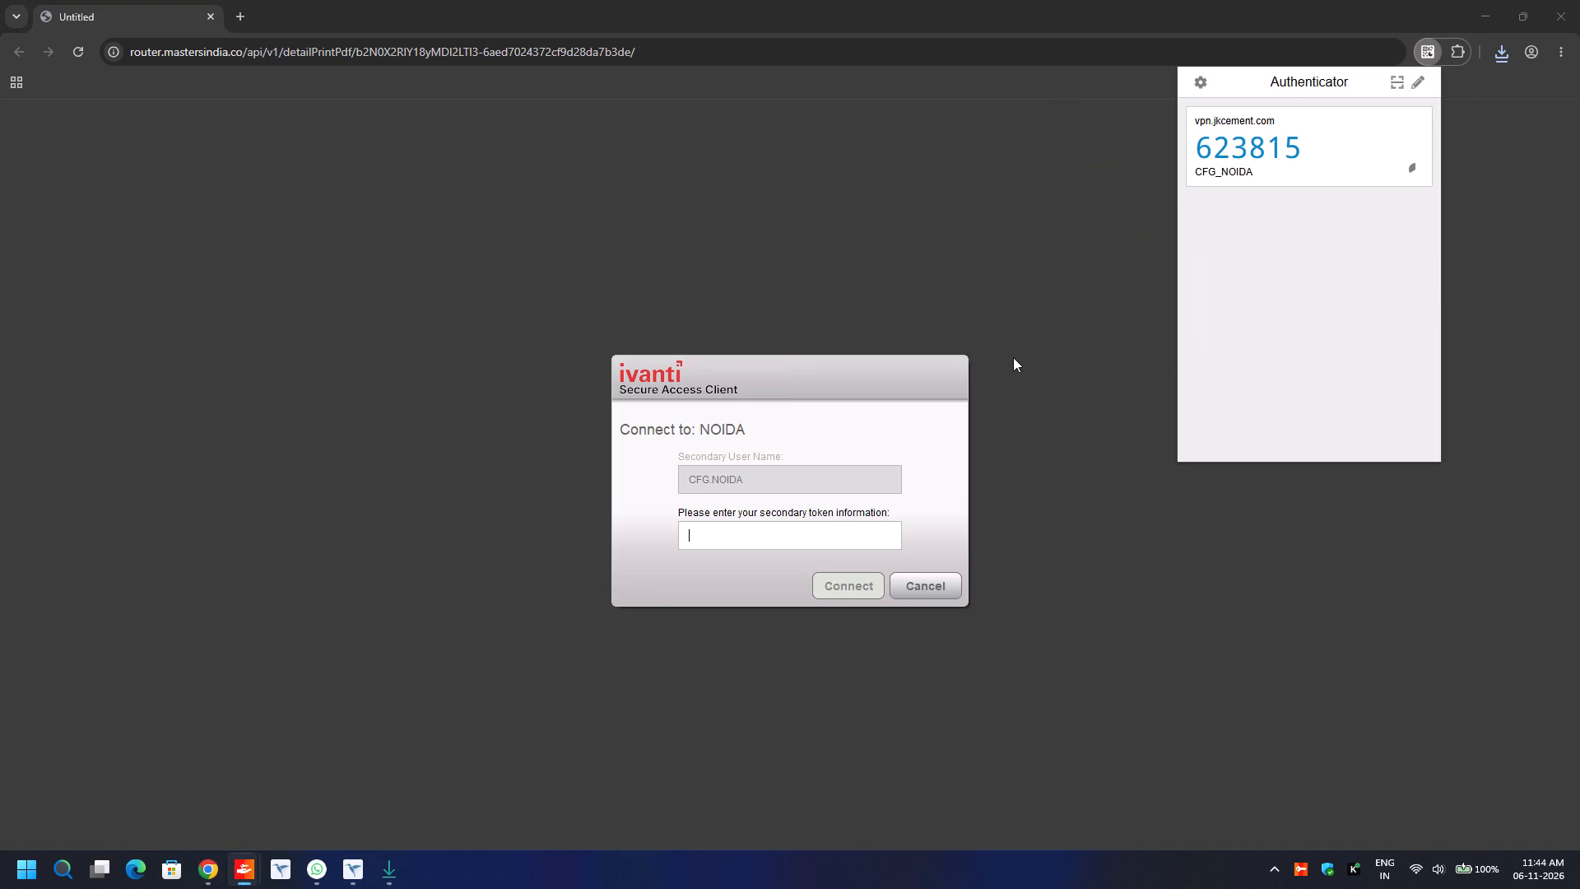
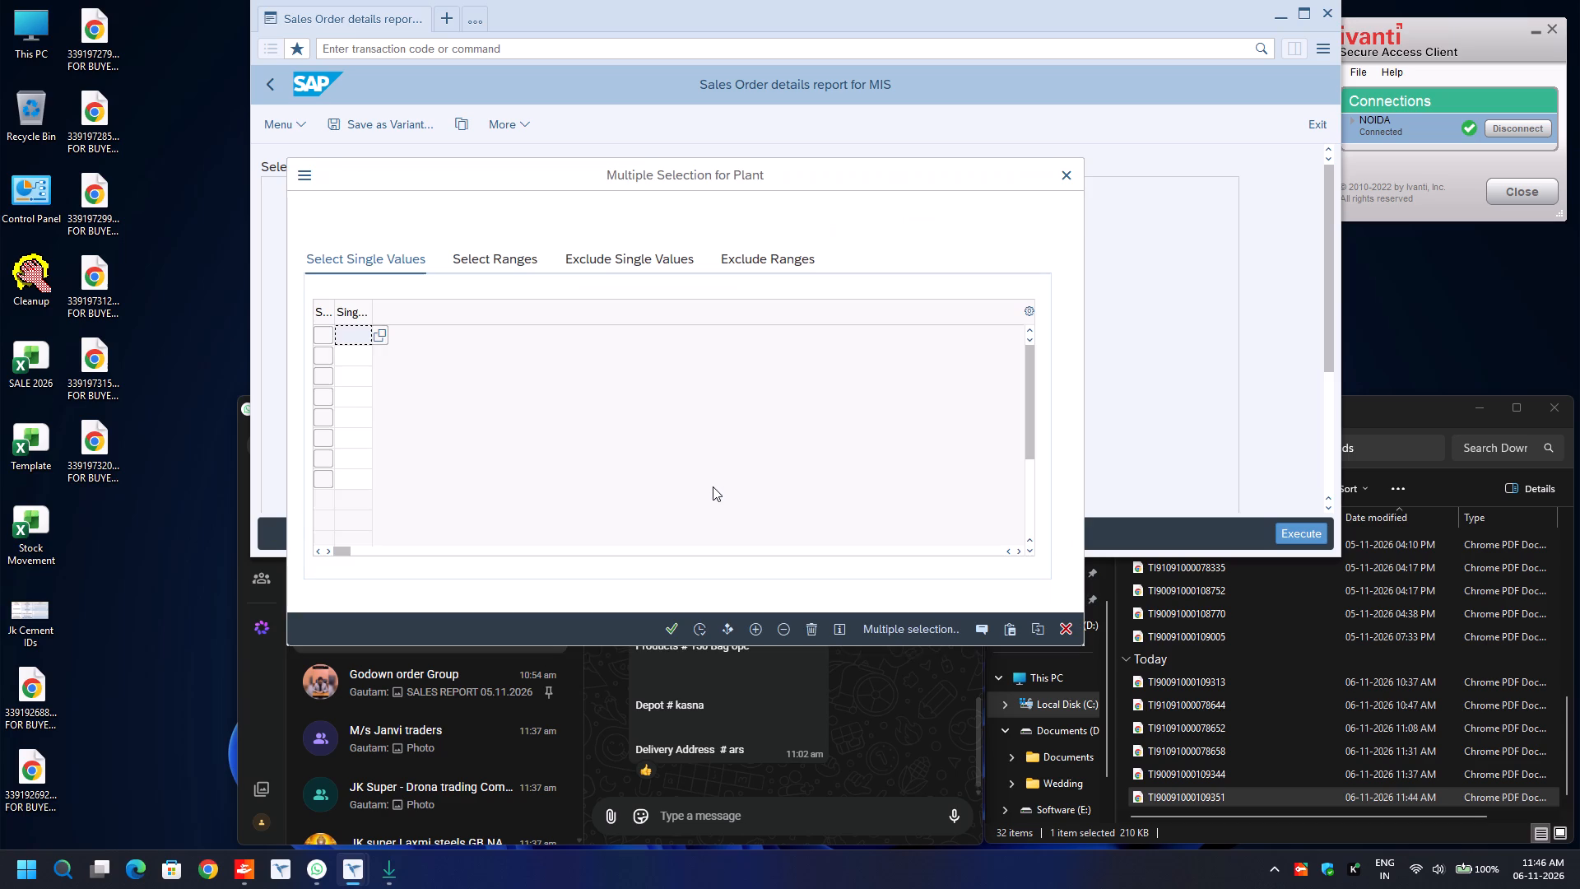
# Enter plants 8134 and 8135 as single values in the plant selection and run the sales order details report.
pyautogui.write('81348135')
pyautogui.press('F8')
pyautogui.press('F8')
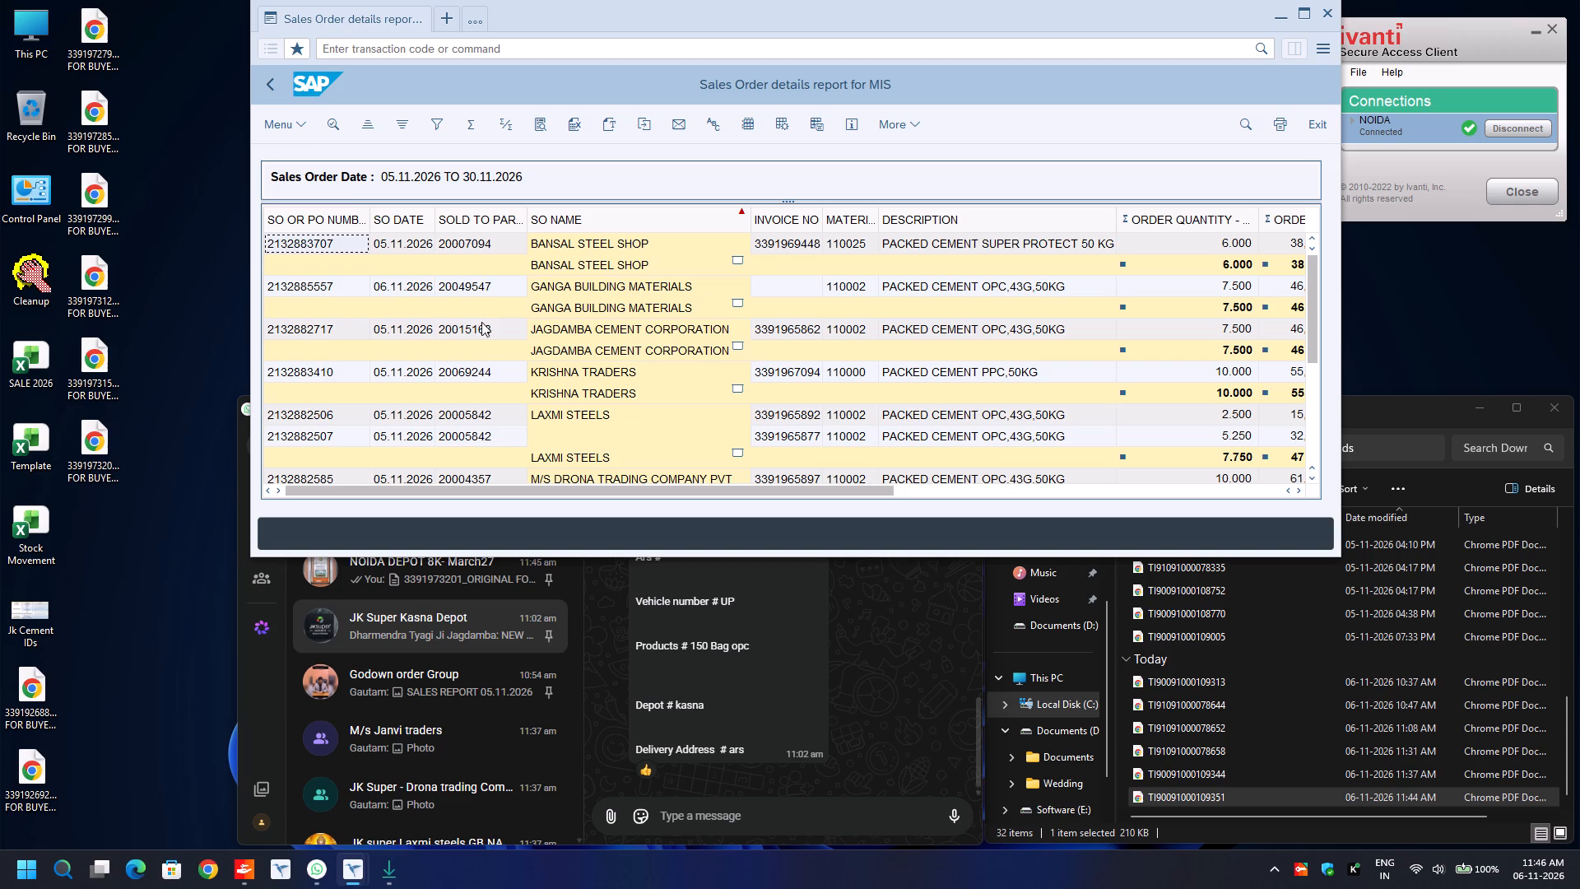
# Return to the report selection, set the sales order document date's start to 06.11.2026, and rerun the report.
pyautogui.moveTo(268, 77); pyautogui.dragTo(270, 85)
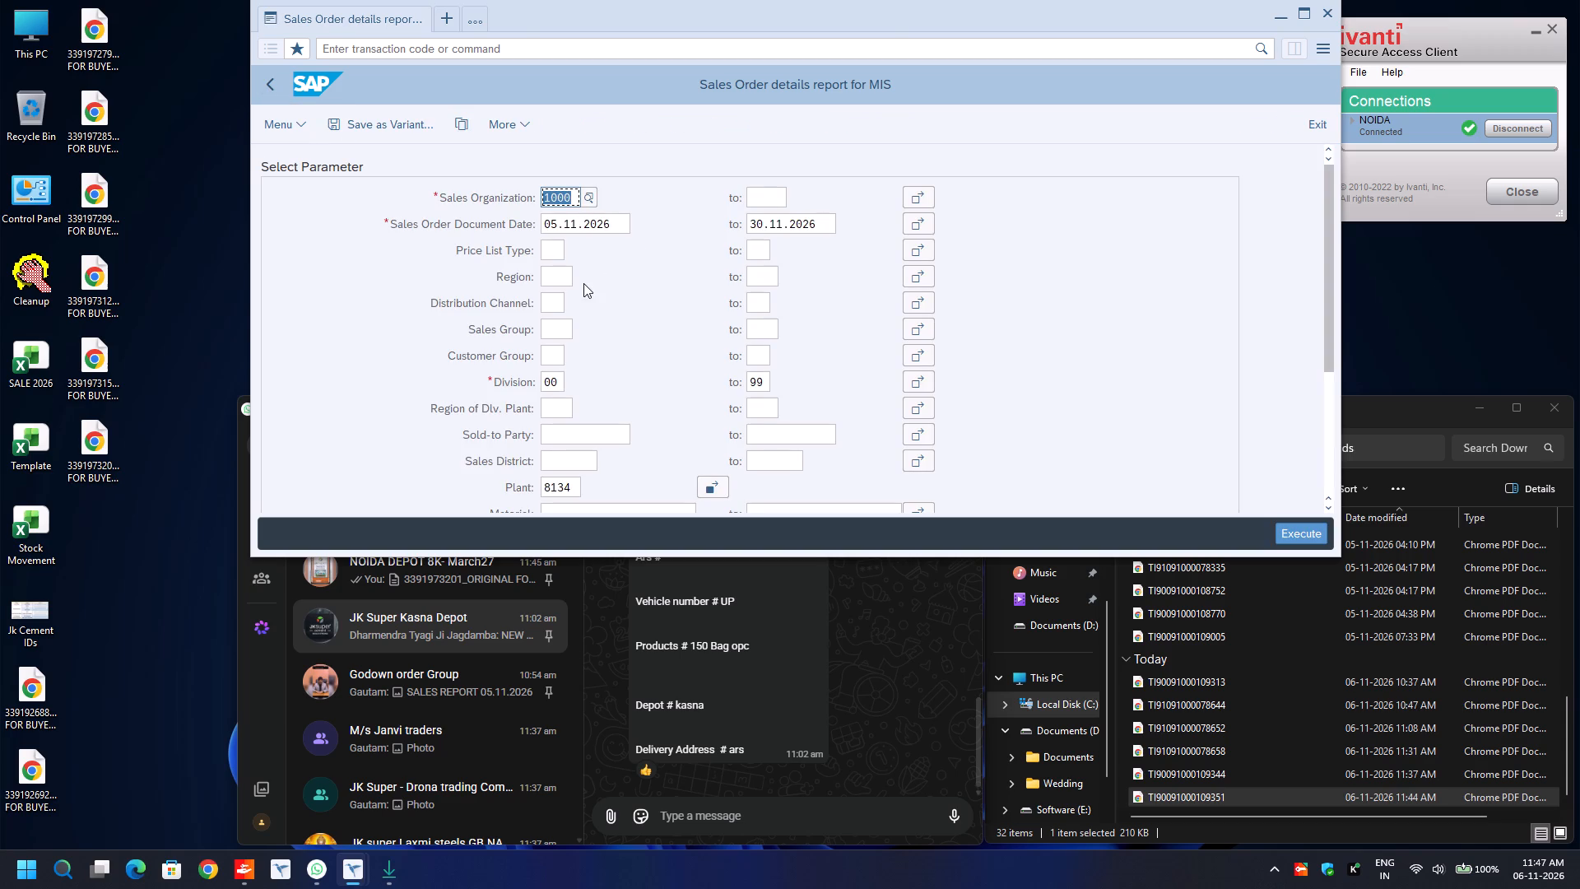
pyautogui.click(553, 224)
pyautogui.press('Delete')
pyautogui.press('6')
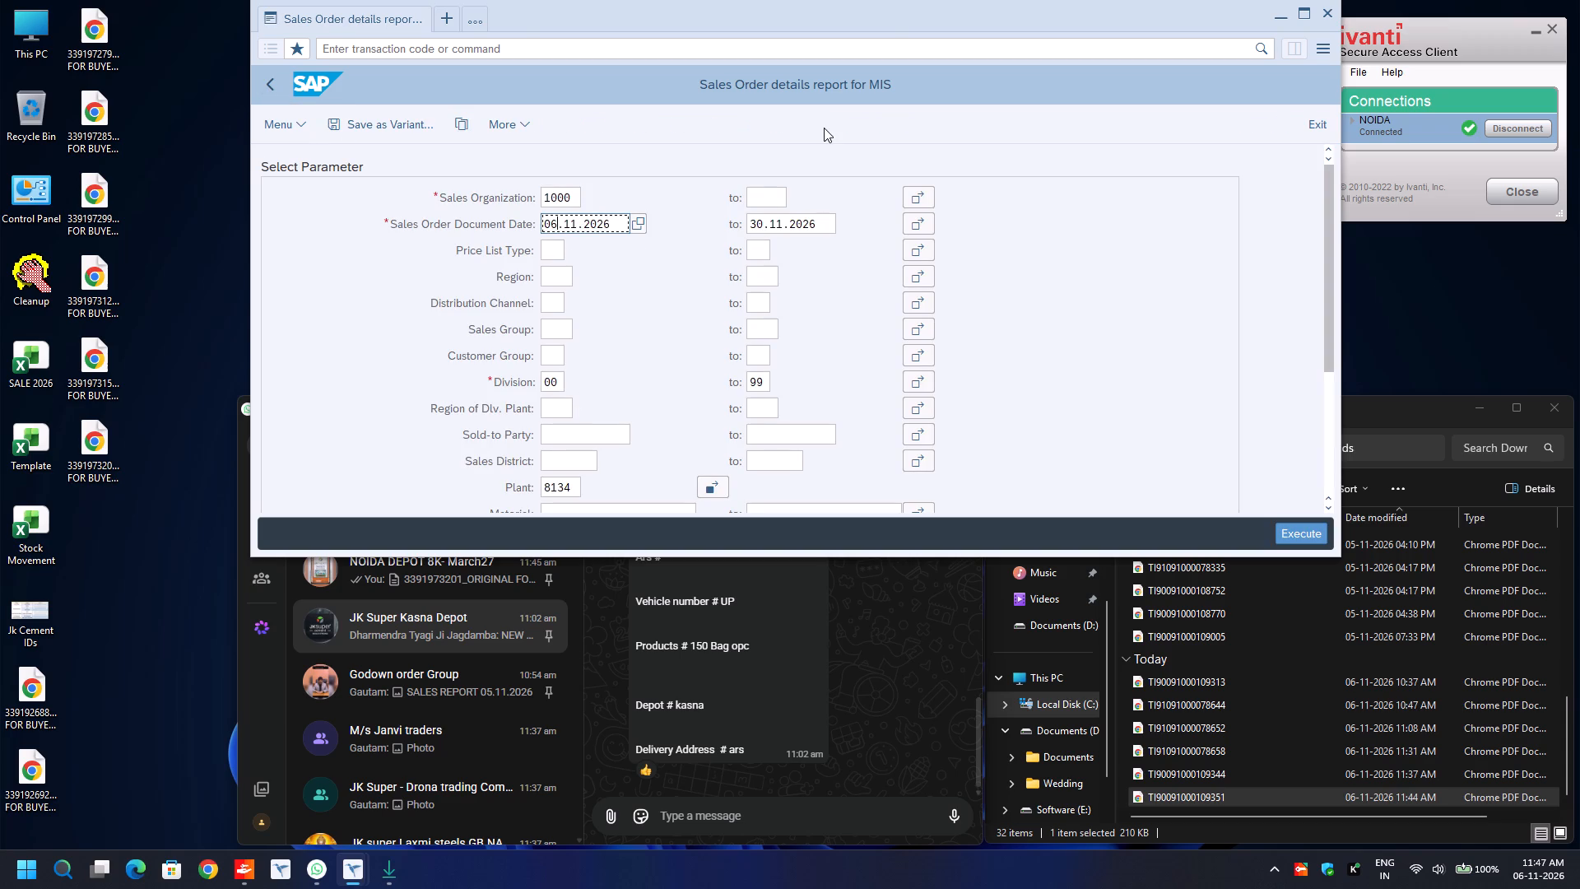
pyautogui.press('F8')
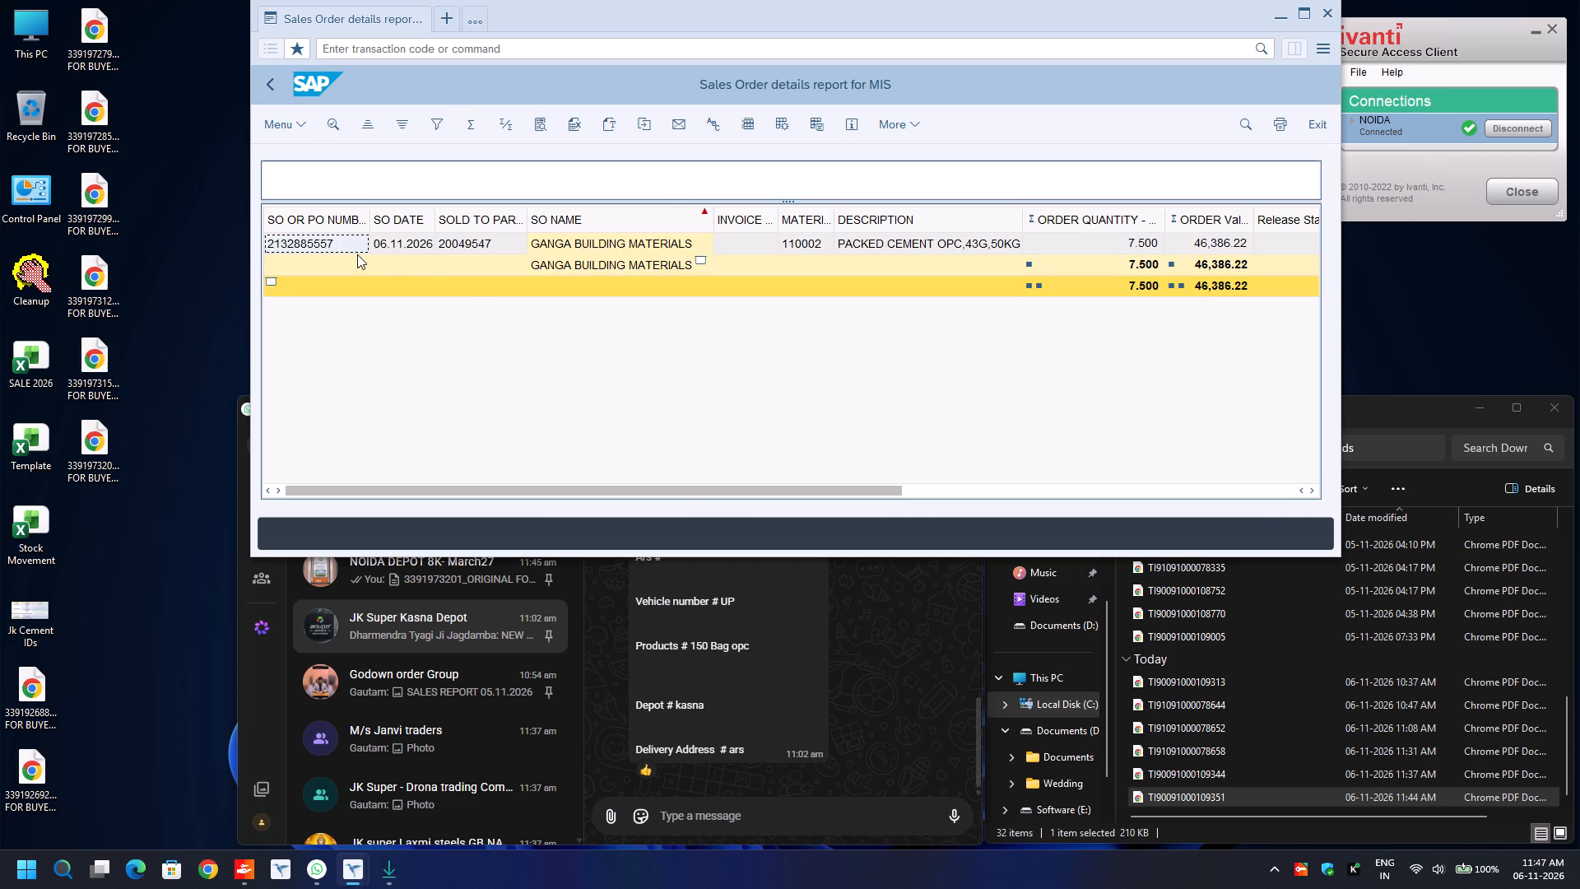
pyautogui.click(342, 248)
pyautogui.hotkey('ctrl', 'u')
pyautogui.hotkey('ctrl', 'y')
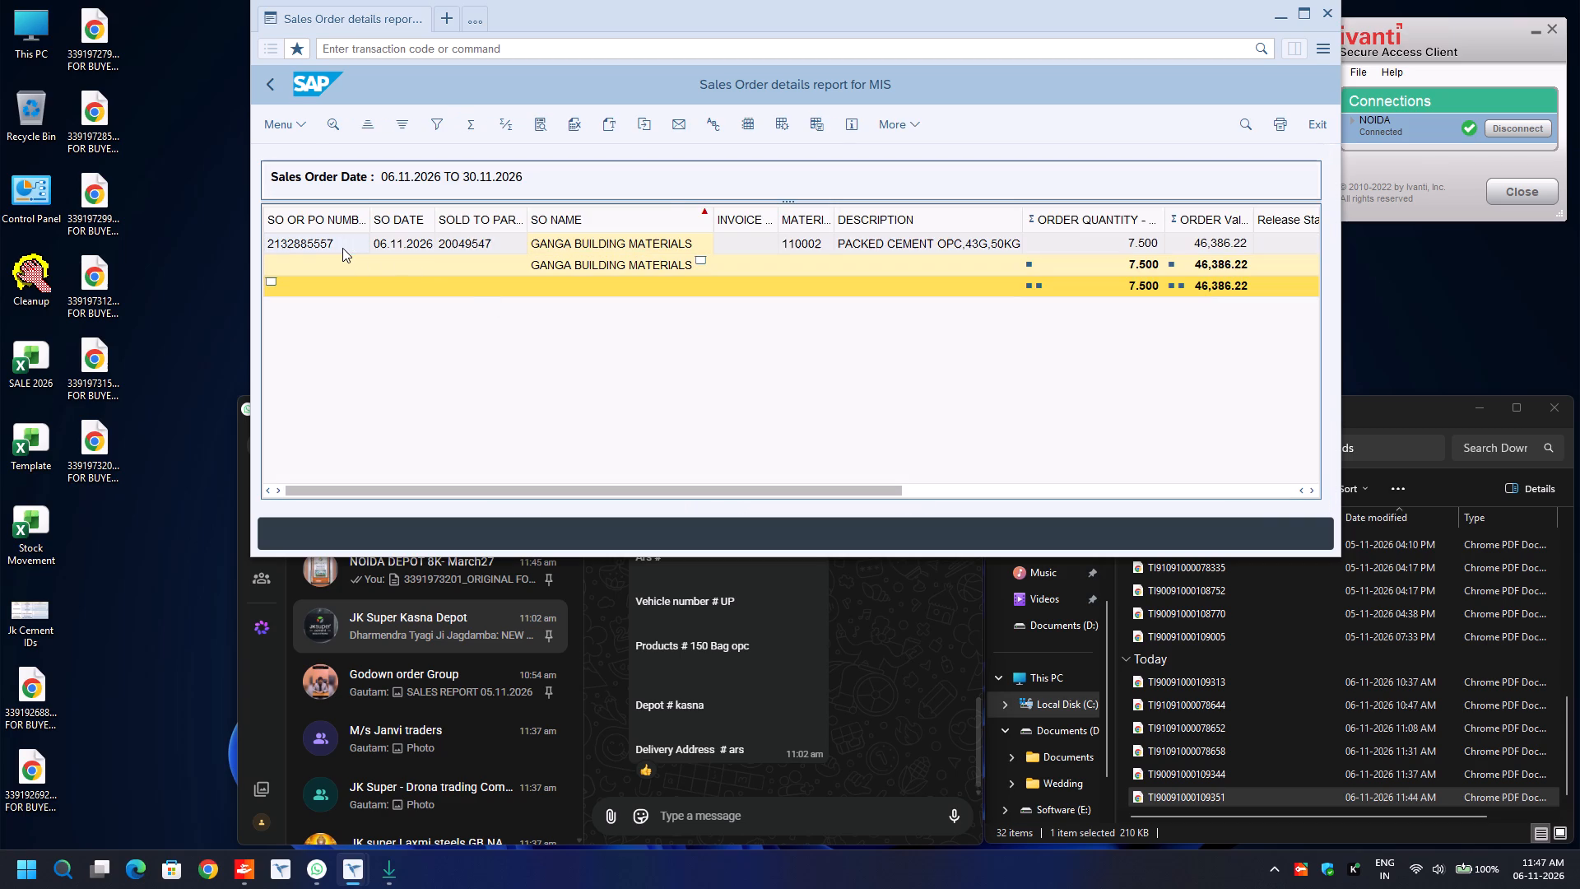
pyautogui.hotkey('ctrl', 'c')
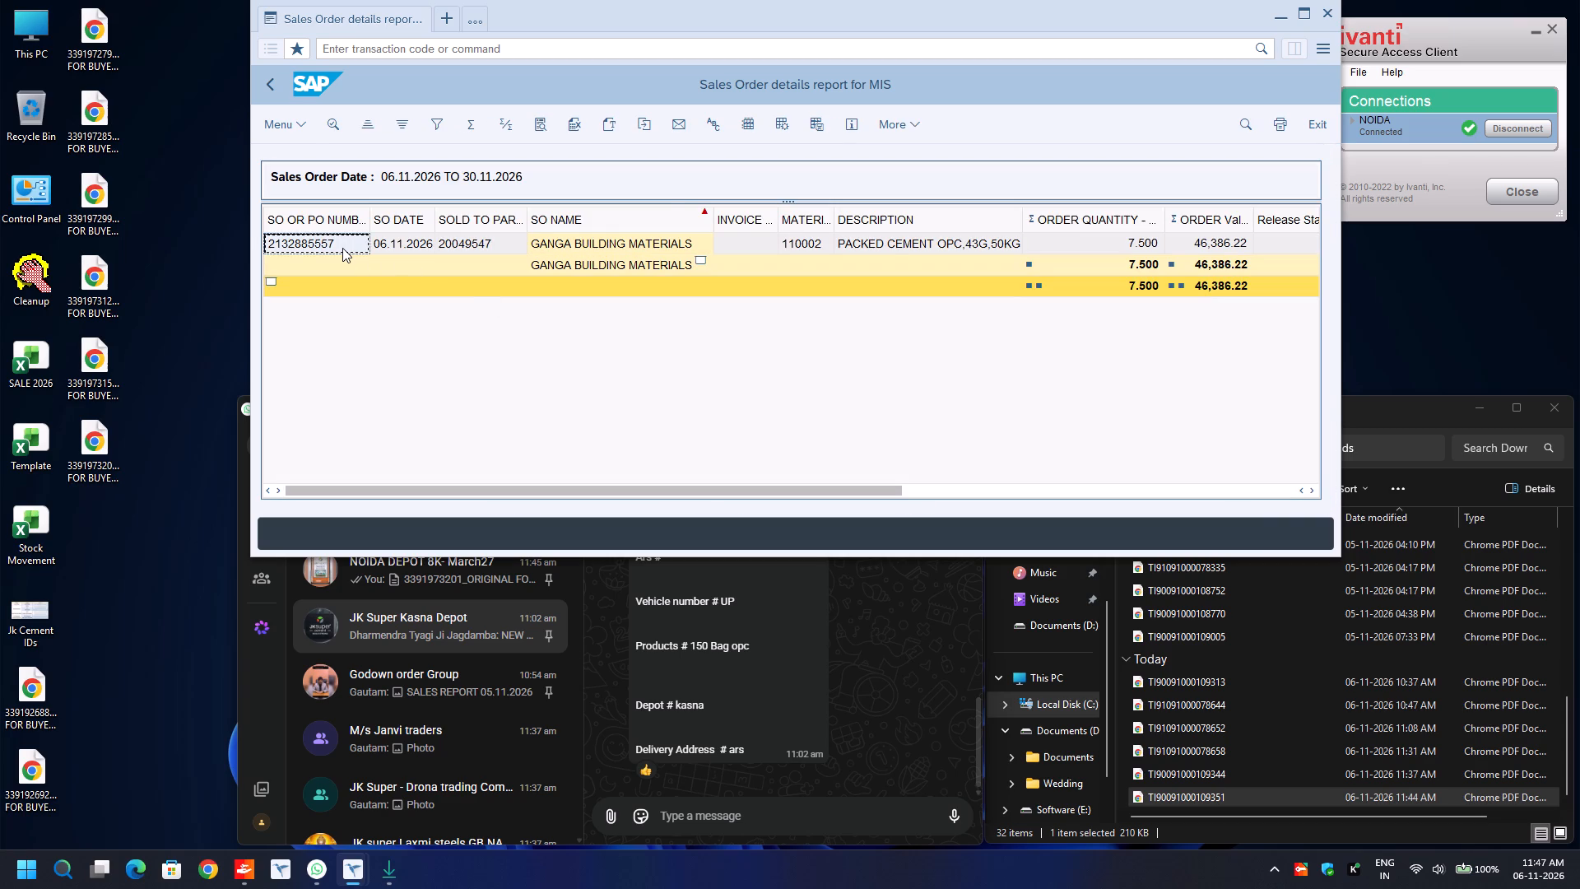
pyautogui.hotkey('ctrl', 'n')
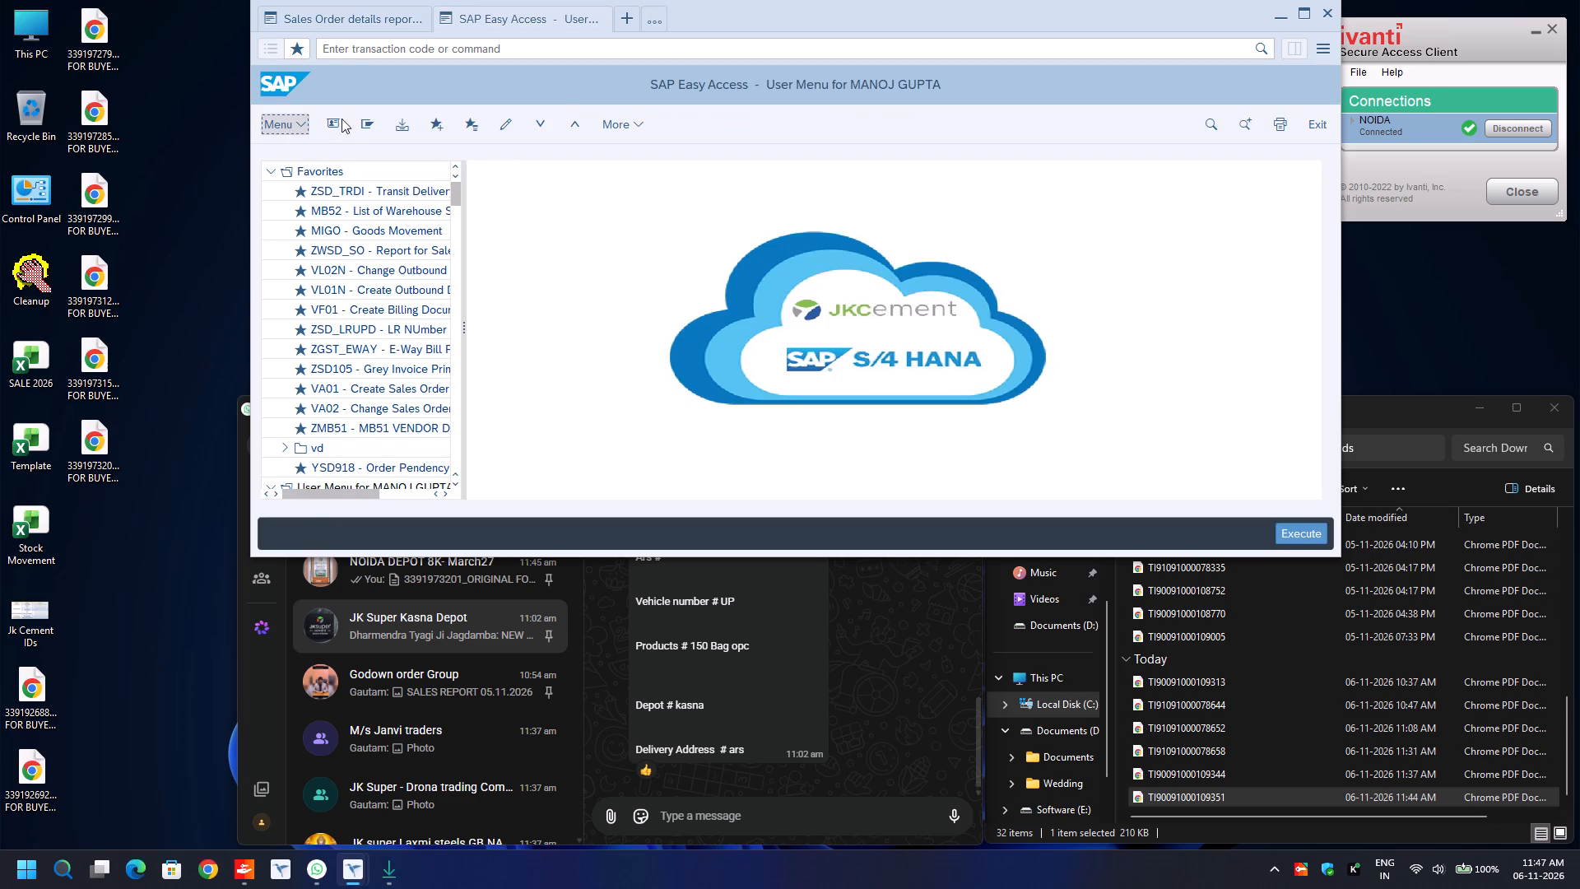
pyautogui.click(388, 280)
pyautogui.press('Down')
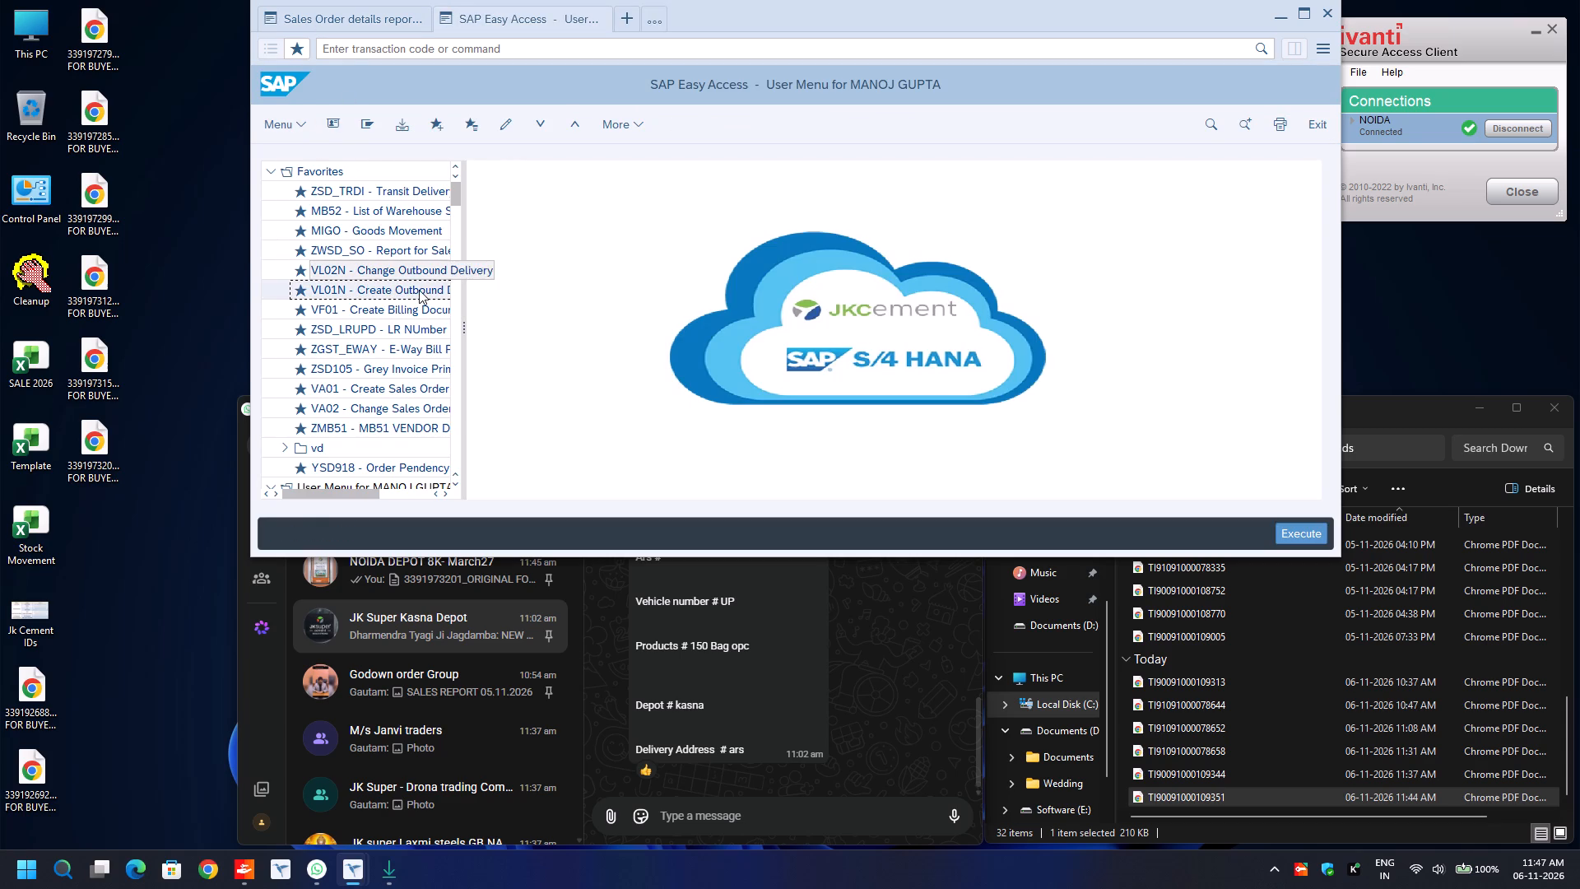
pyautogui.press('Return')
pyautogui.hotkey('ctrl', 'v')
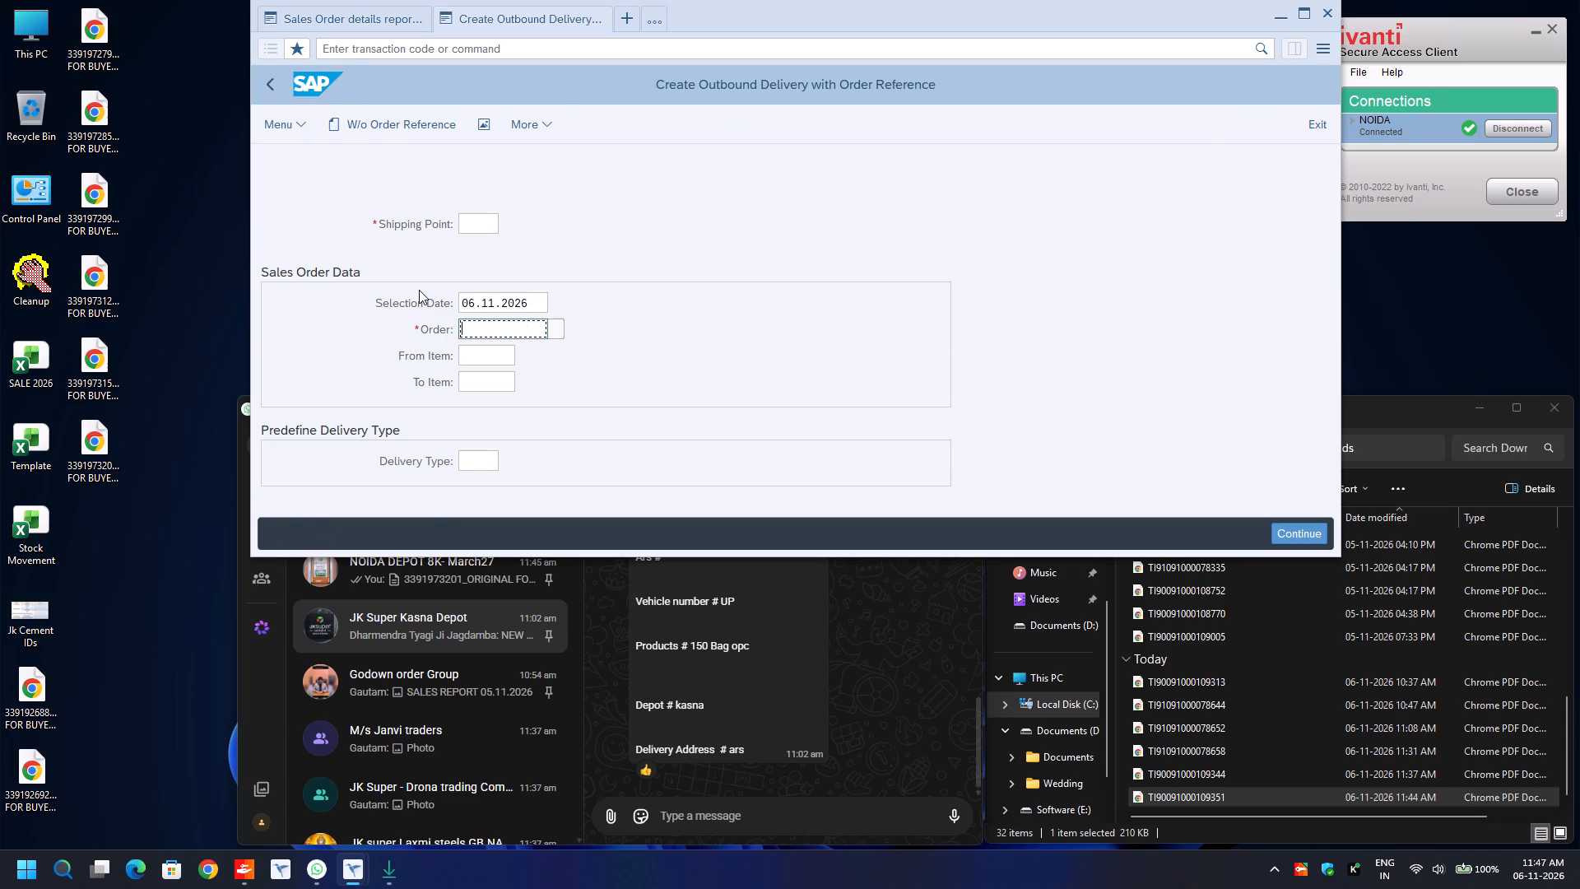
pyautogui.press('Up')
pyautogui.press('Up')
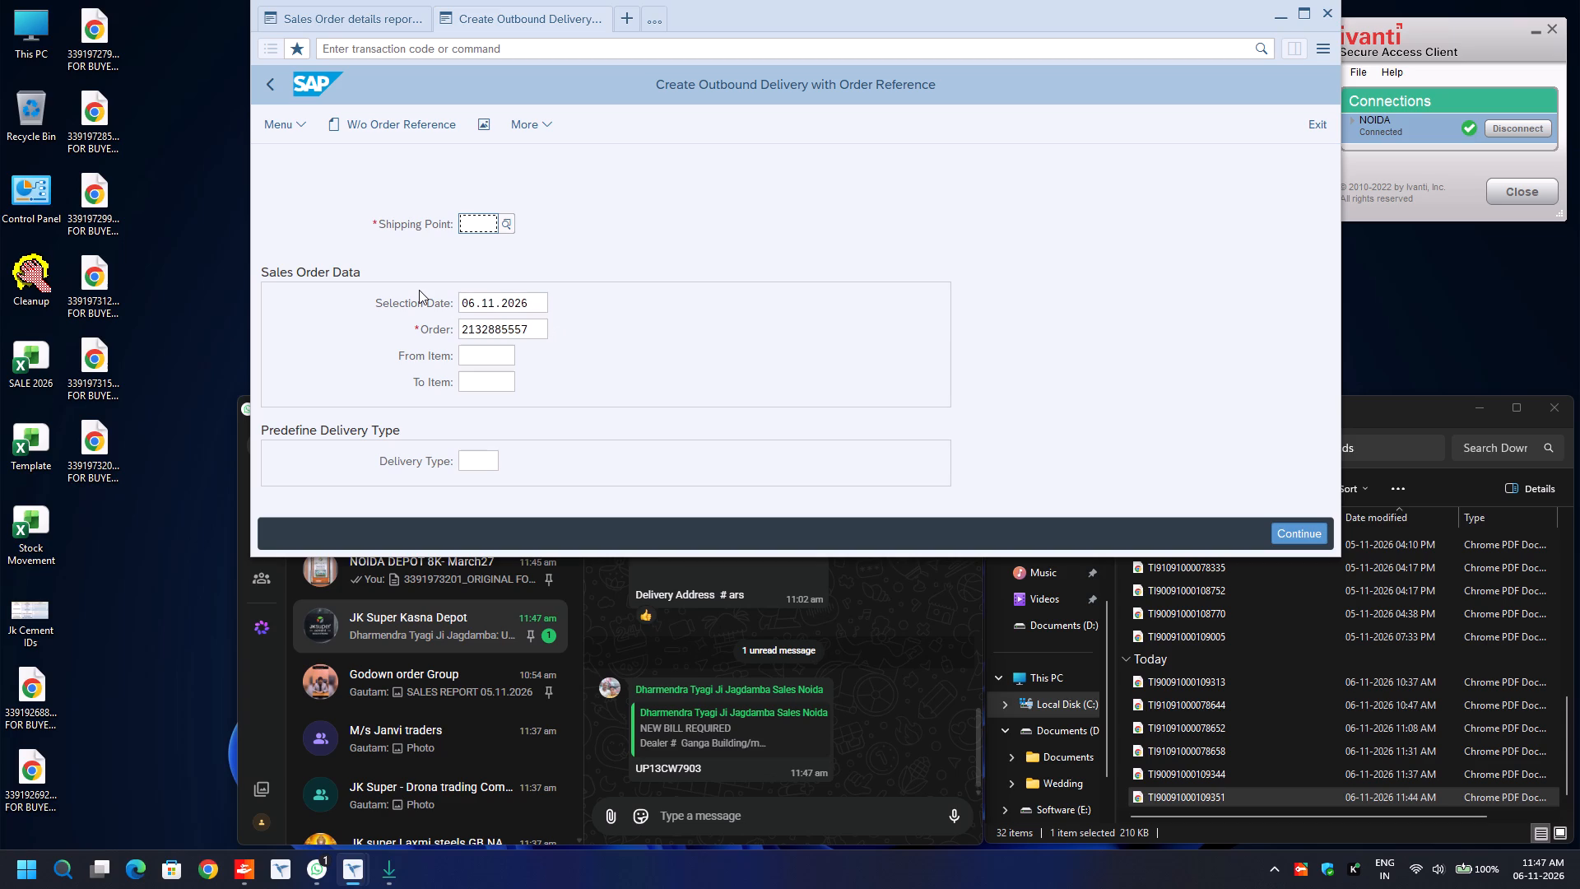
pyautogui.write('8134')
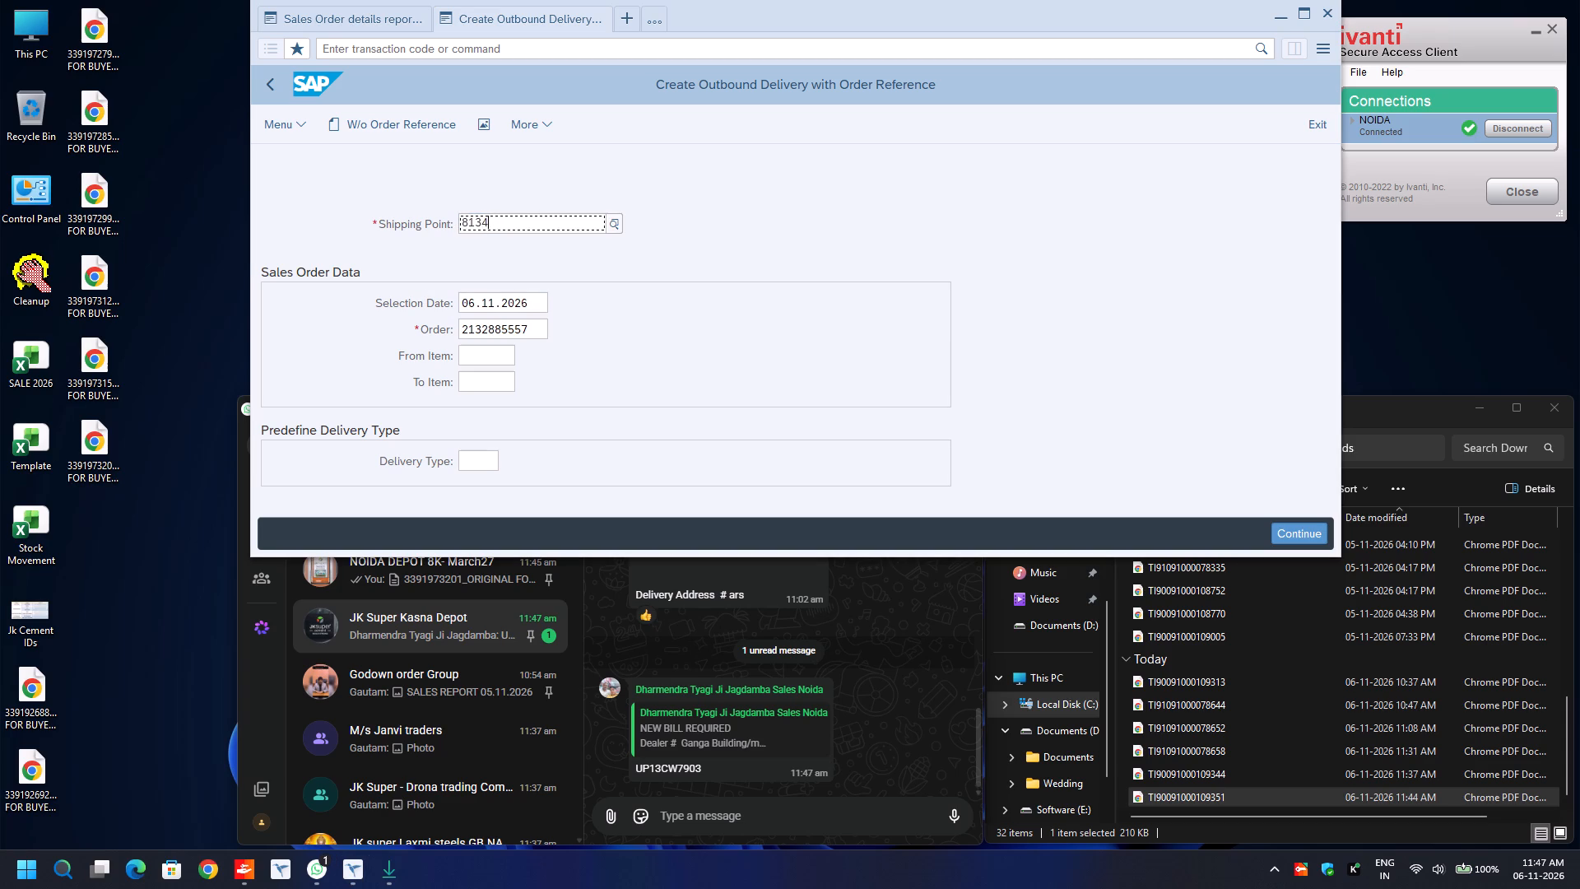
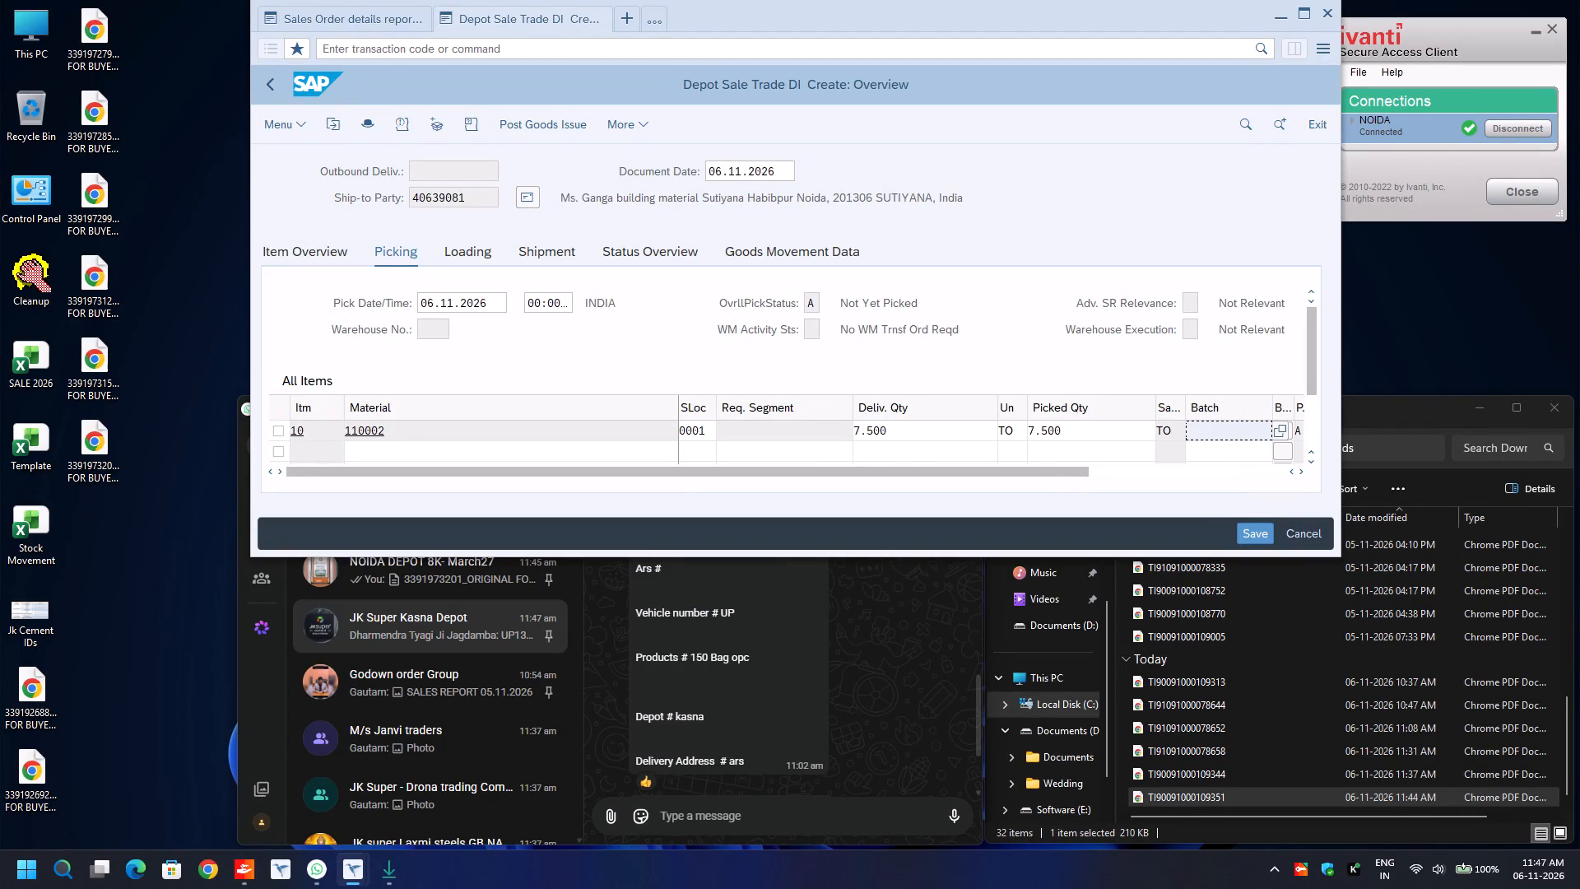
# Set the batch of item 10 (material 110002) to 1004-8134 in the delivery's picking data.
pyautogui.write('1004')
pyautogui.press('Down')
pyautogui.press('Down')
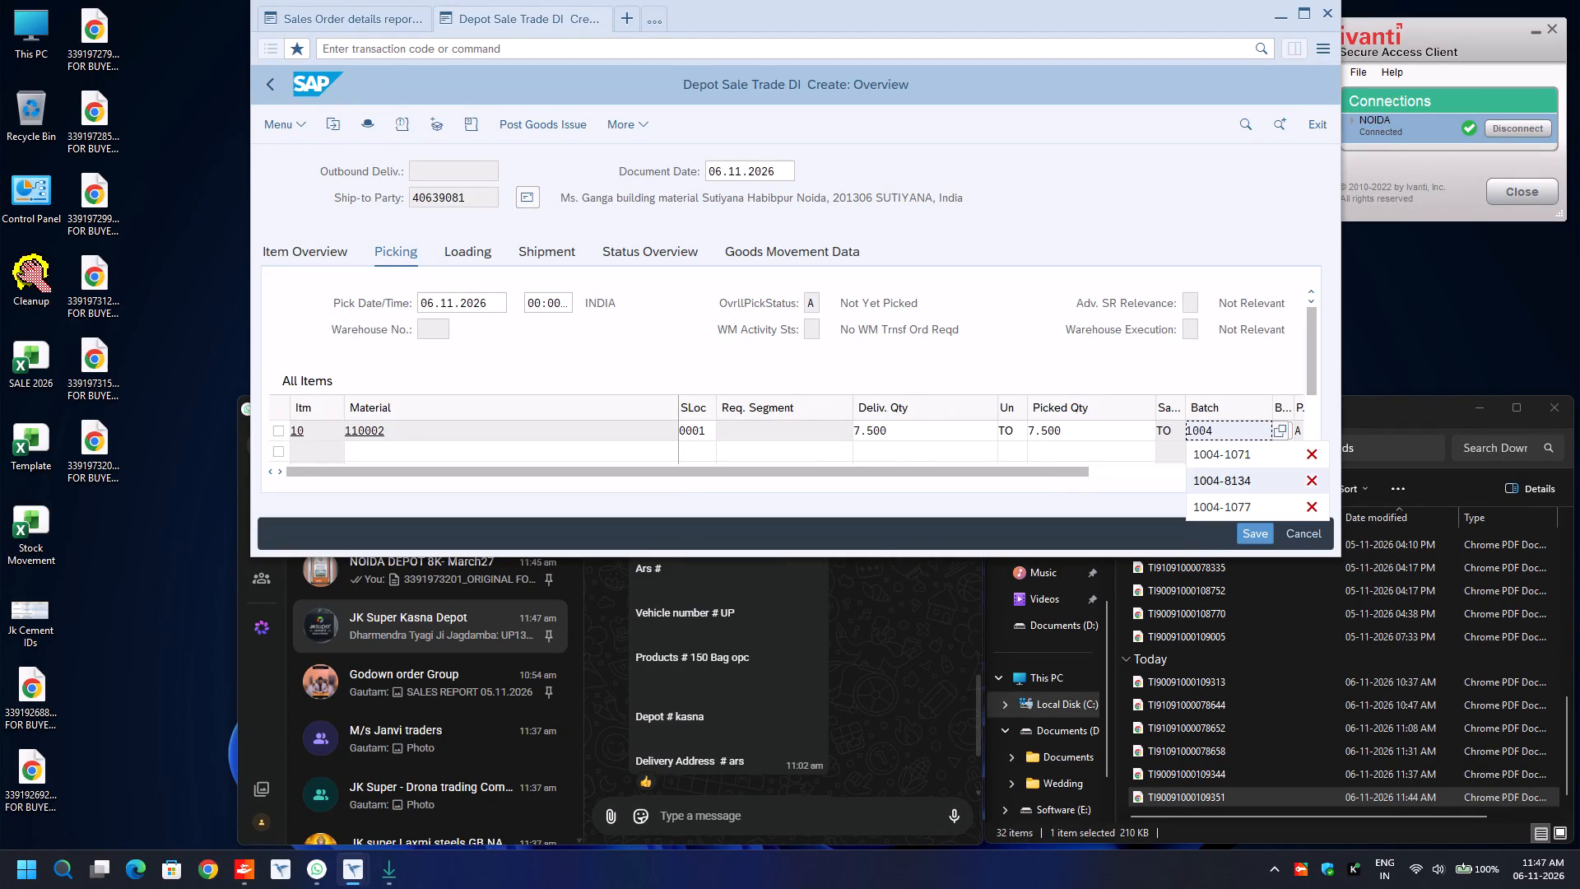
pyautogui.press('Return')
# In the delivery header's Additional Data 1, set the transport mode to ROAD and fill Road Transporter1 with the previously used code.
pyautogui.press('F8')
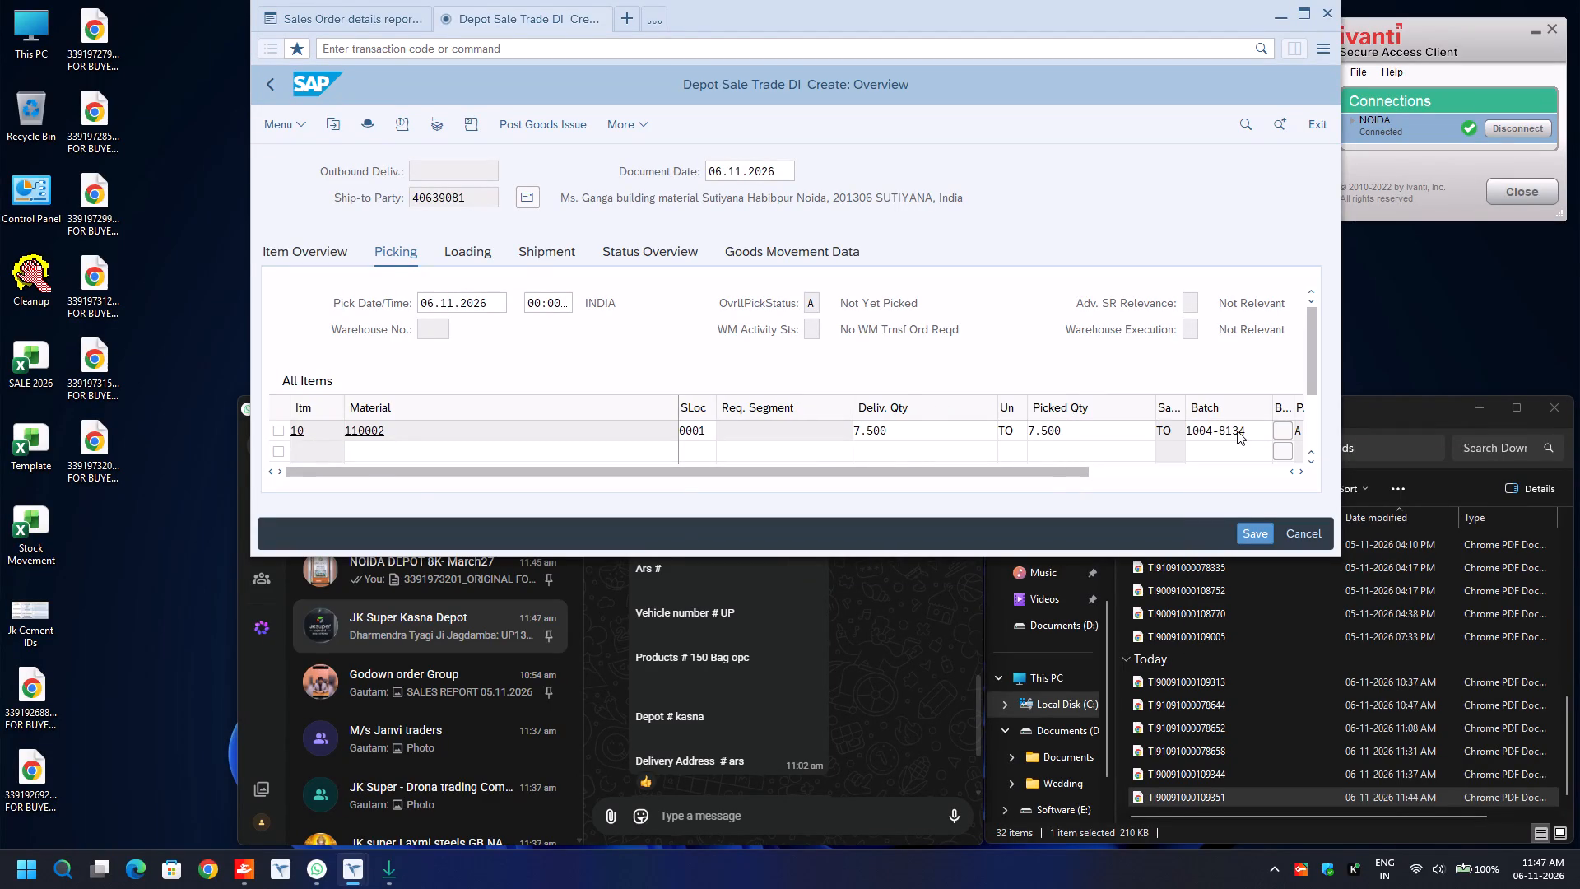
pyautogui.click(325, 224)
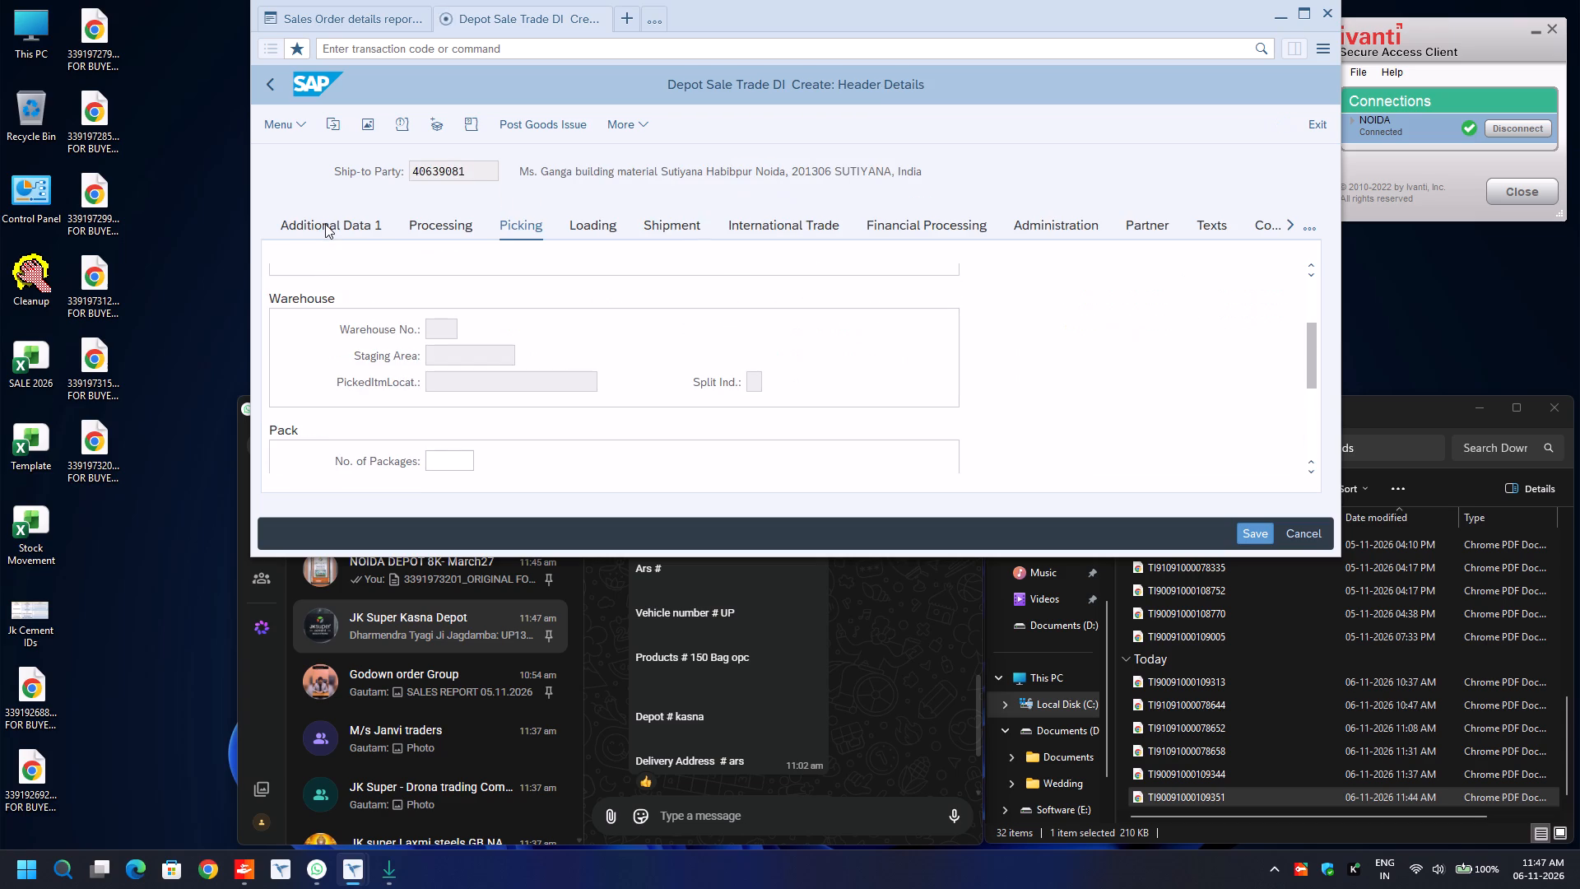
pyautogui.click(567, 298)
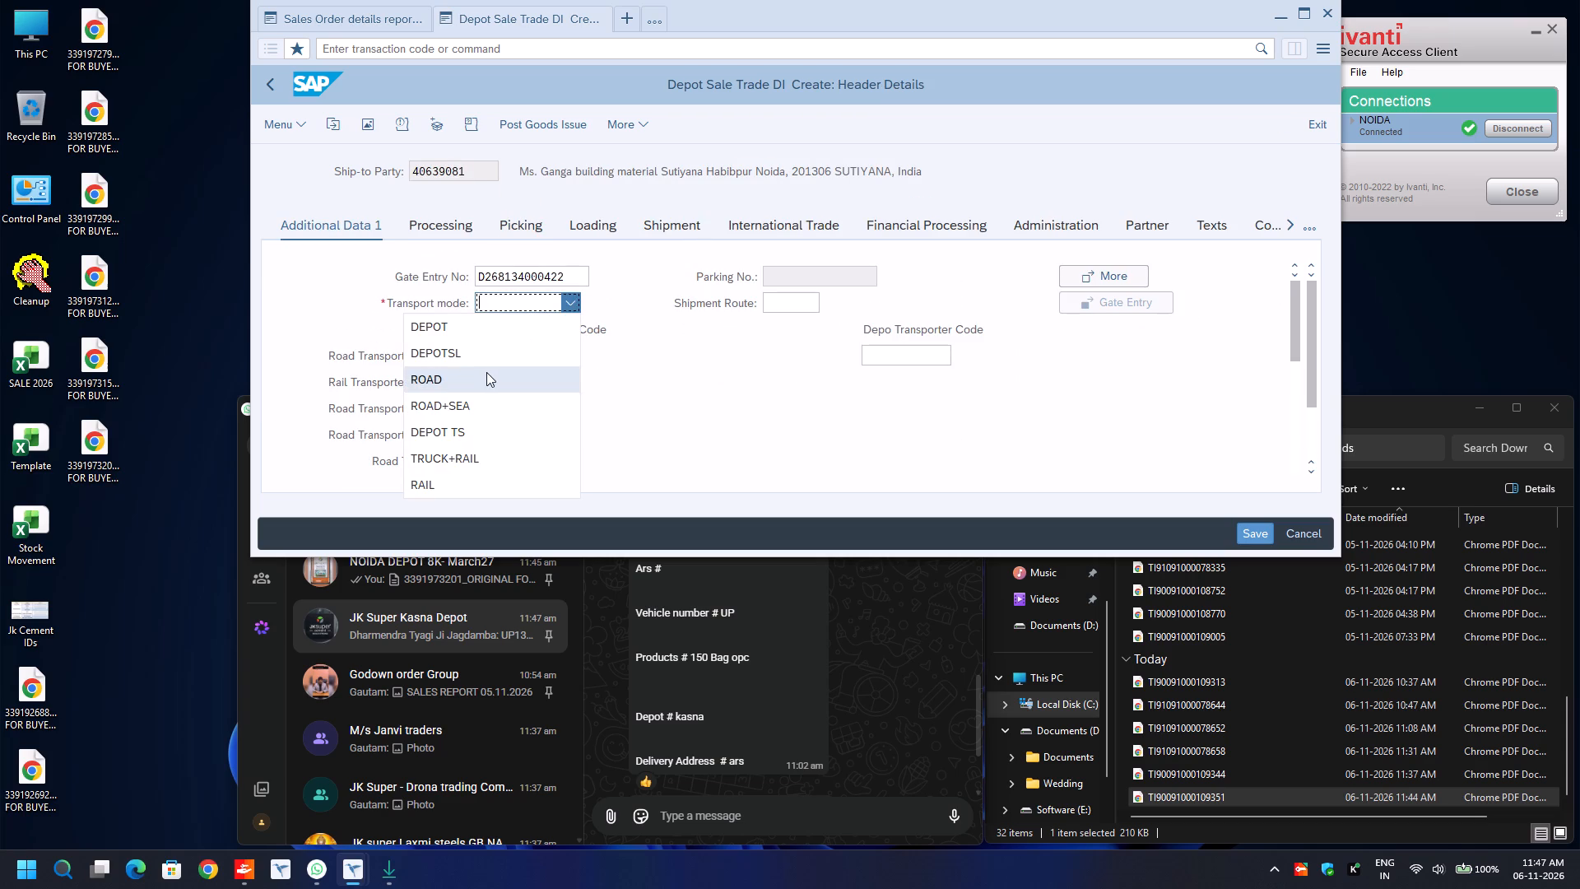
pyautogui.click(486, 372)
pyautogui.click(486, 359)
pyautogui.press('BackSpace')
pyautogui.press('Down')
pyautogui.press('Return')
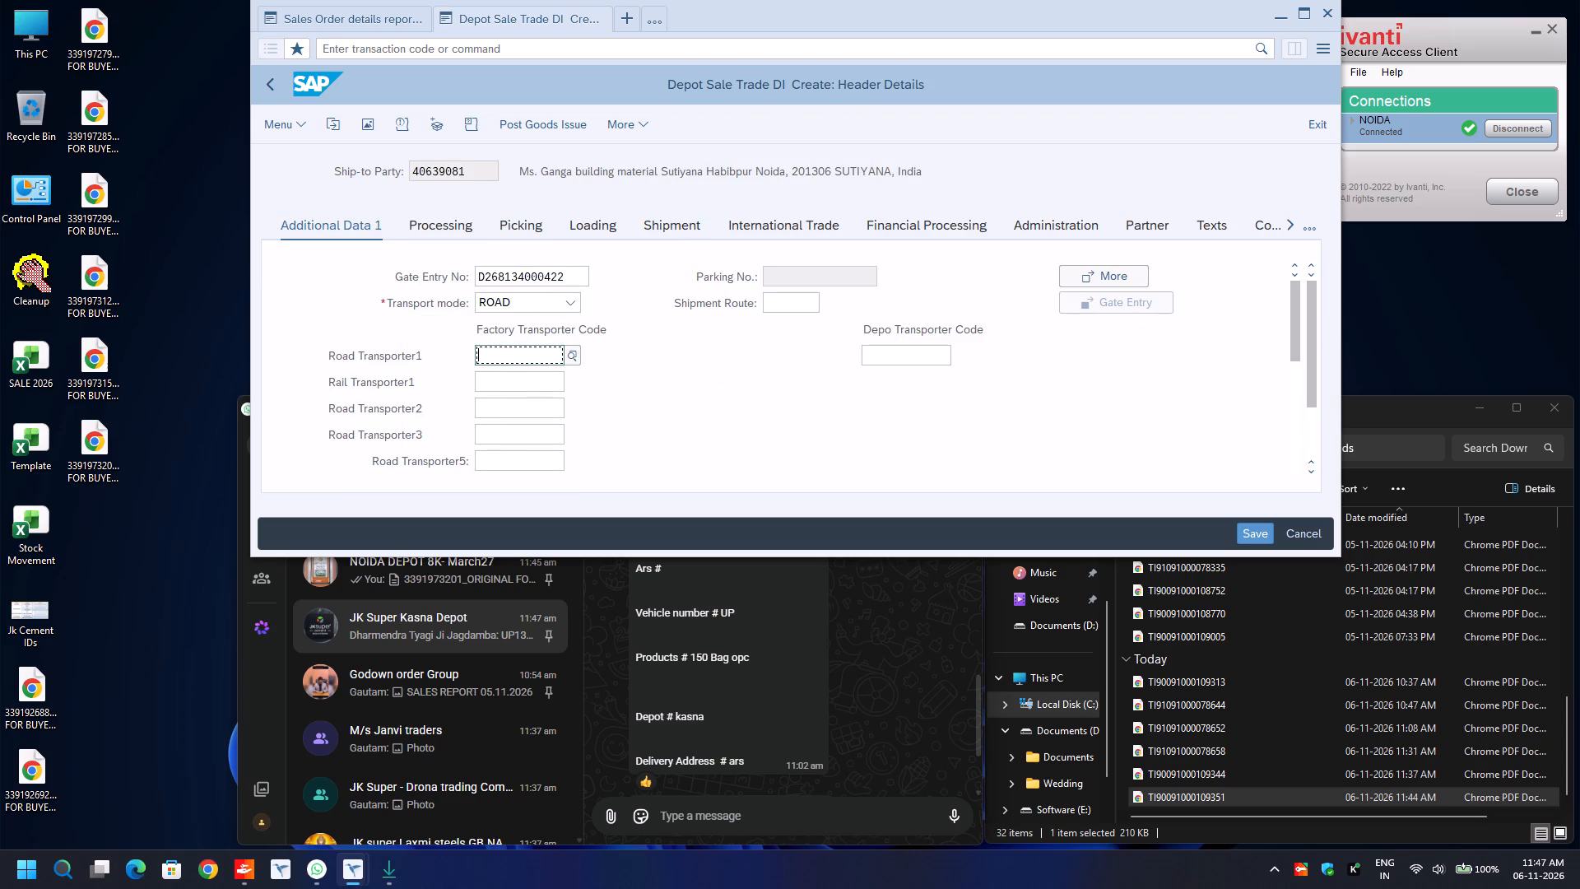
# In the E-Way Bill data, set the transport mode to Road and the distance to 30.
pyautogui.press('Return')
pyautogui.write('ro')
pyautogui.press('Tab')
pyautogui.press('Tab')
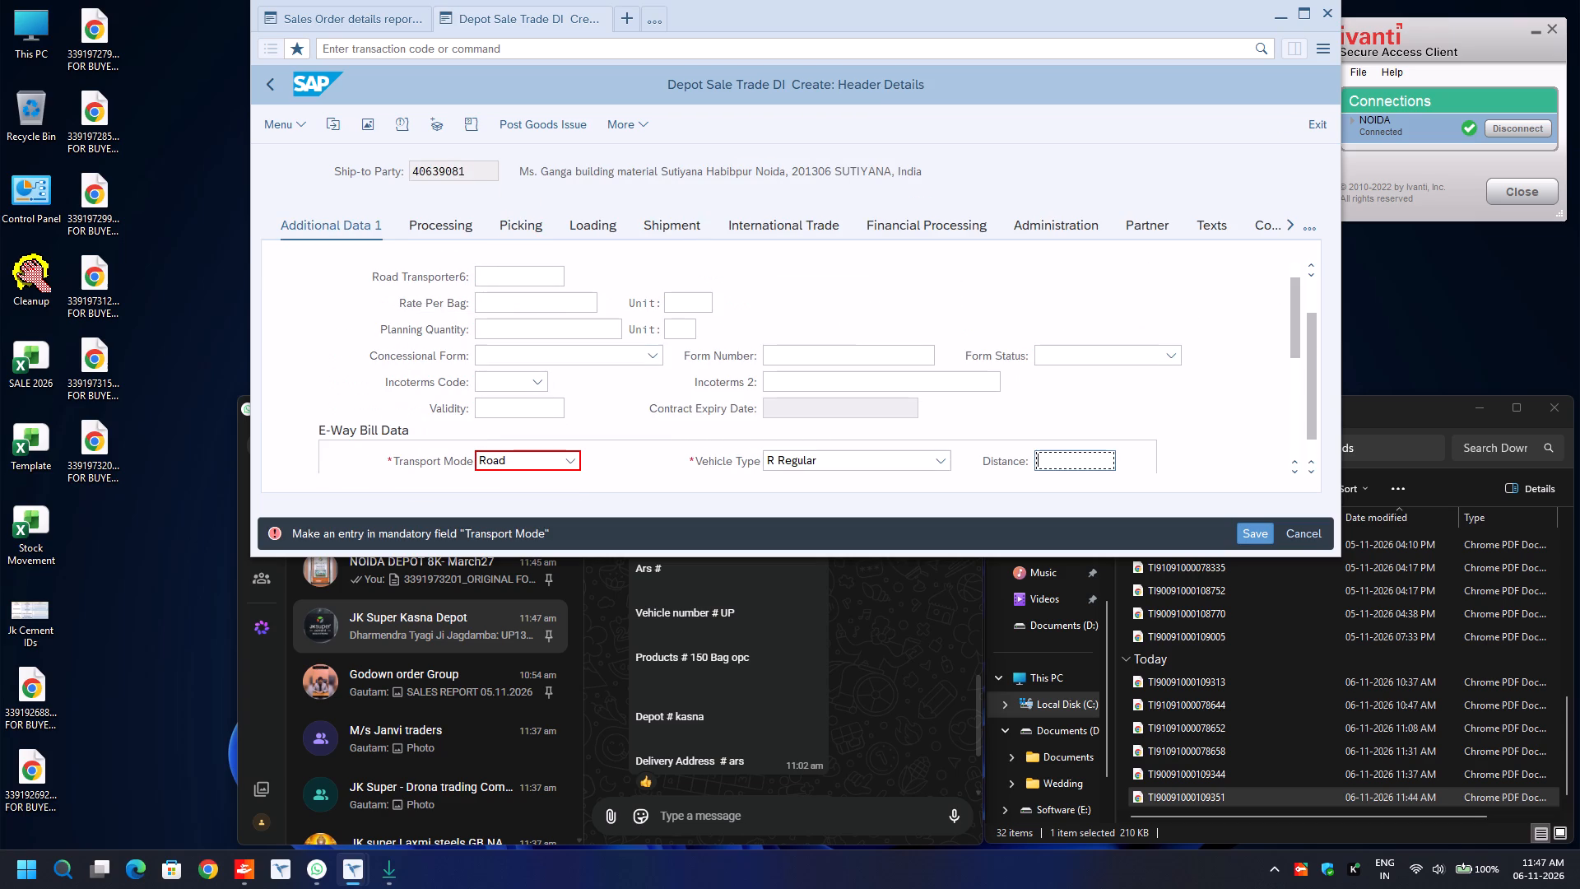
pyautogui.press('BackSpace')
pyautogui.press('Down')
pyautogui.press('Return')
pyautogui.press('Down')
pyautogui.press('Down')
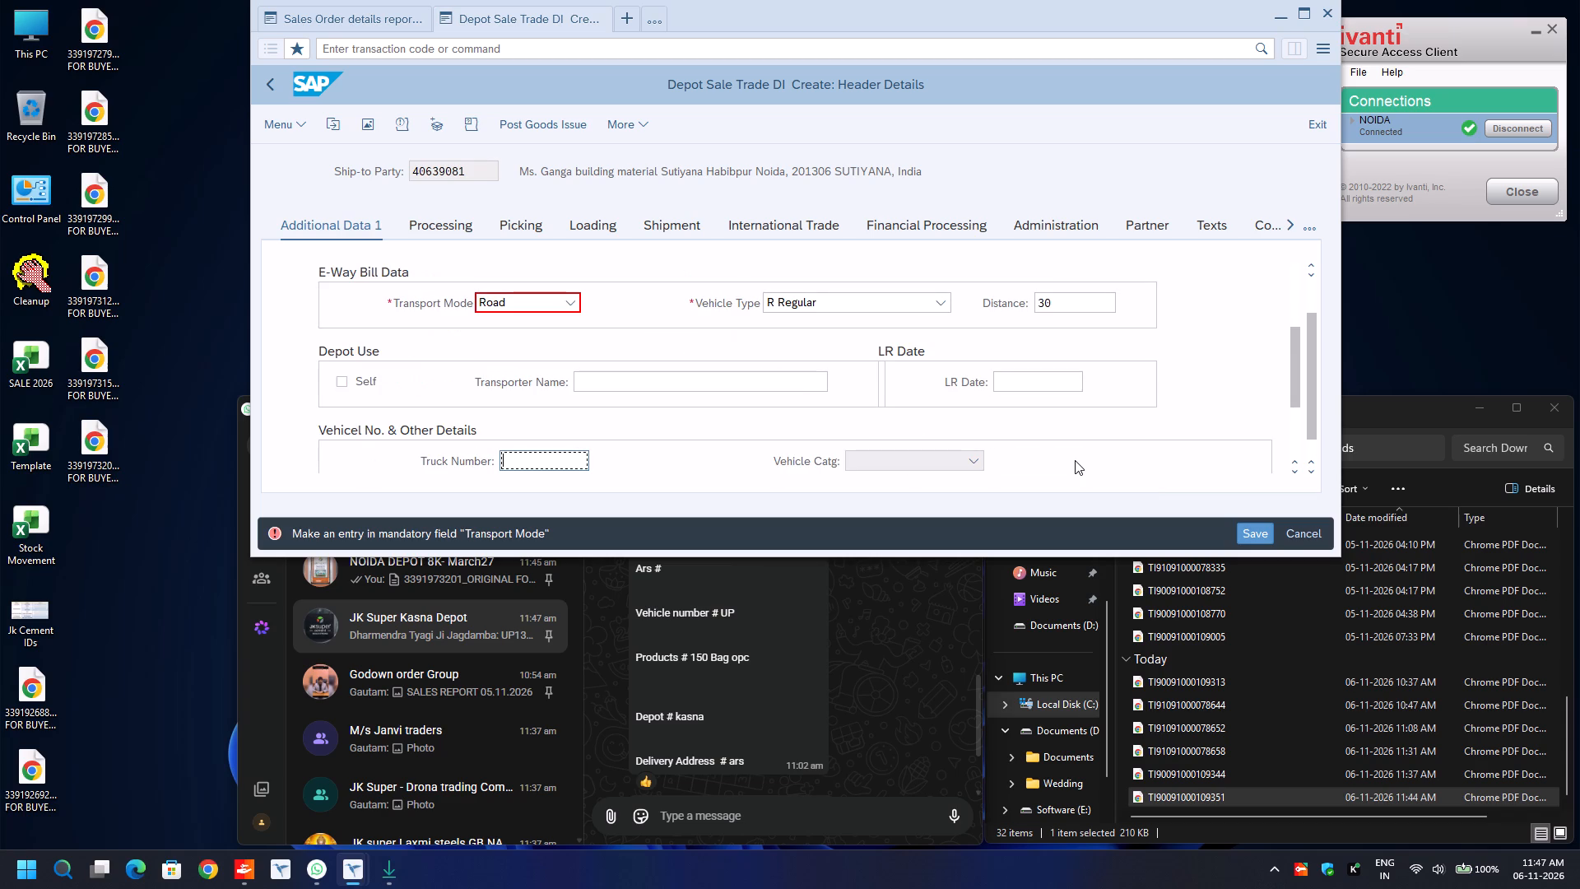
pyautogui.hotkey('ctrl', 'v')
pyautogui.press('Tab')
pyautogui.press('Tab')
pyautogui.press('BackSpace')
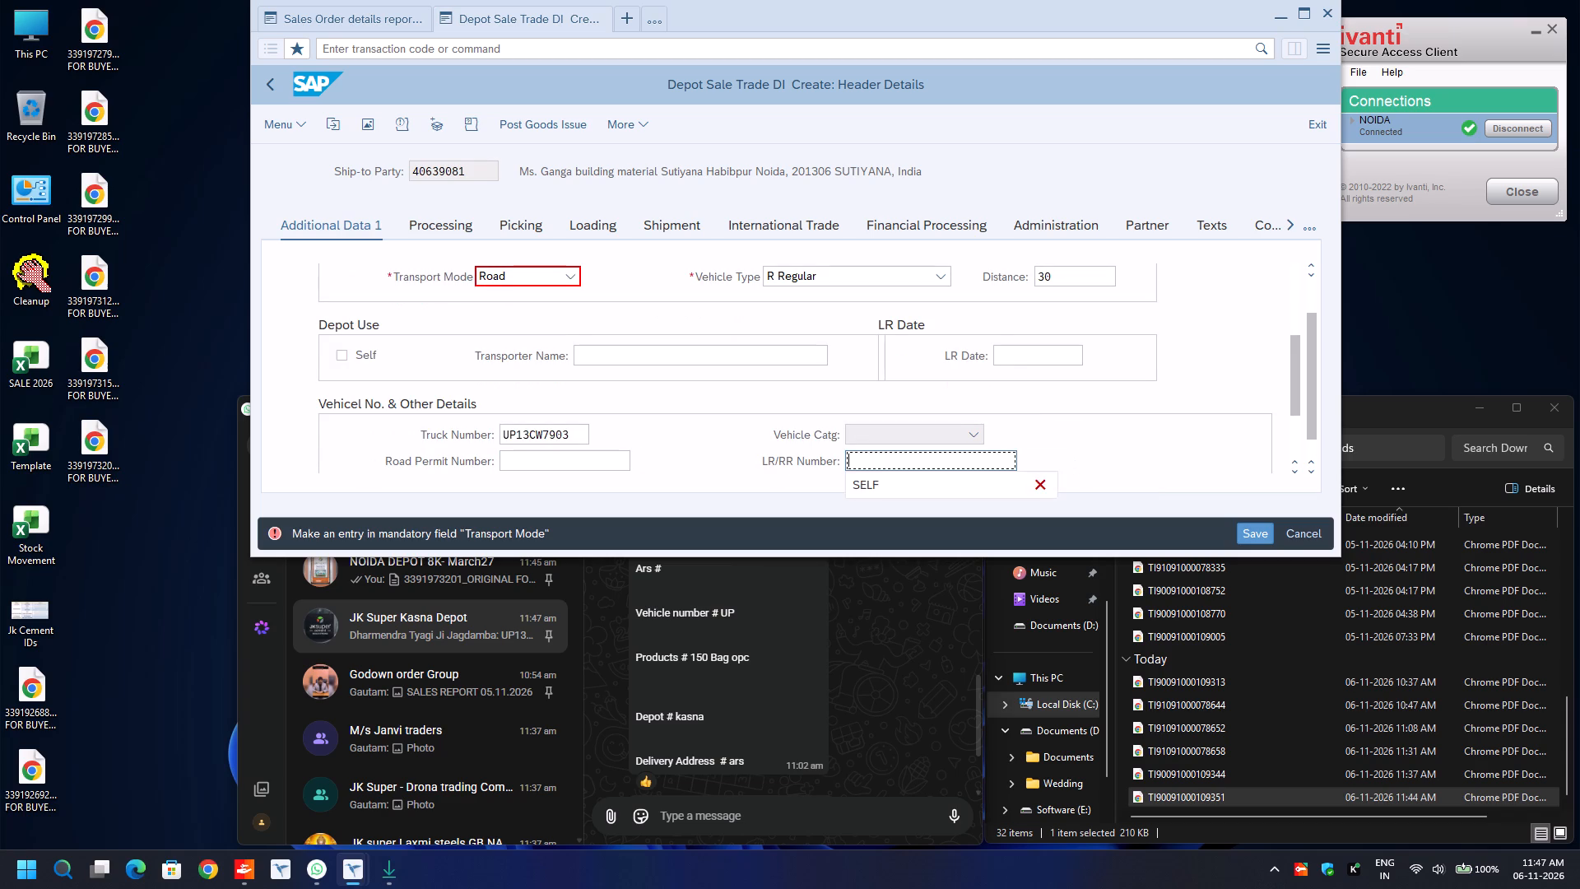
pyautogui.press('Down')
pyautogui.press('Return')
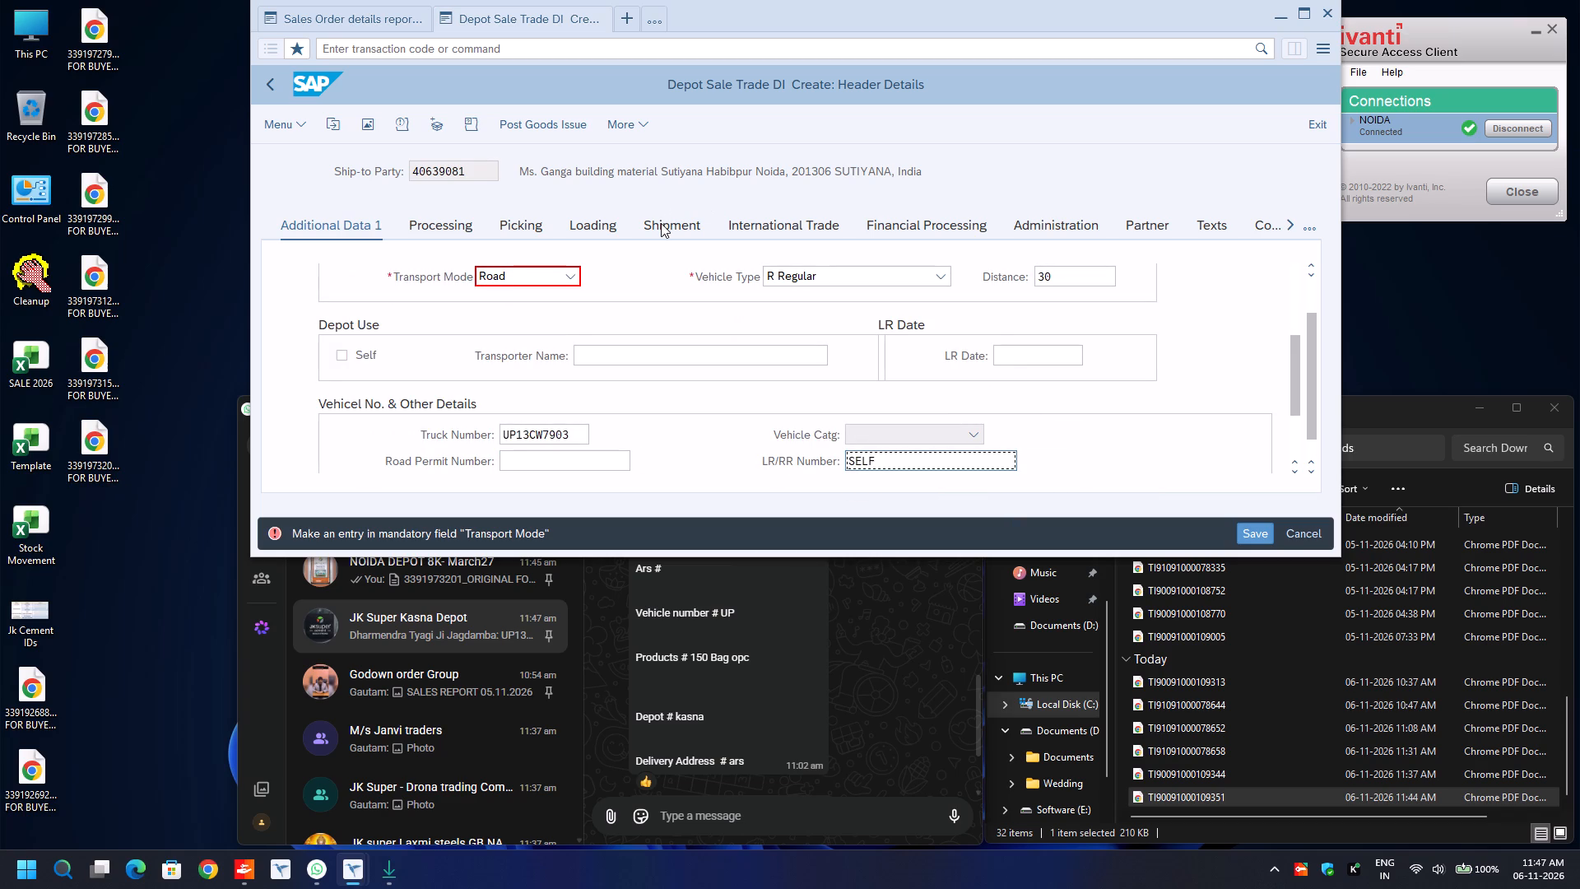
# Set the shipment route to ROUTE and post the goods issue for the delivery.
pyautogui.click(661, 223)
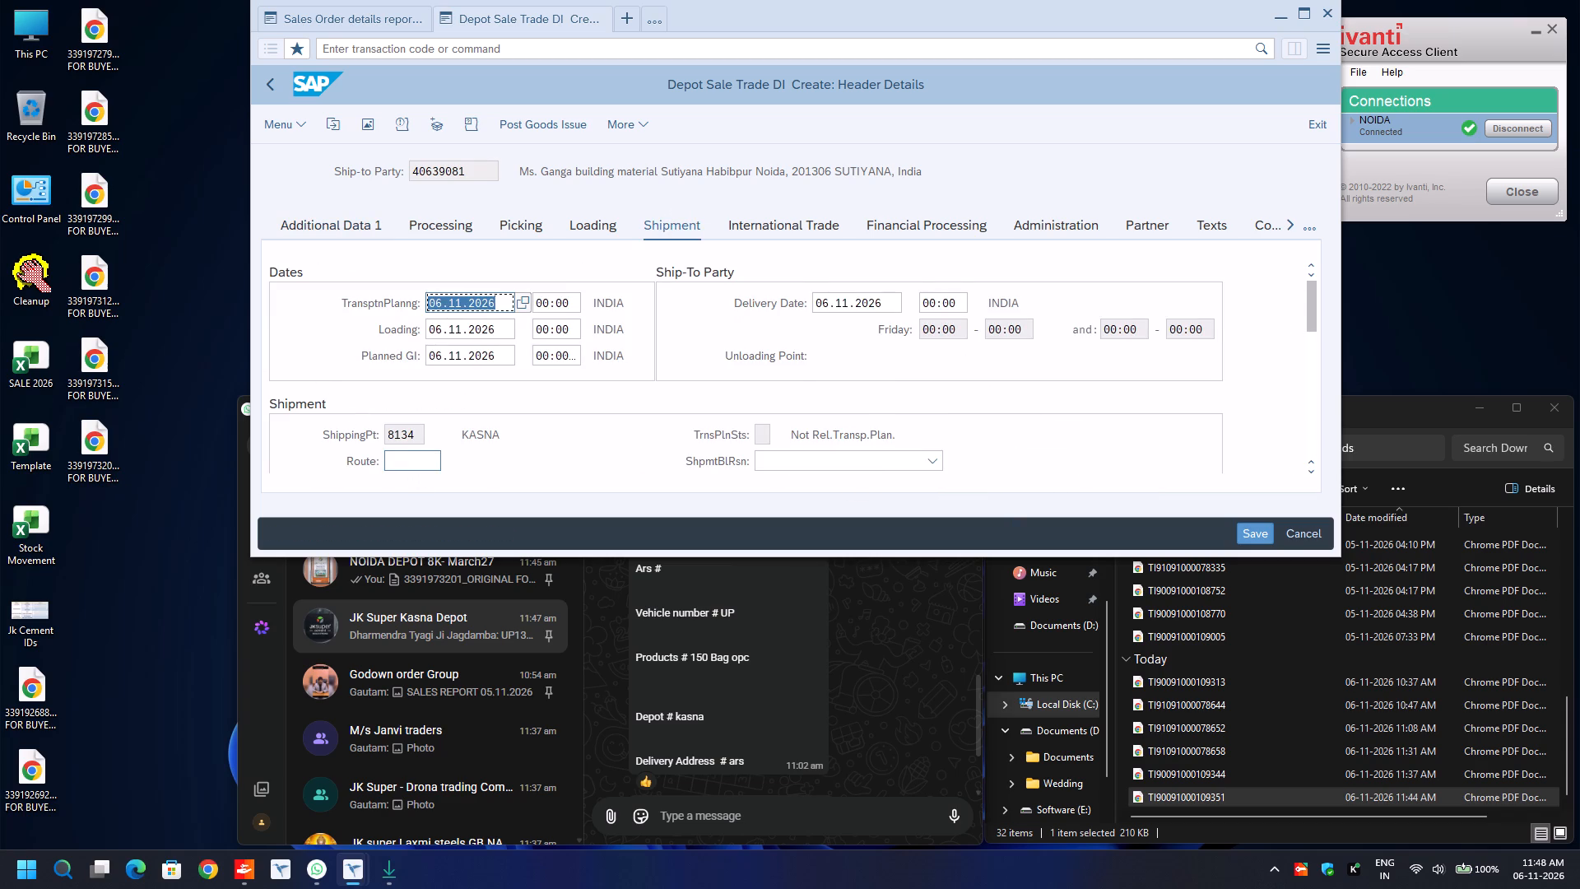
pyautogui.click(416, 463)
pyautogui.press('BackSpace')
pyautogui.press('Down')
pyautogui.press('Return')
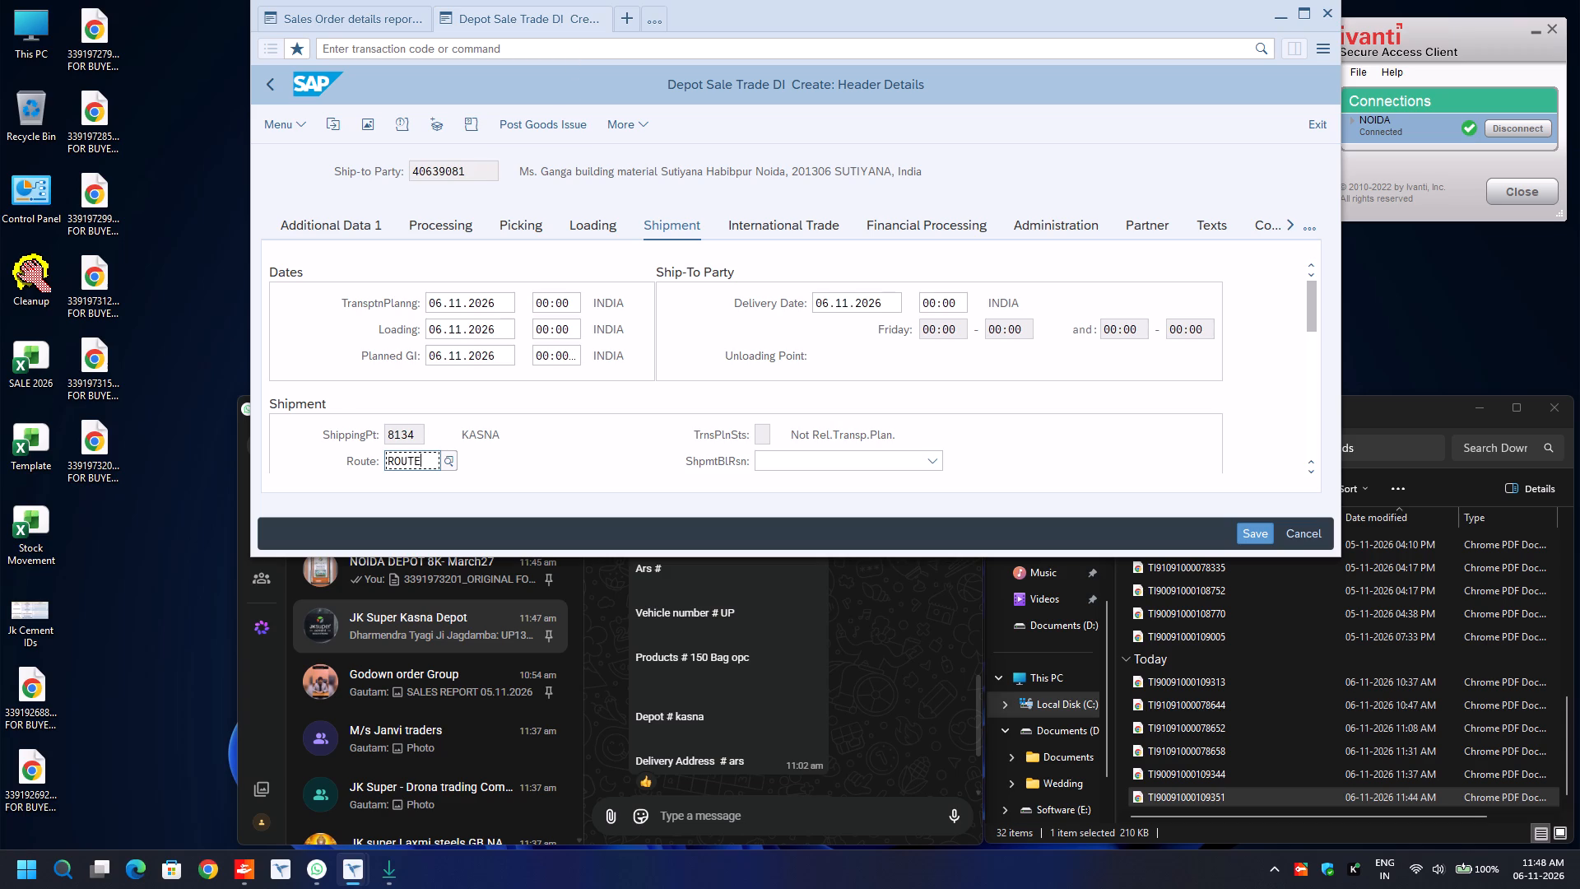
pyautogui.click(540, 130)
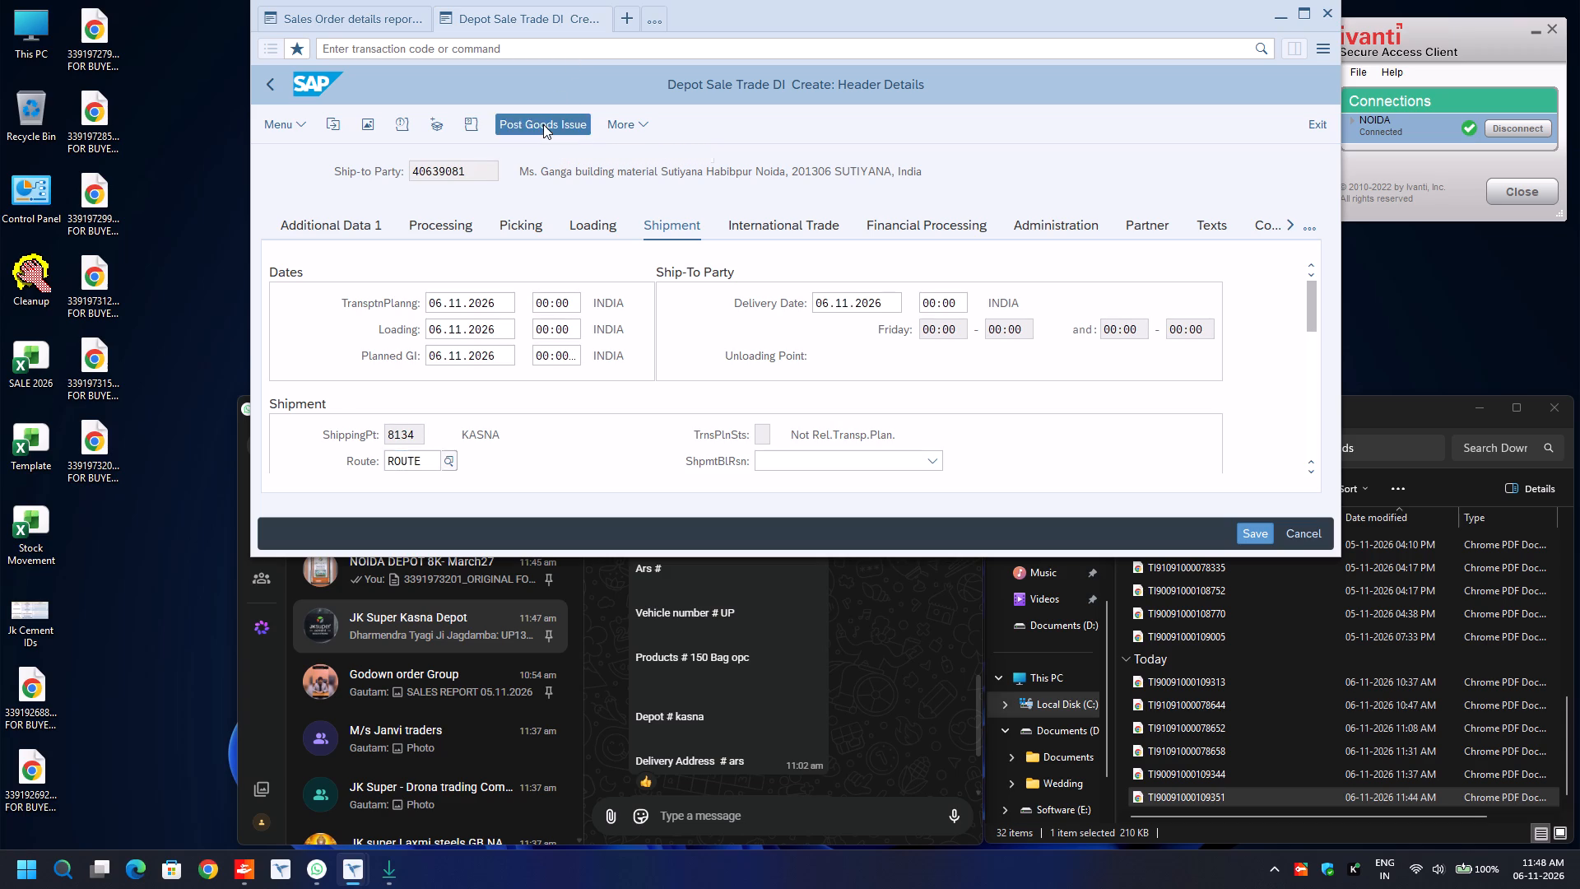
# Open E-Way Bill Processing (ZGST_EWAY) in a new session and select e-Invoice, process Sales and Distribution, and sales organization 1000.
pyautogui.click(627, 21)
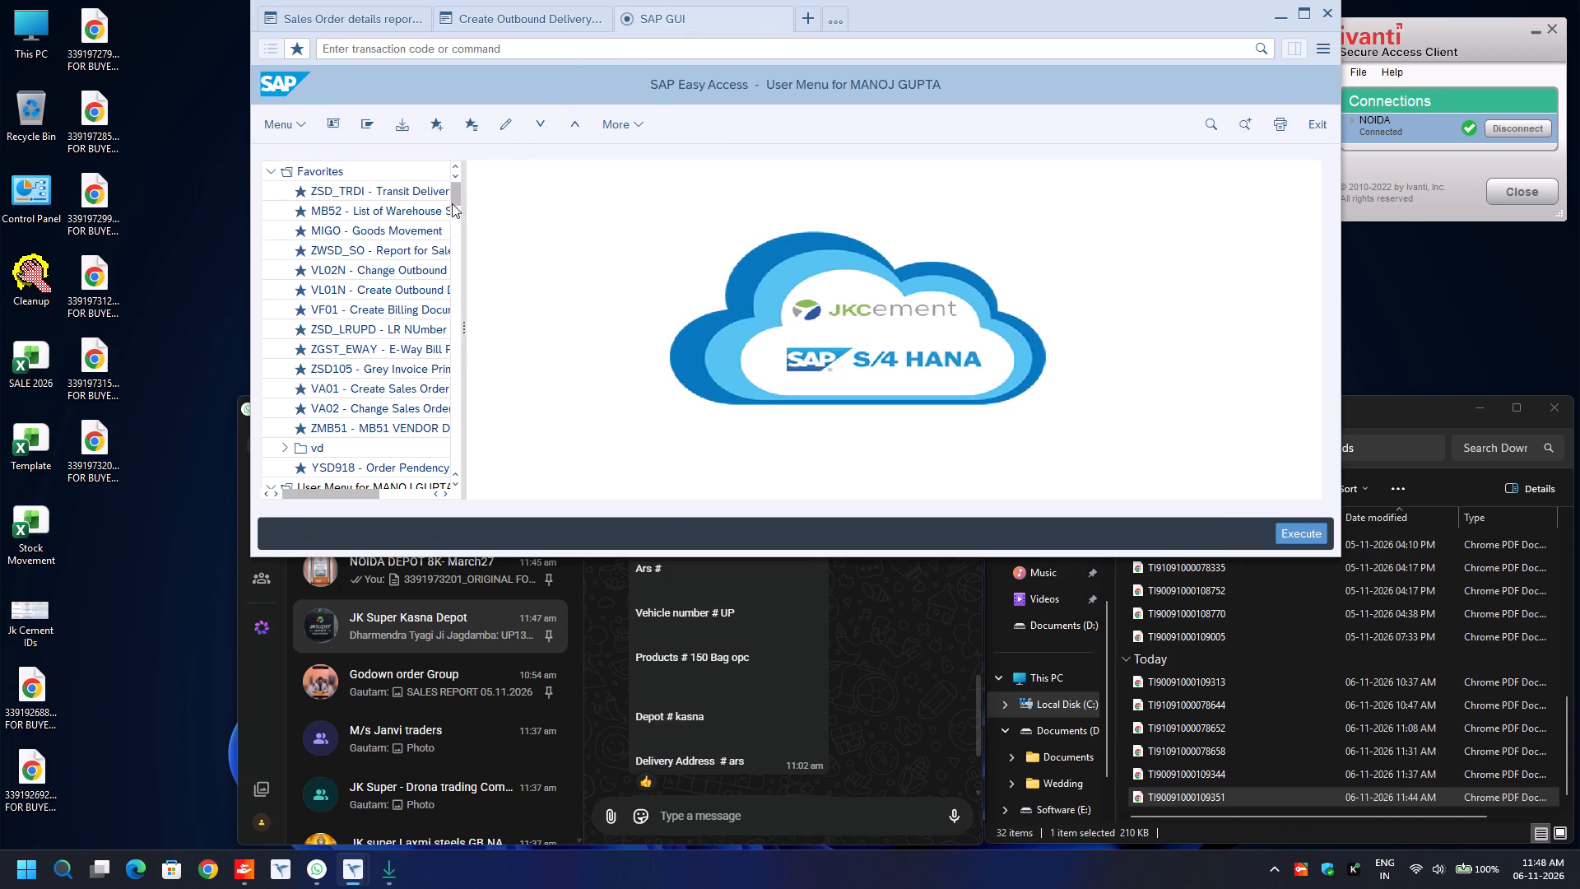
pyautogui.doubleClick(365, 351)
pyautogui.click(537, 221)
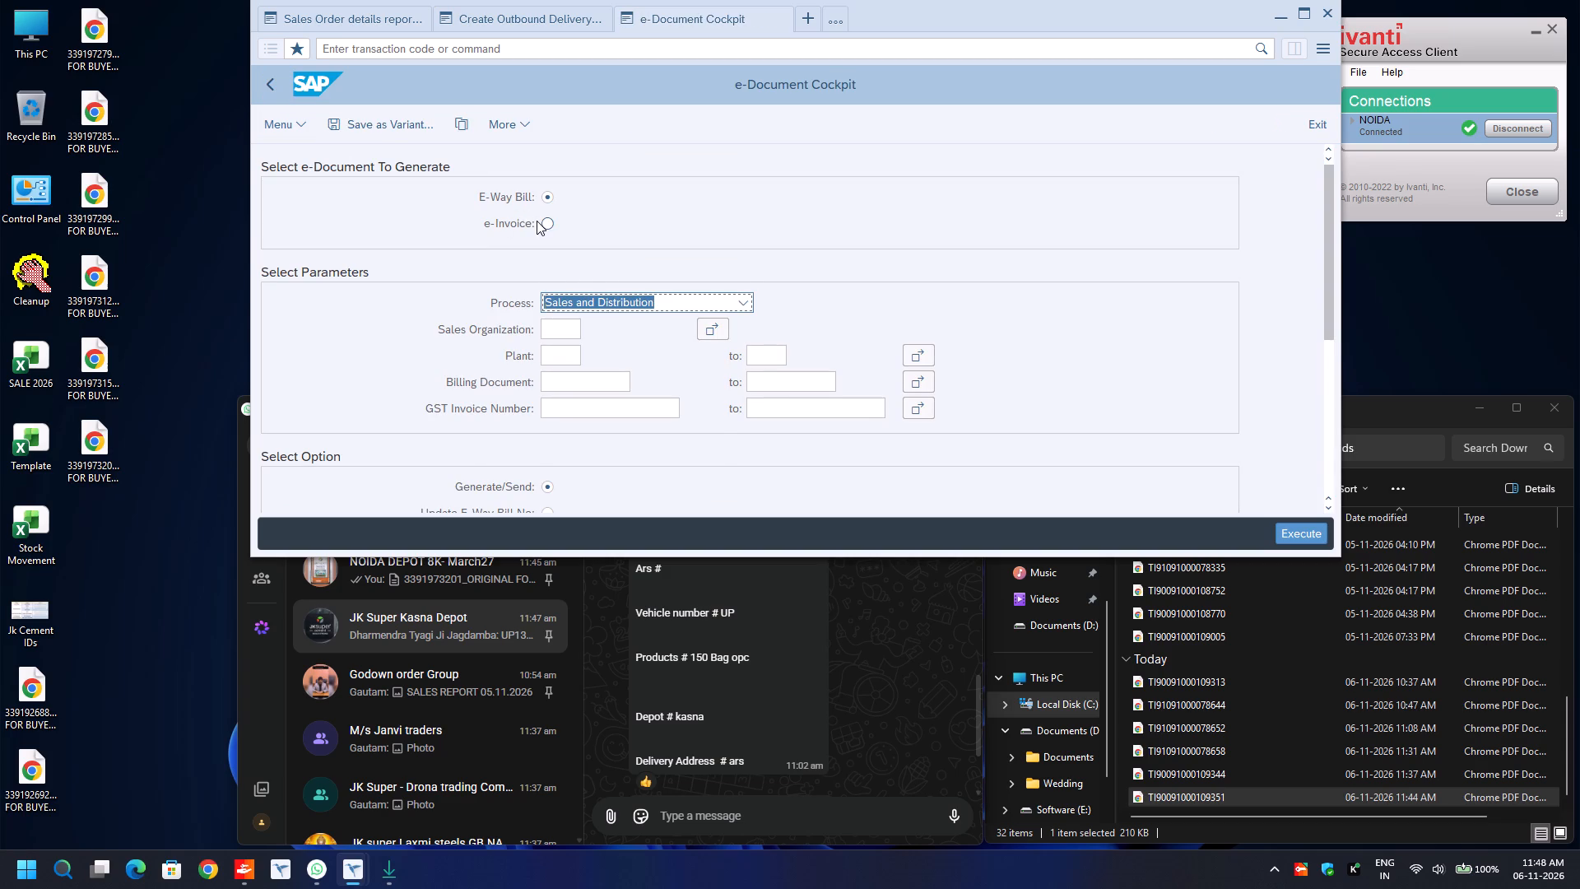
pyautogui.moveTo(549, 310); pyautogui.dragTo(550, 321)
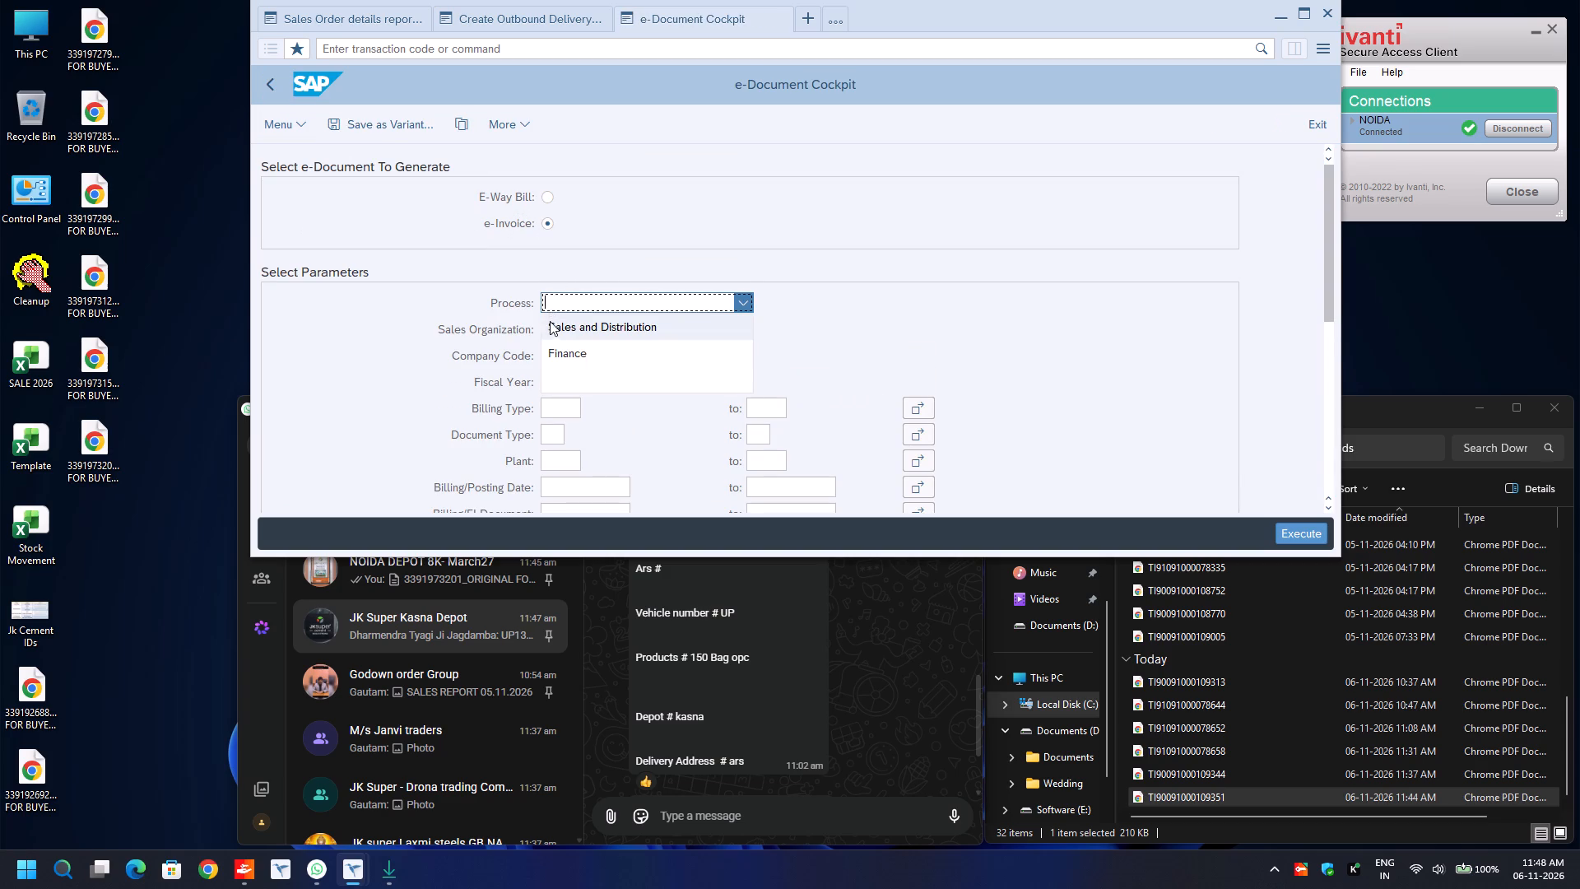
pyautogui.moveTo(550, 321); pyautogui.dragTo(551, 328)
pyautogui.click(551, 328)
pyautogui.press('BackSpace')
pyautogui.press('Down')
pyautogui.press('Return')
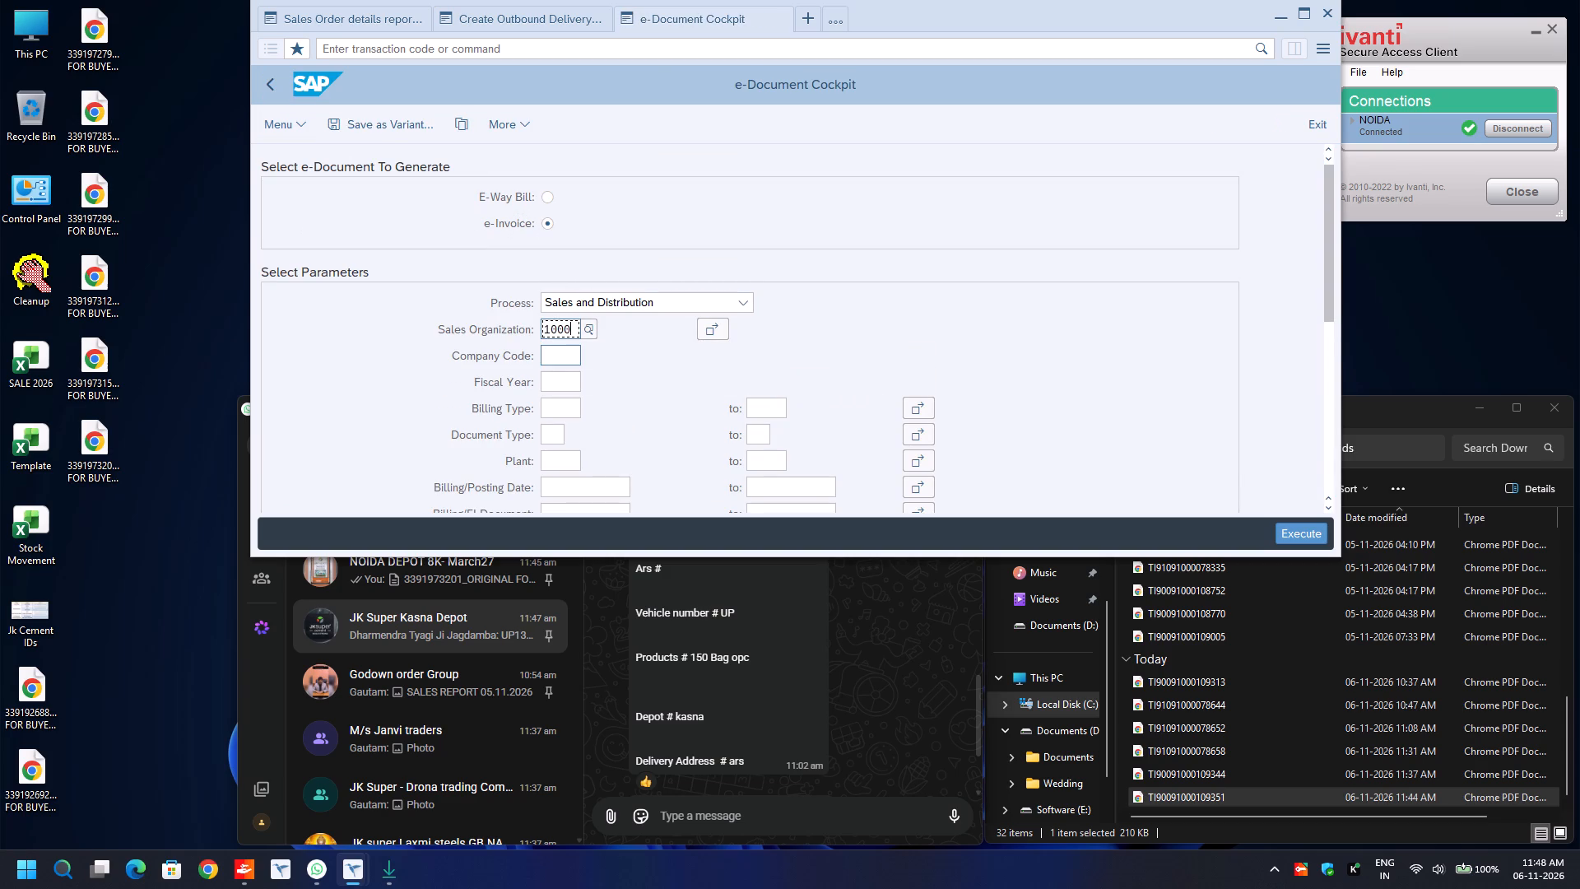
# Enter plant 8134 and billing date 06.11.2026 as the e-invoice selection parameters.
pyautogui.click(559, 468)
pyautogui.write('8134')
pyautogui.press('Return')
pyautogui.press('Down')
pyautogui.press('BackSpace')
pyautogui.press('Down')
pyautogui.press('Return')
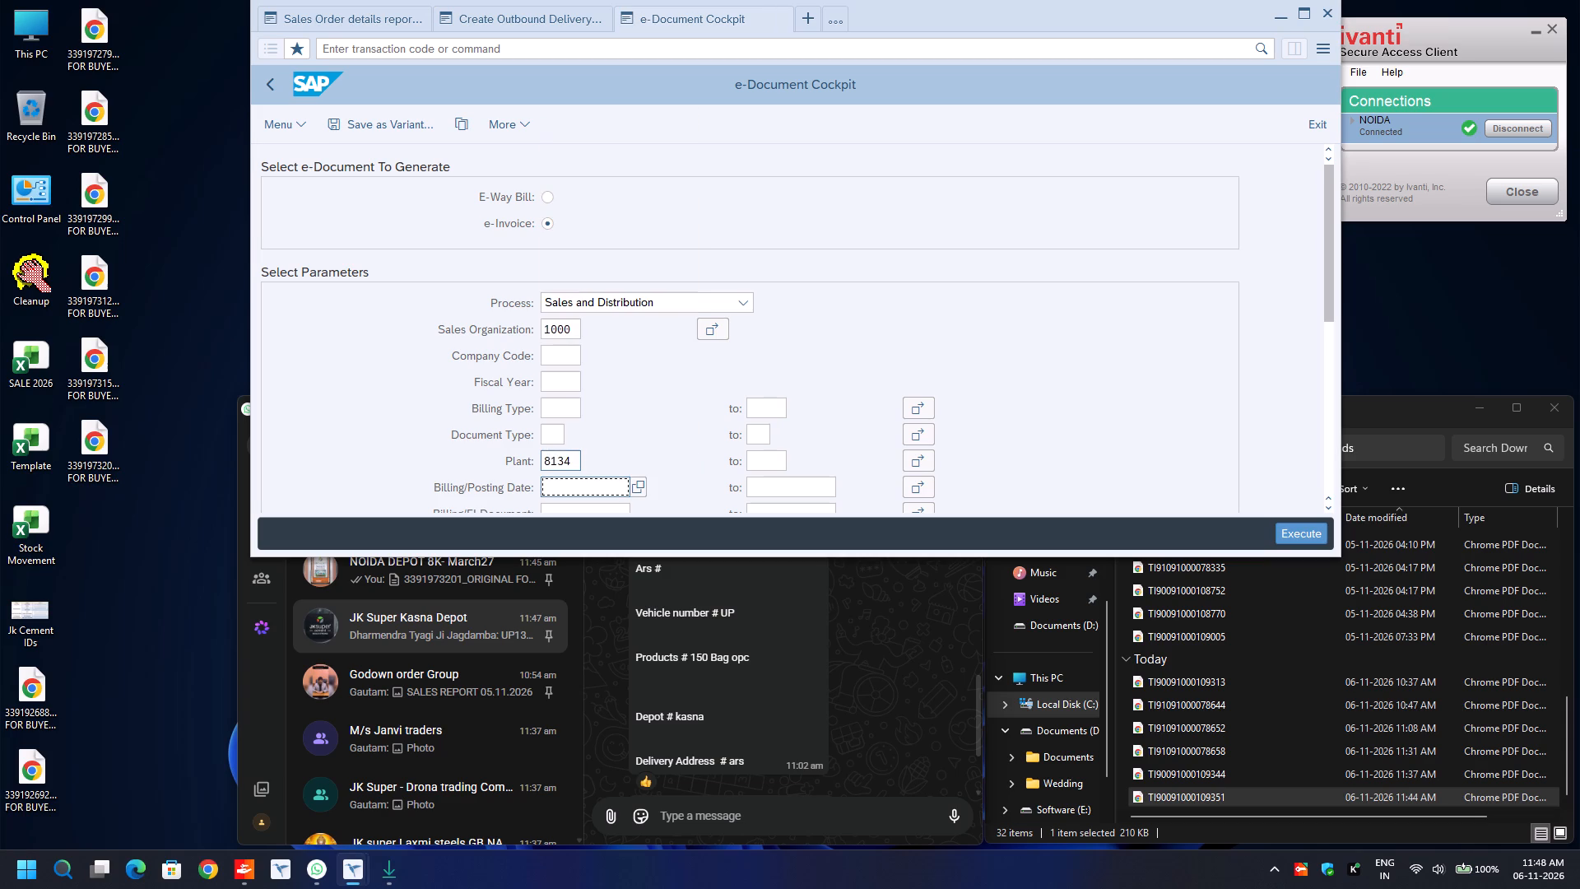
# Choose Status Report and e-Invoice with E-Way Bill, and execute the report.
pyautogui.scroll(-4, 559, 468)
pyautogui.click(546, 251)
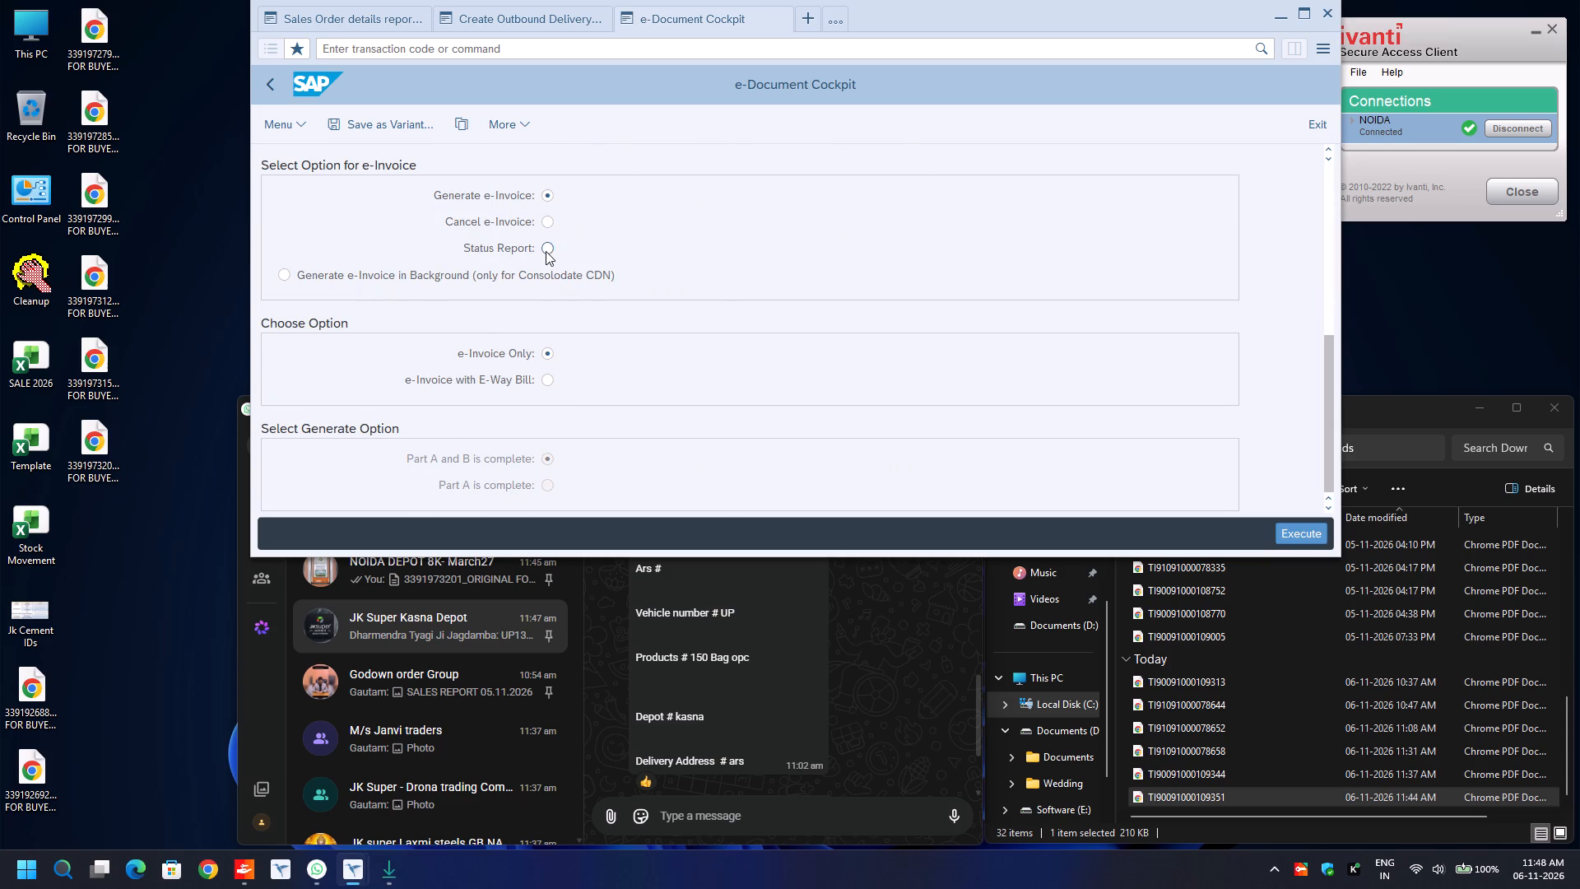
pyautogui.click(548, 375)
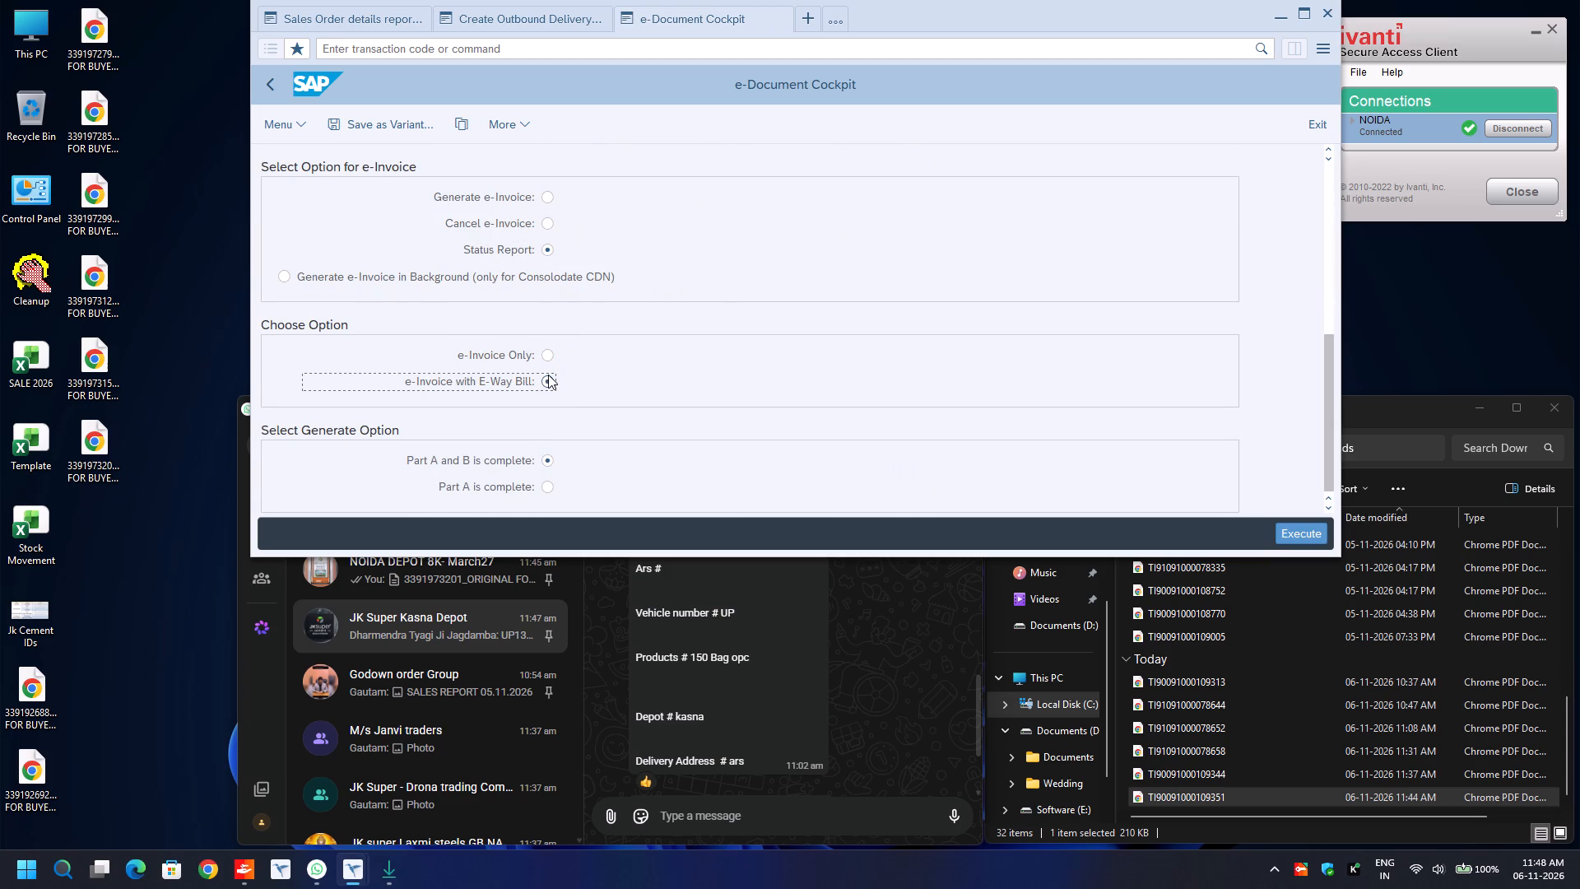
pyautogui.press('F8')
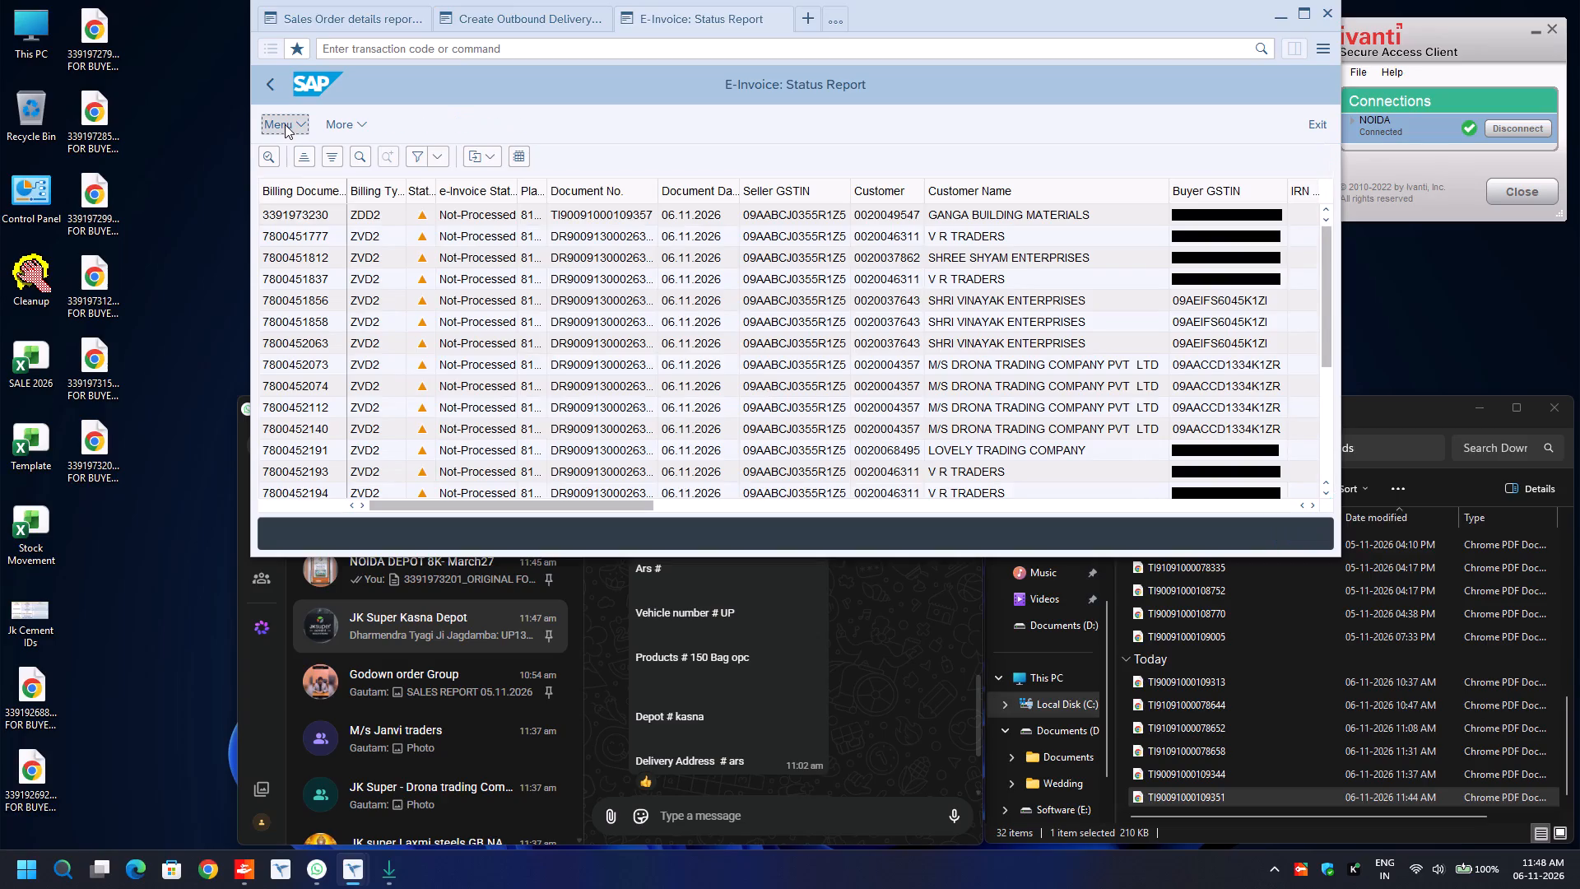
# Return to the e-Document Cockpit selection and rerun the e-invoice status report.
pyautogui.click(269, 81)
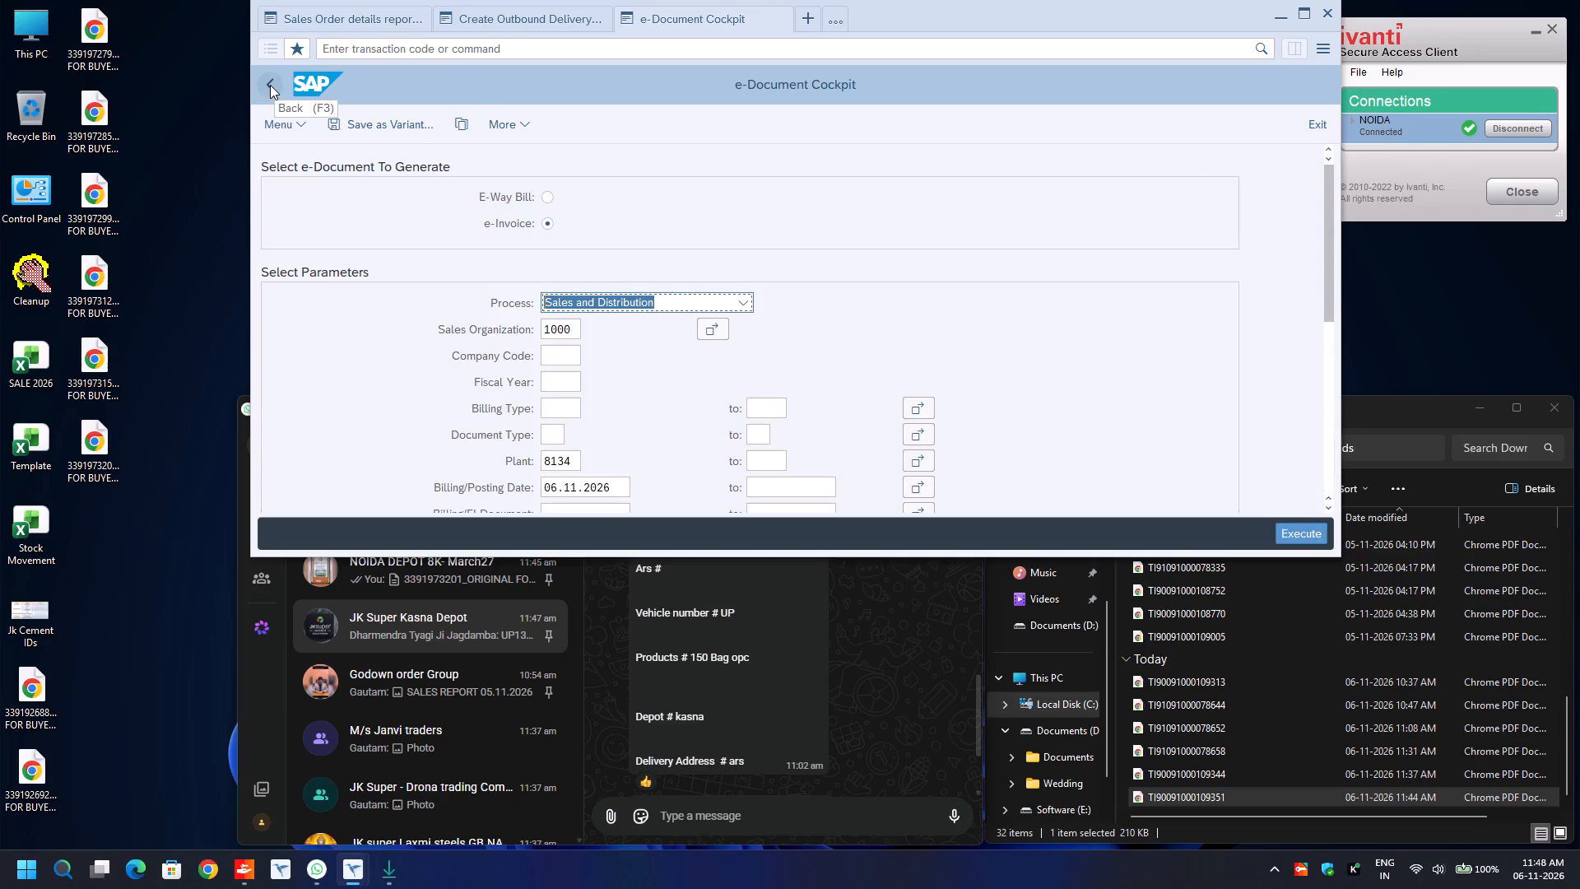
pyautogui.press('F8')
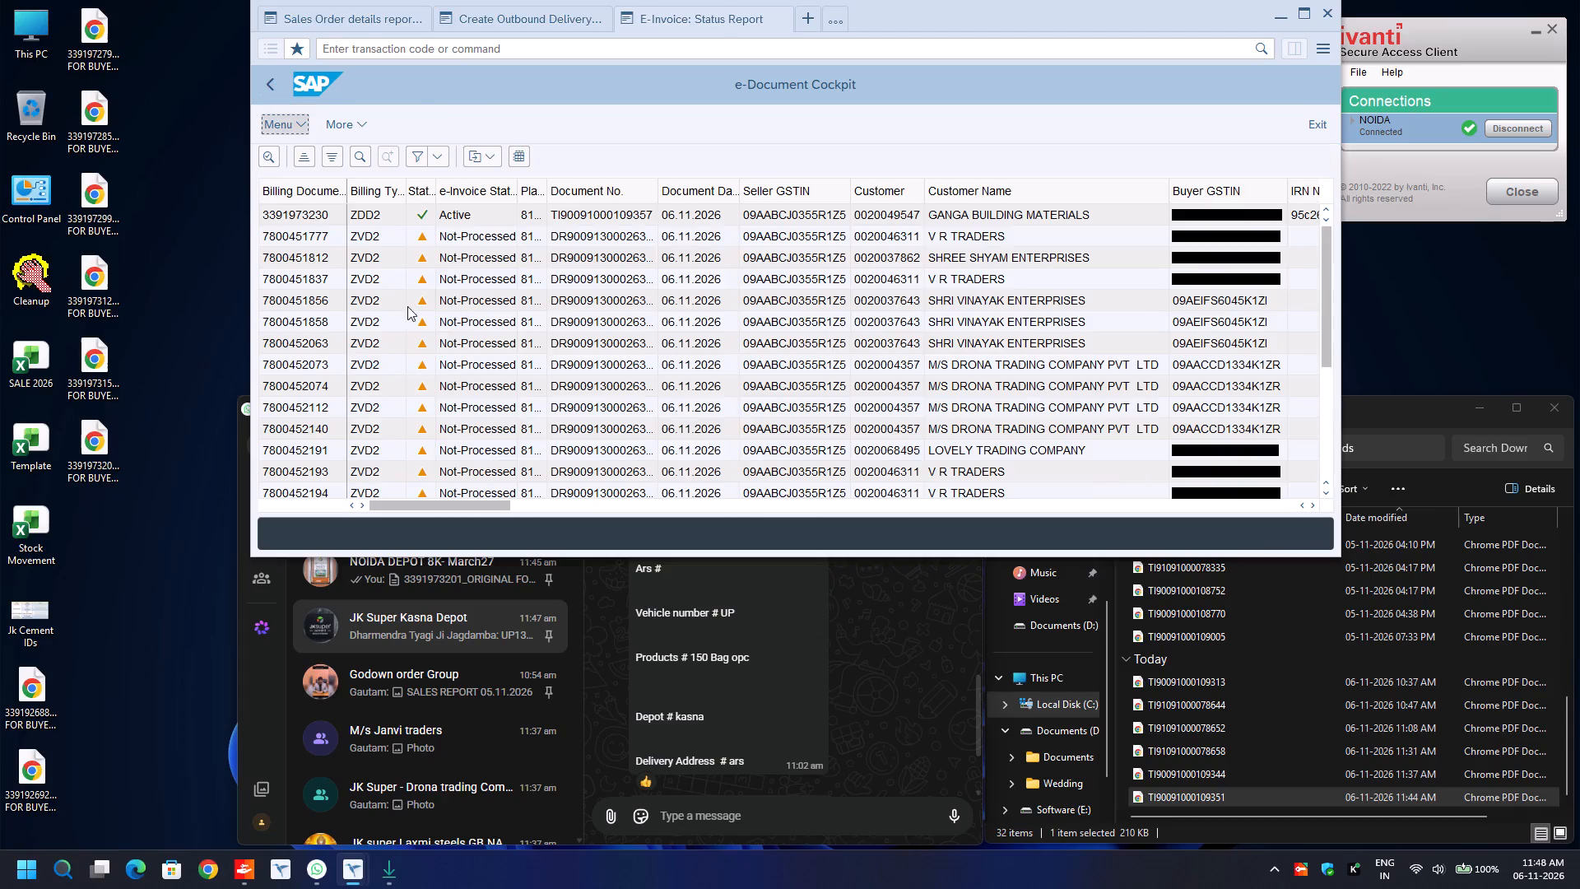
pyautogui.moveTo(459, 505); pyautogui.dragTo(822, 444)
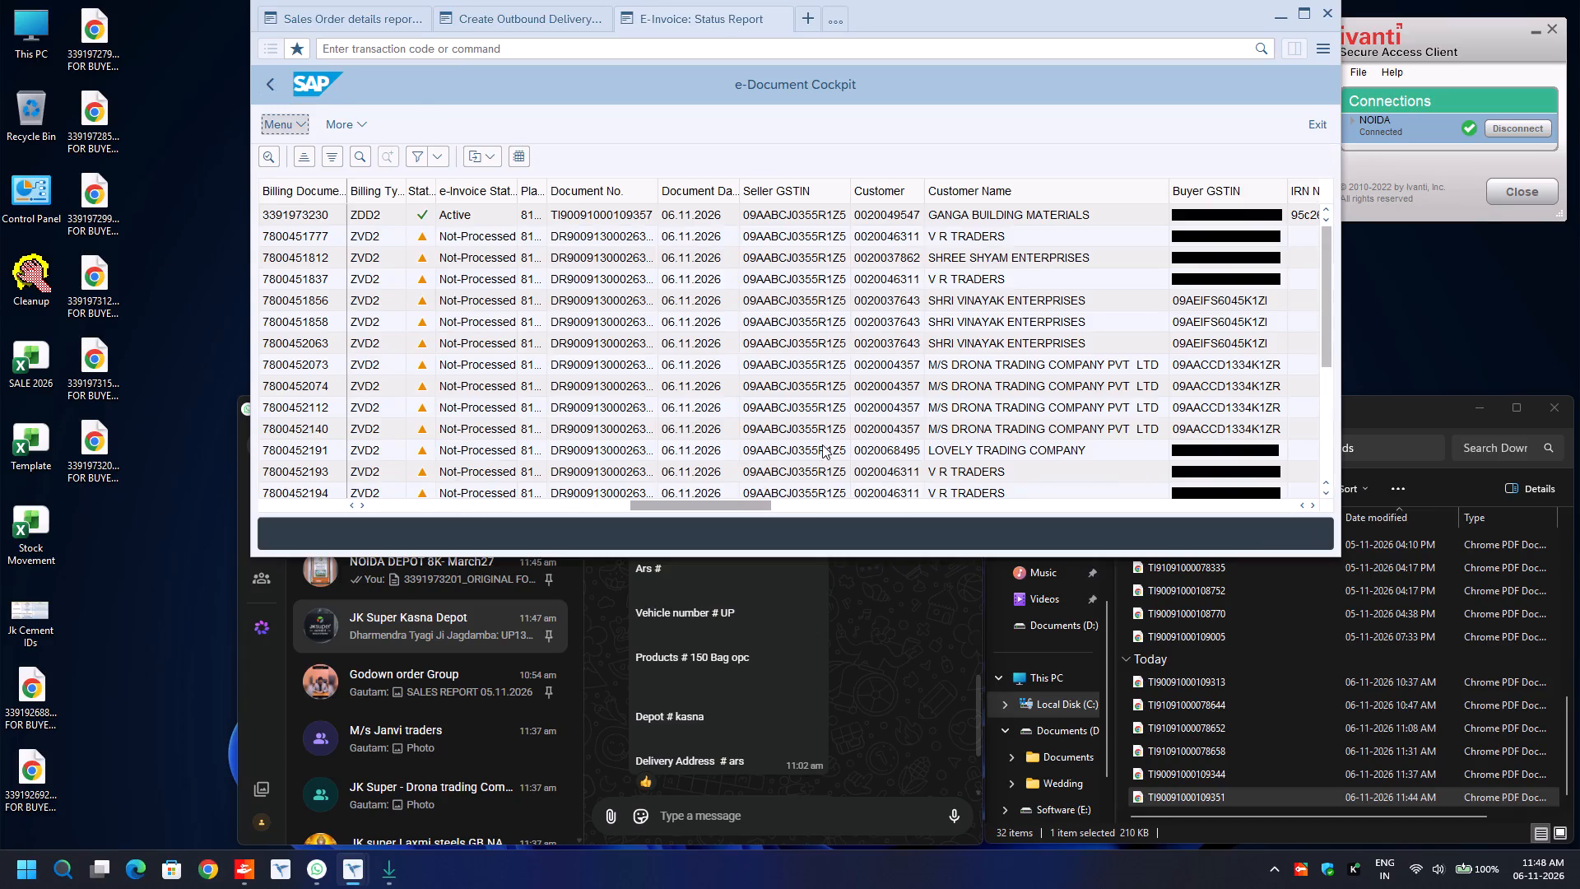
pyautogui.moveTo(822, 444); pyautogui.dragTo(1471, 417)
pyautogui.click(298, 219)
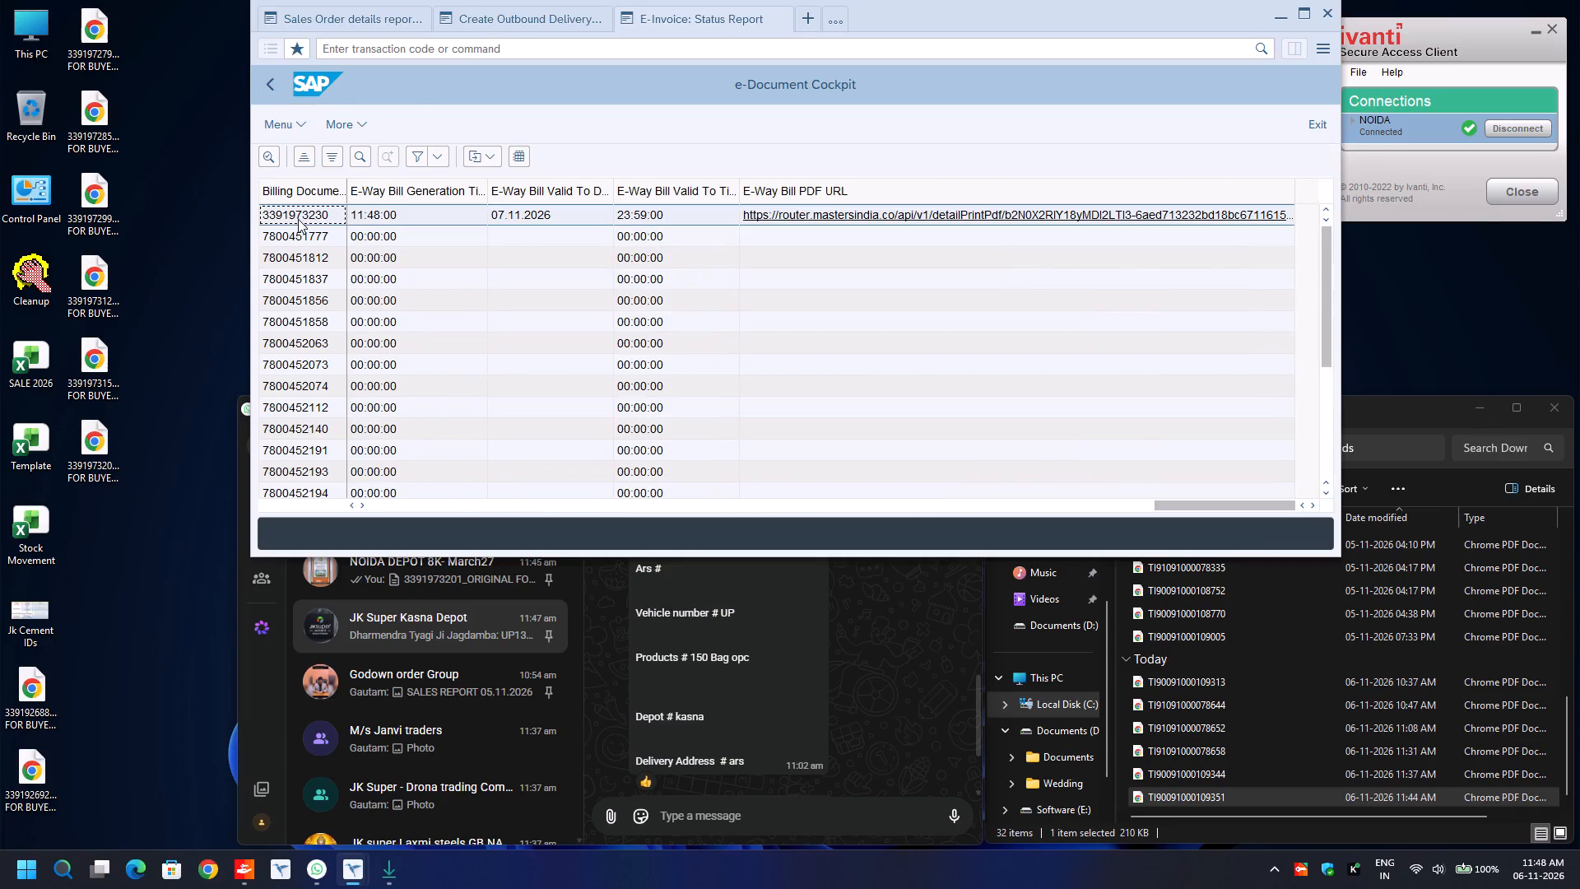
pyautogui.hotkey('ctrl', 'y')
pyautogui.hotkey('ctrl', 'c')
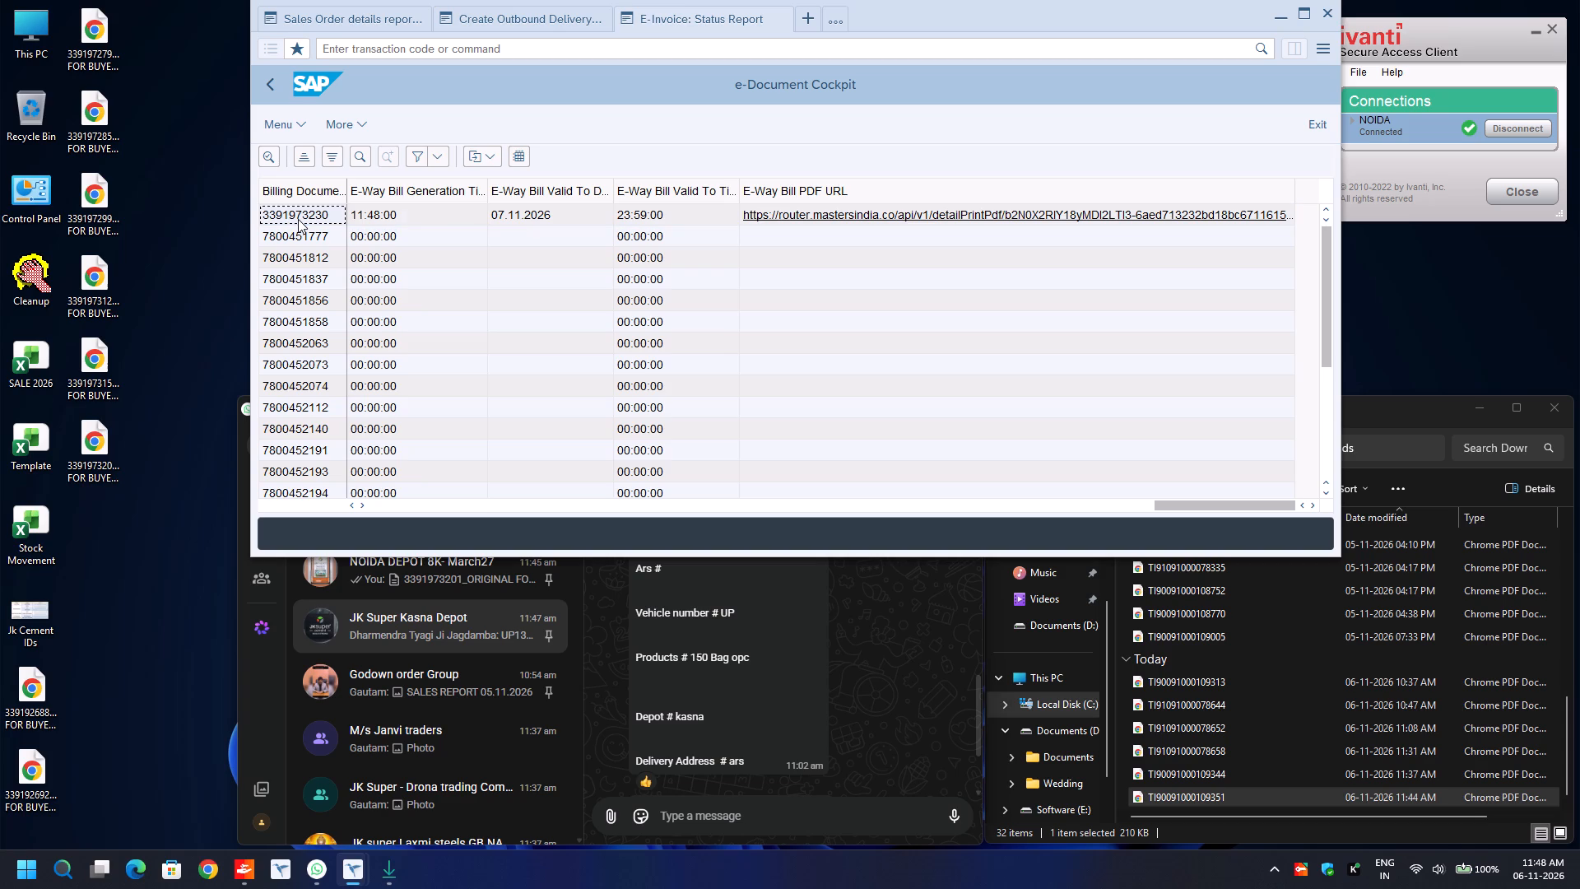
pyautogui.hotkey('ctrl', 'n')
pyautogui.click(298, 219)
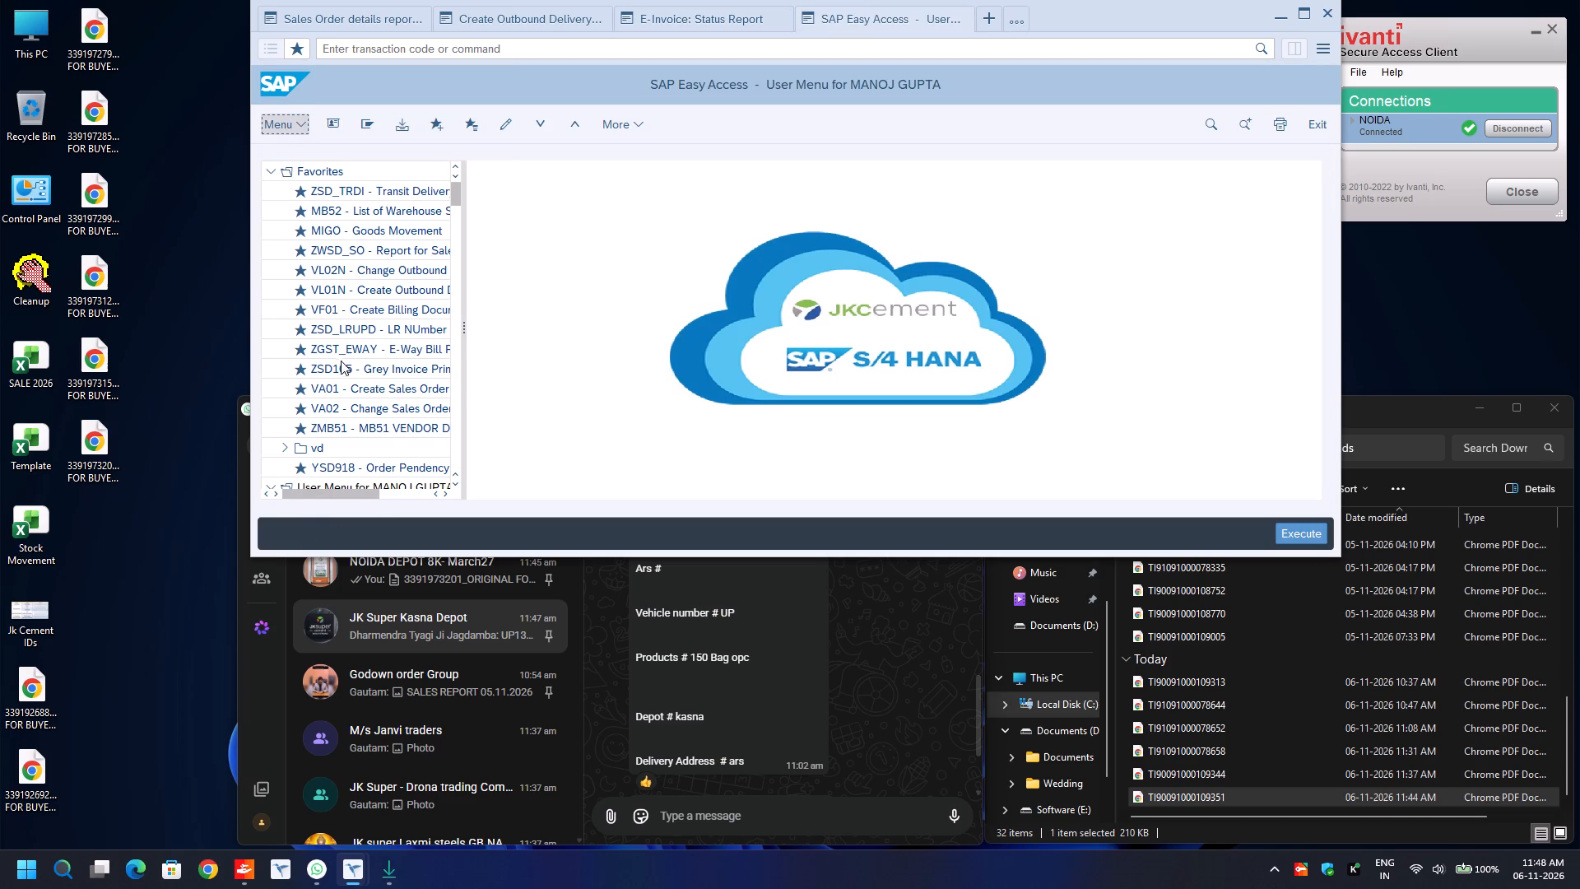
pyautogui.doubleClick(341, 366)
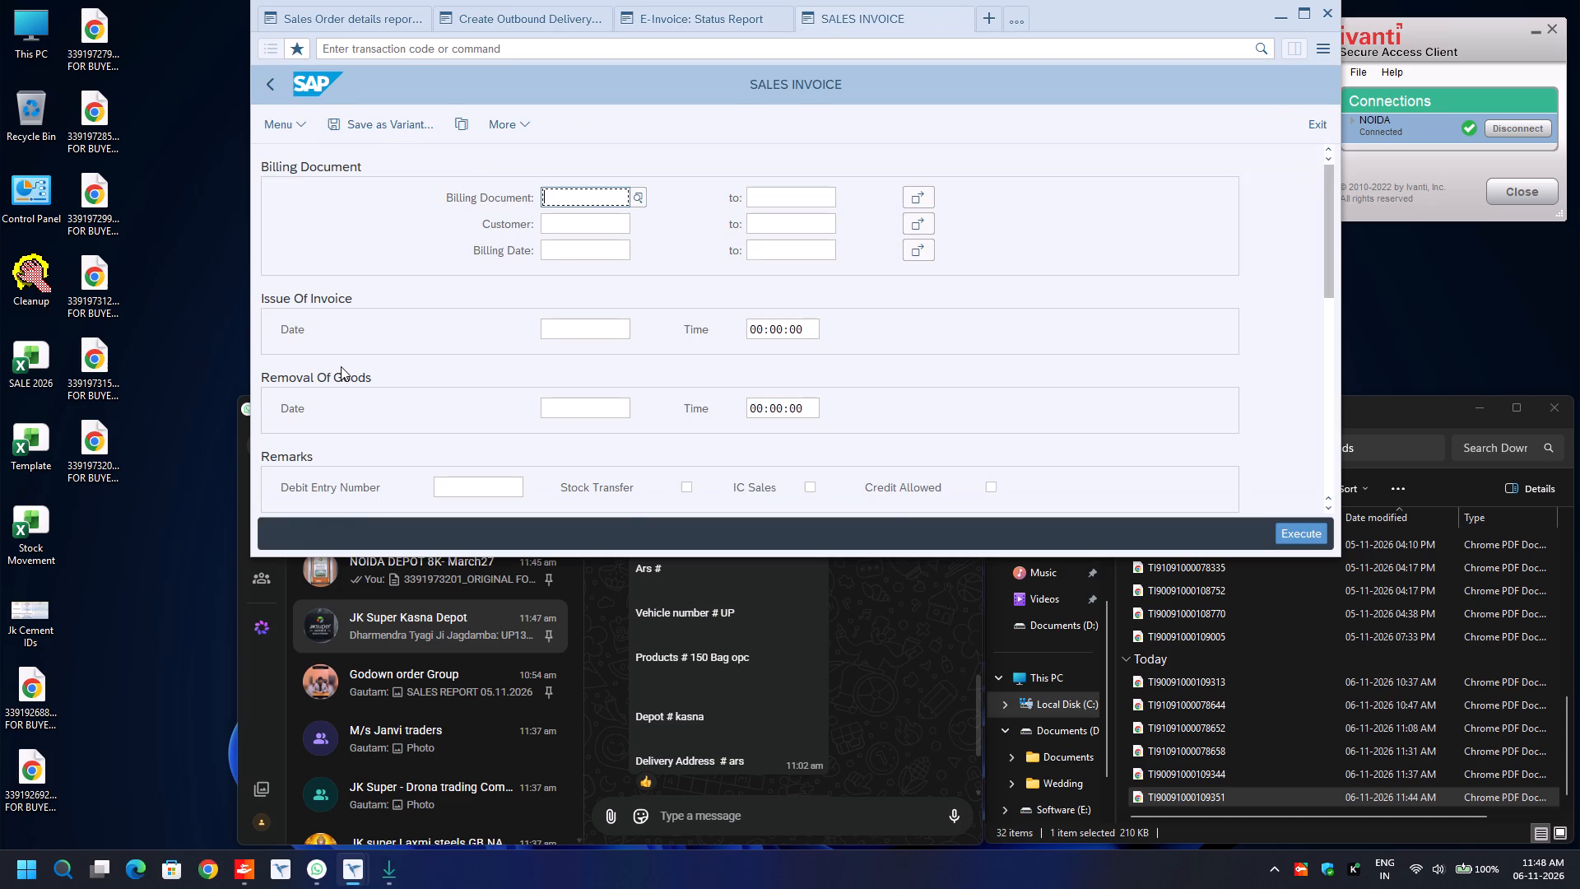
pyautogui.hotkey('ctrl', 'v')
# Enable A4 Page Print, Digitally Signed and Add New Signature, choose the Download option, and execute the sales invoice.
pyautogui.scroll(-4, 341, 366)
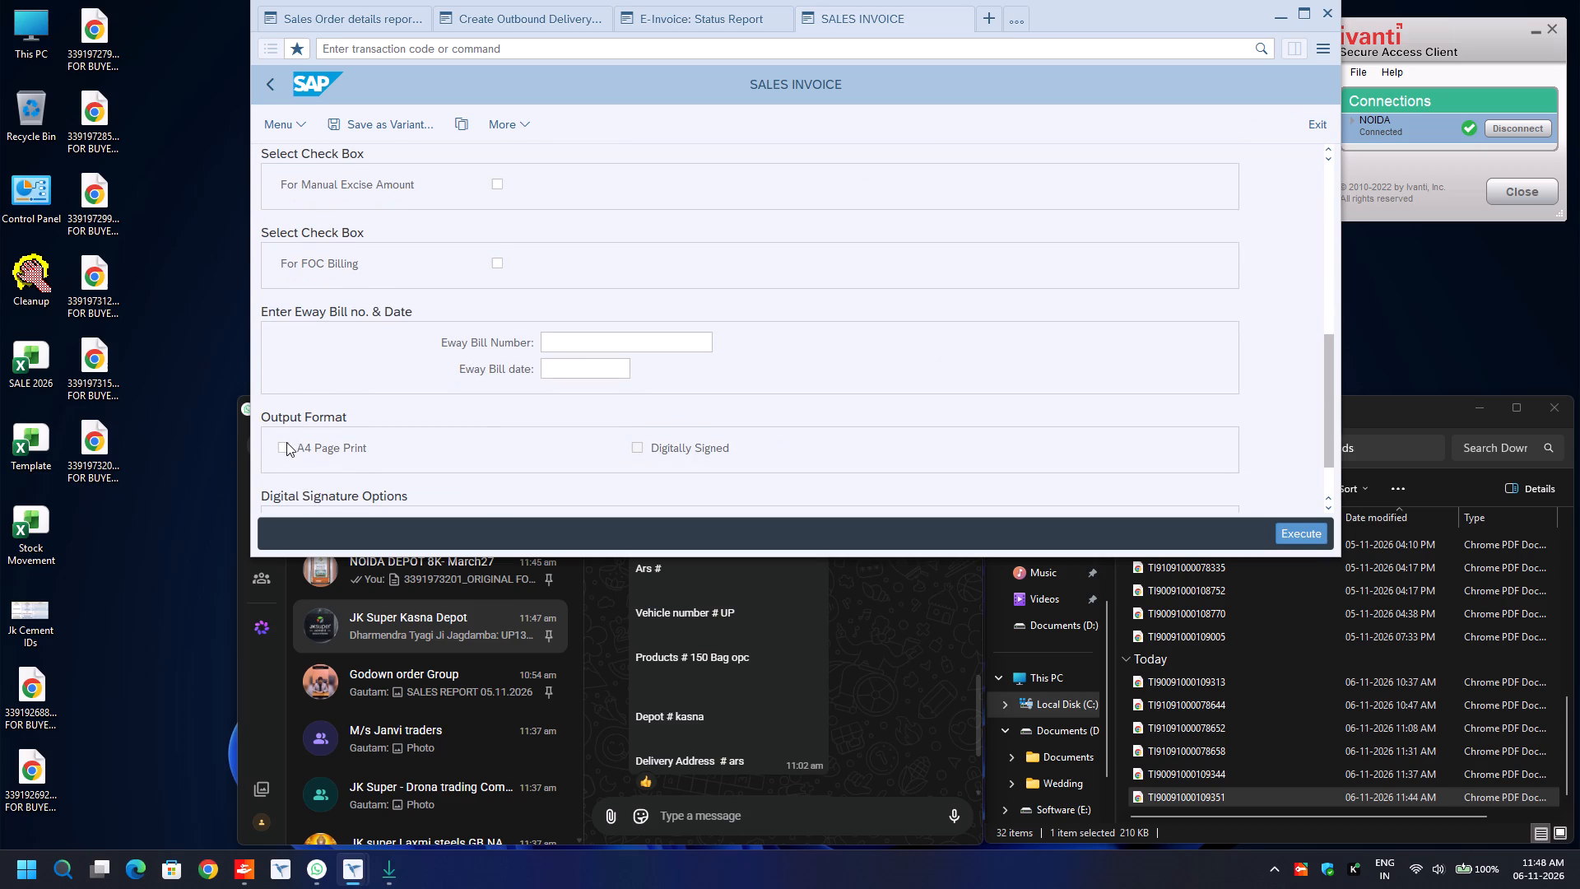
pyautogui.click(286, 442)
pyautogui.scroll(-11, 286, 442)
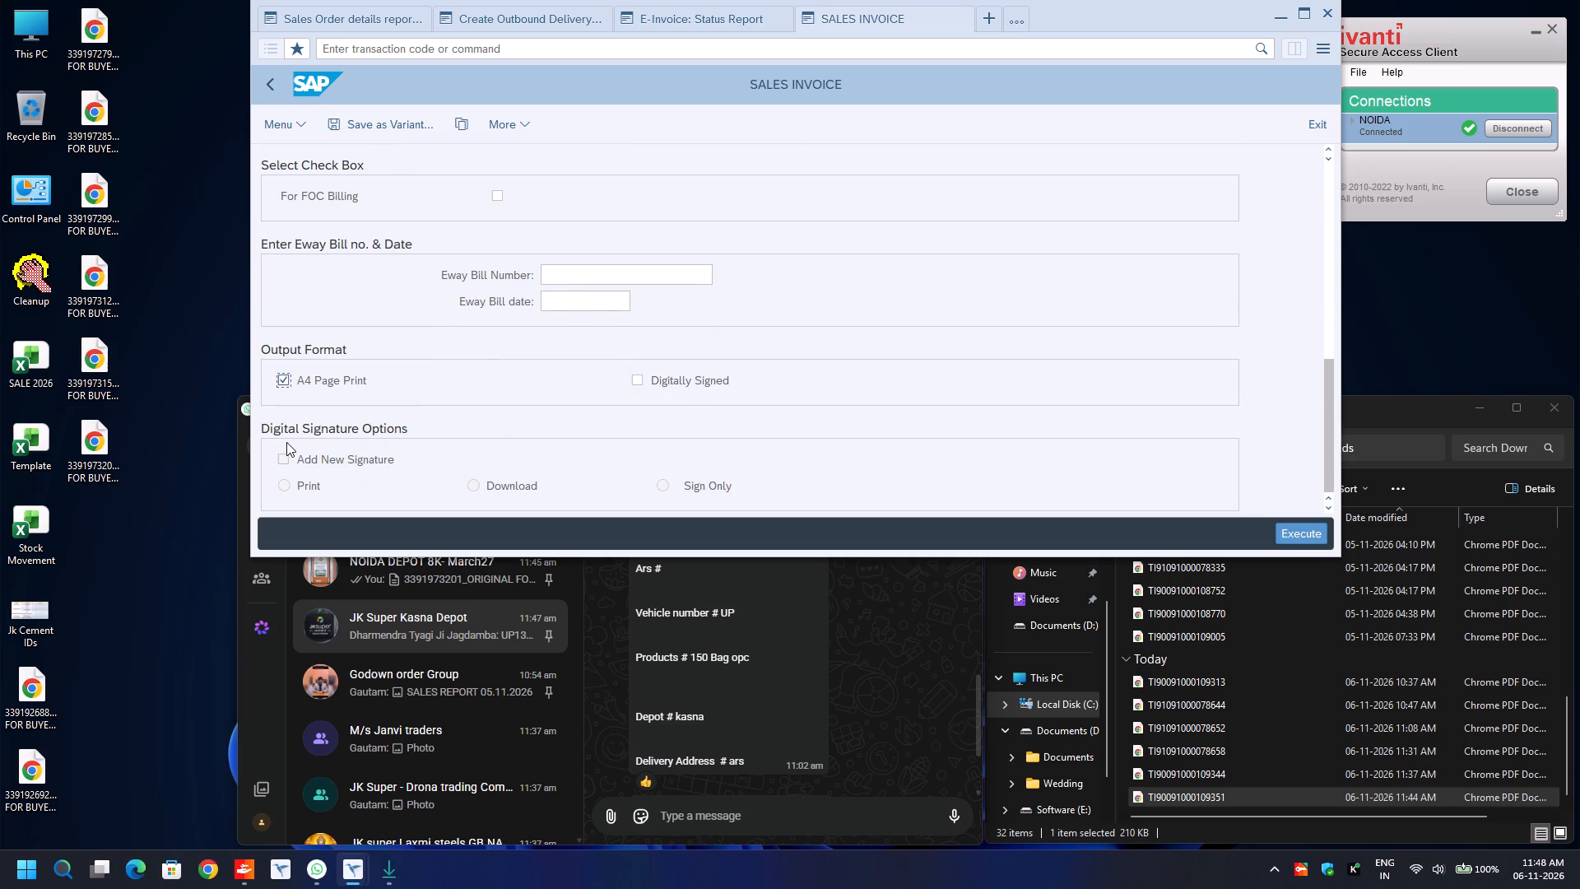
pyautogui.press('Tab')
pyautogui.press('space')
pyautogui.press('Tab')
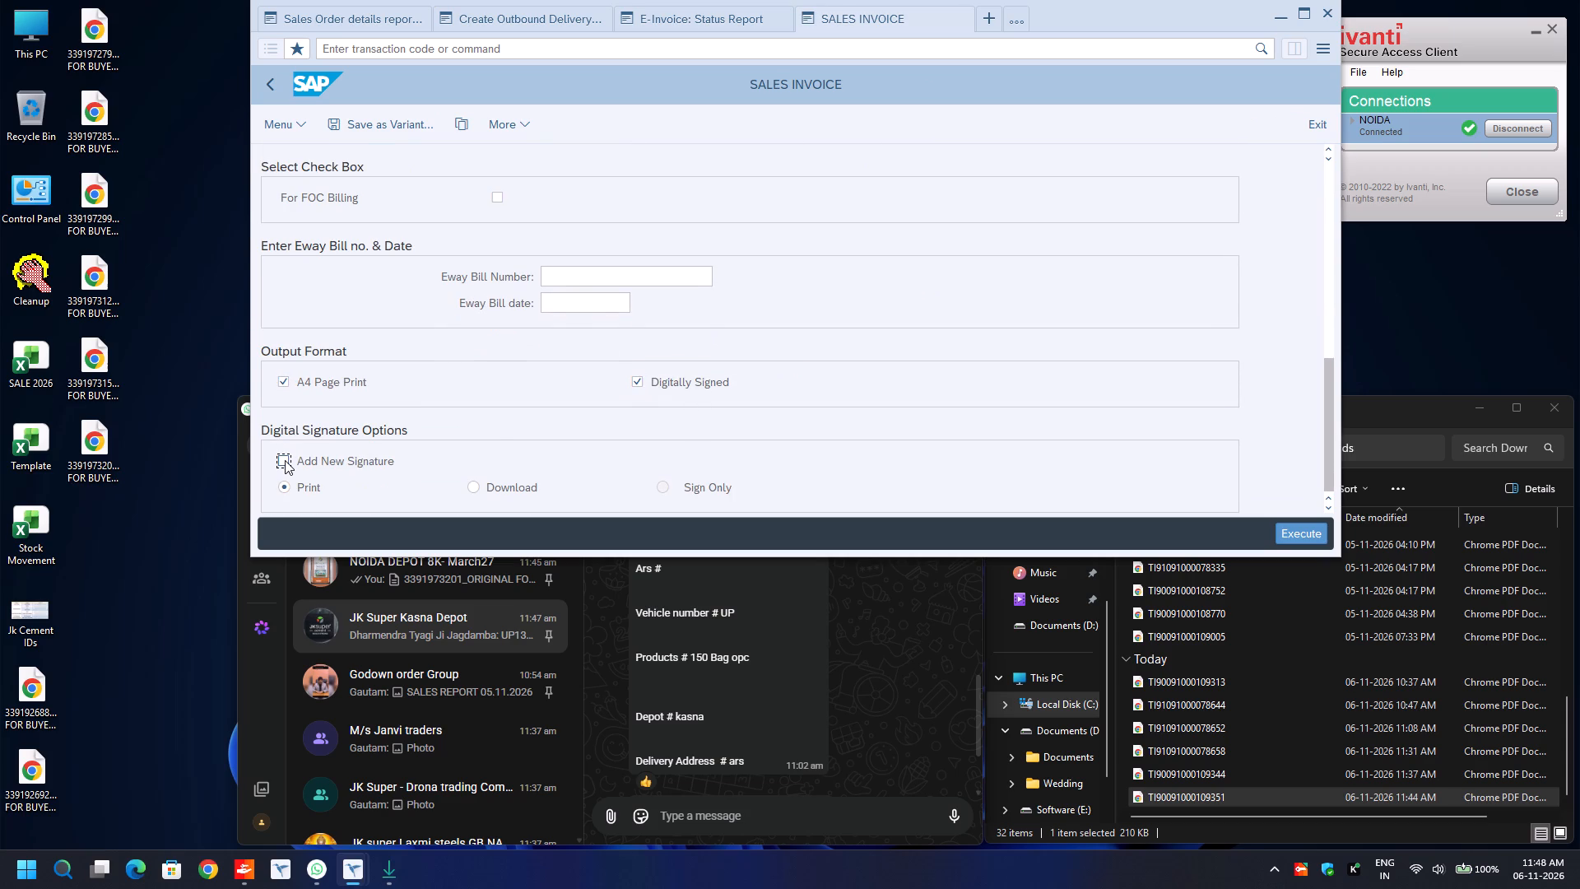
pyautogui.press('space')
pyautogui.press('Tab')
pyautogui.press('Right')
pyautogui.press('F8')
# Select only the Original For Buyer copy and confirm the invoice output.
pyautogui.press('space')
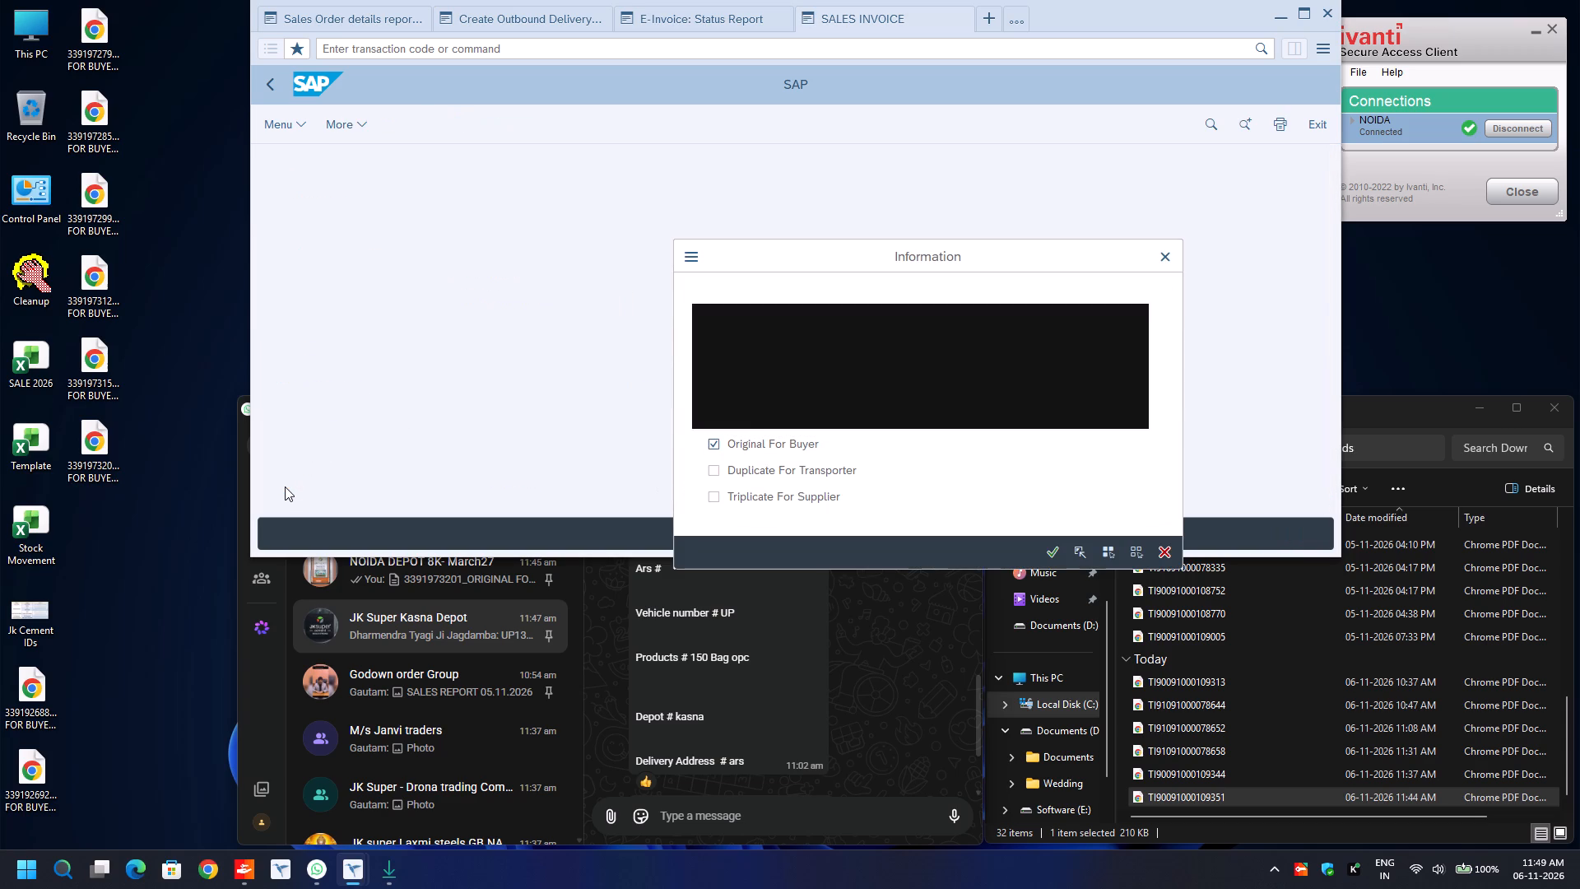
pyautogui.press('Return')
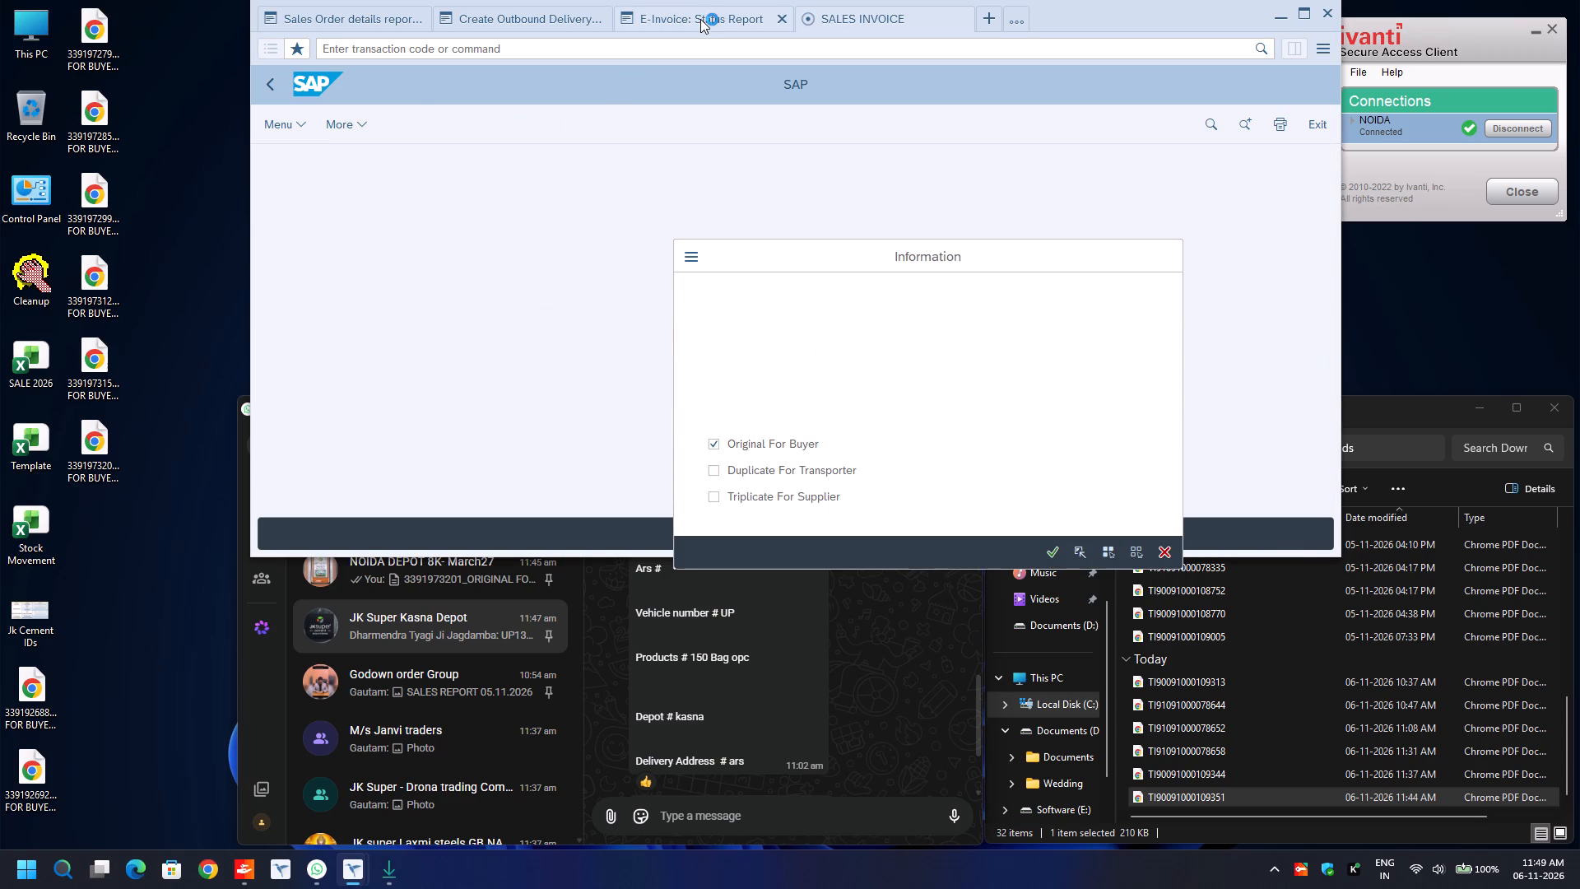
pyautogui.click(700, 19)
pyautogui.click(868, 211)
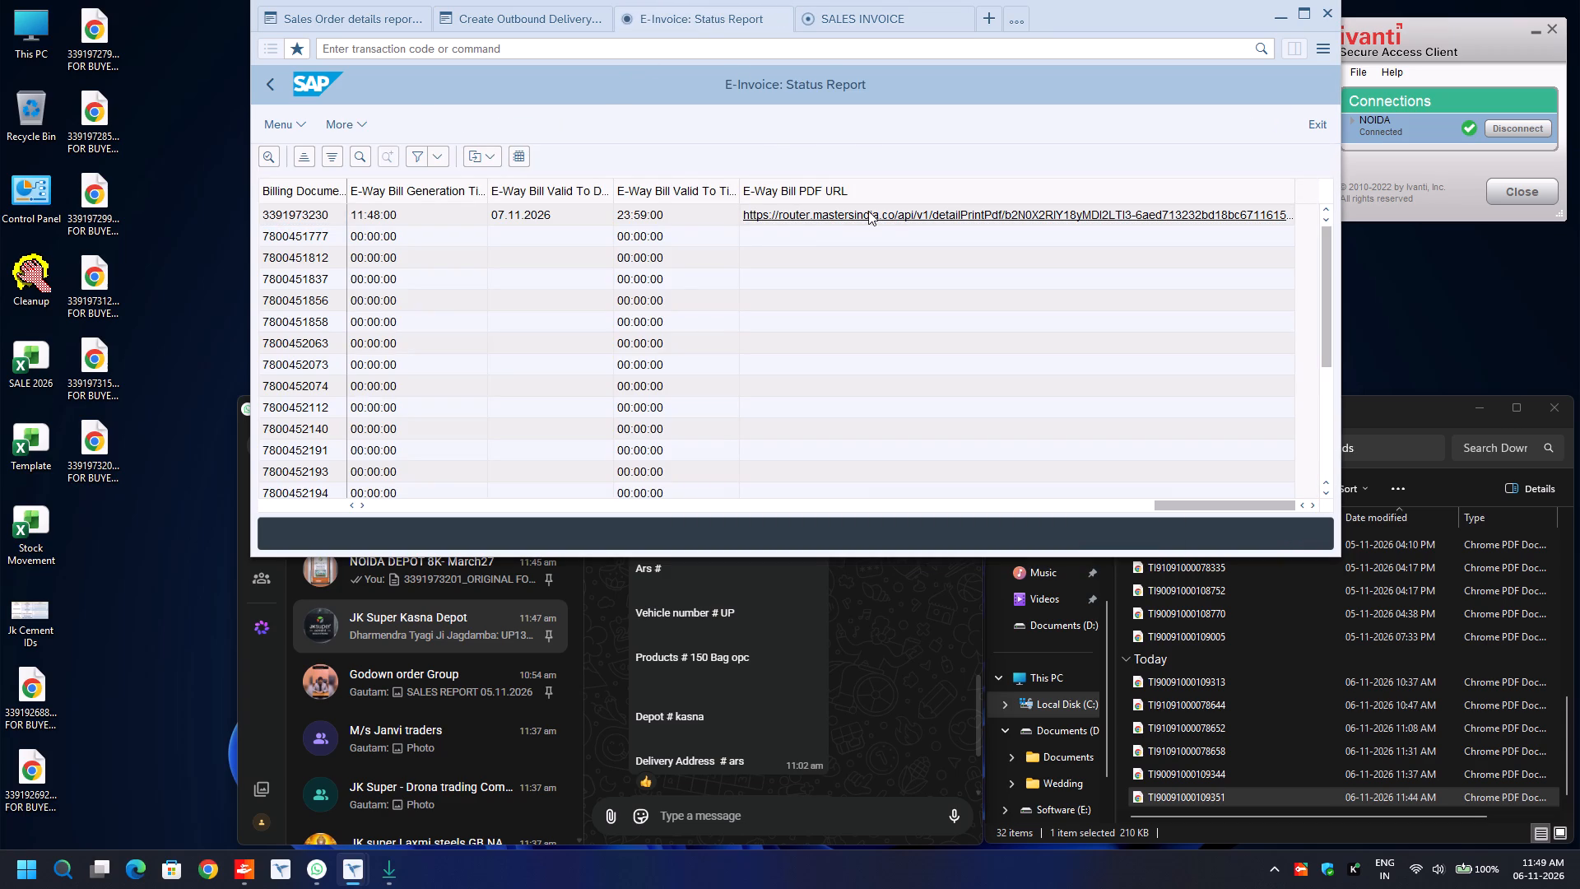
pyautogui.press('Left')
pyautogui.press('Return')
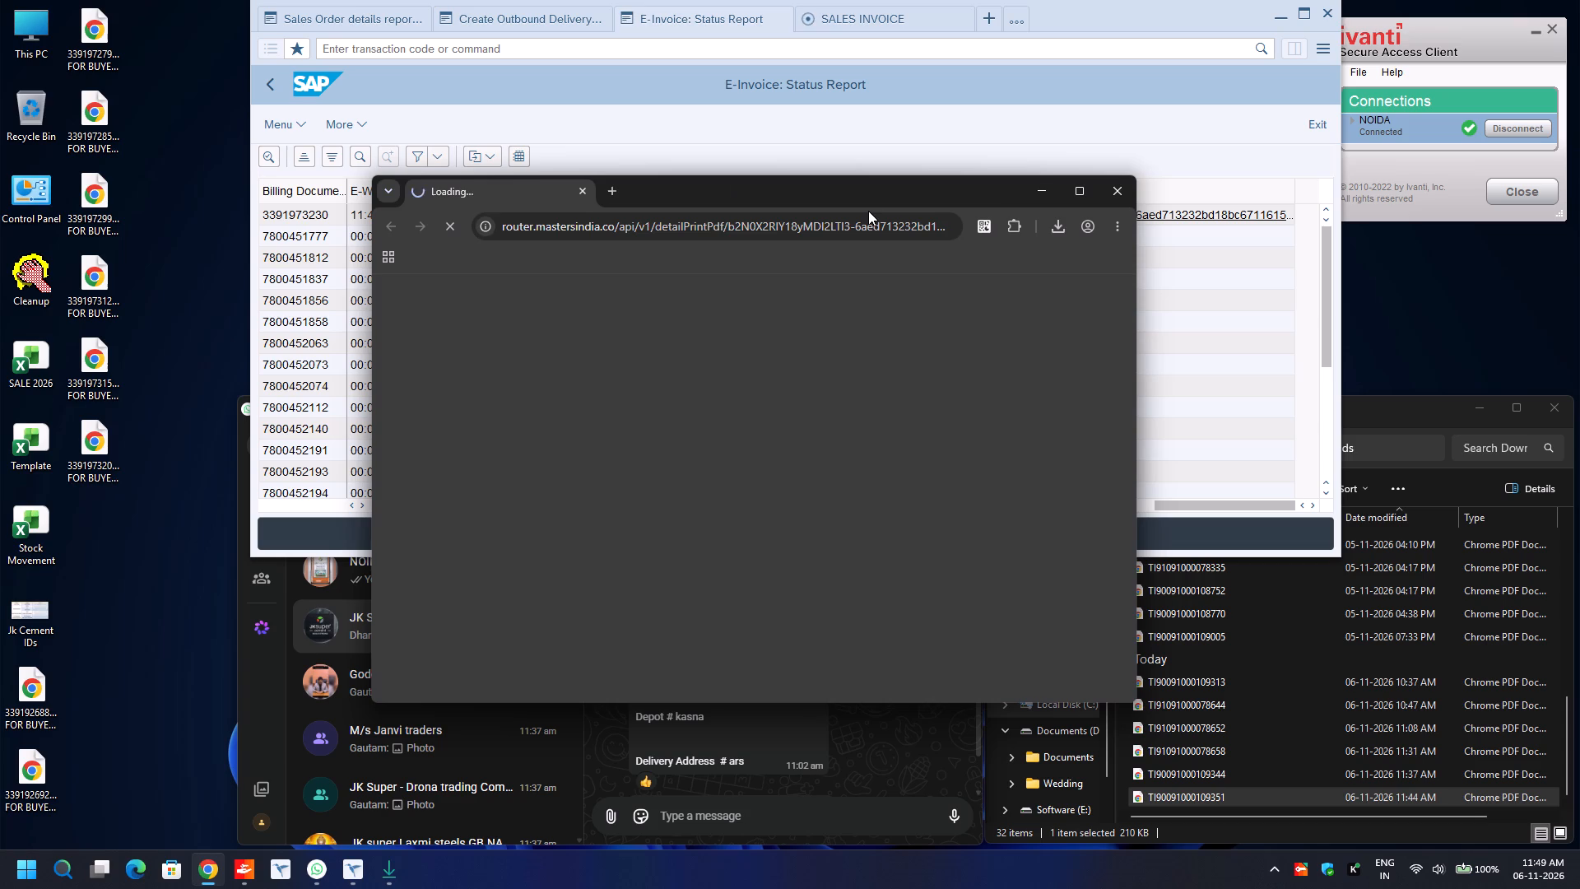
pyautogui.click(1002, 258)
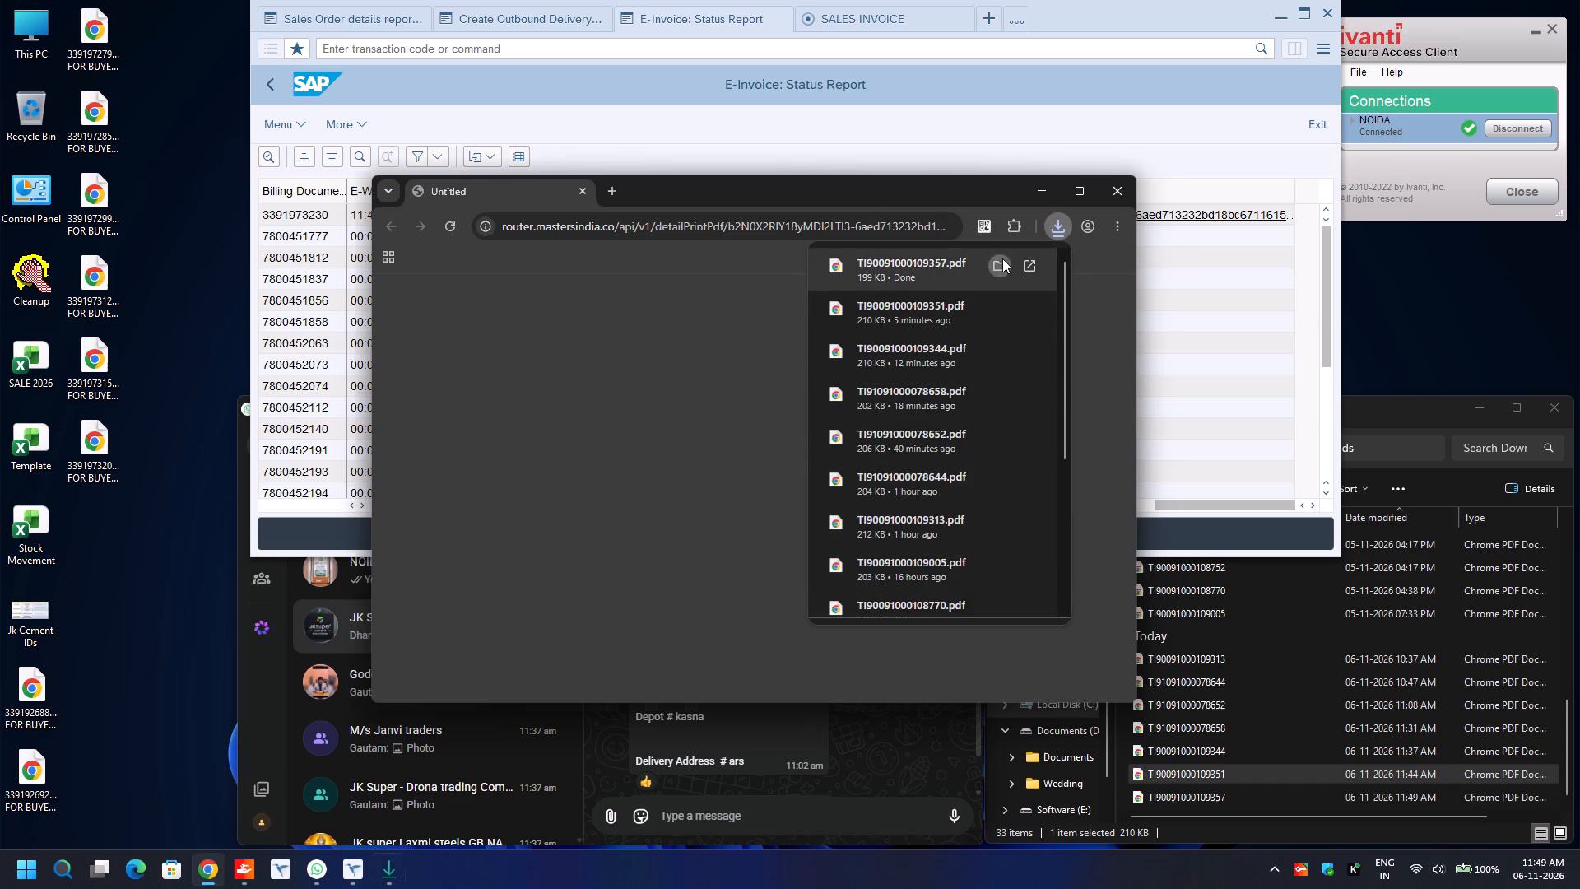